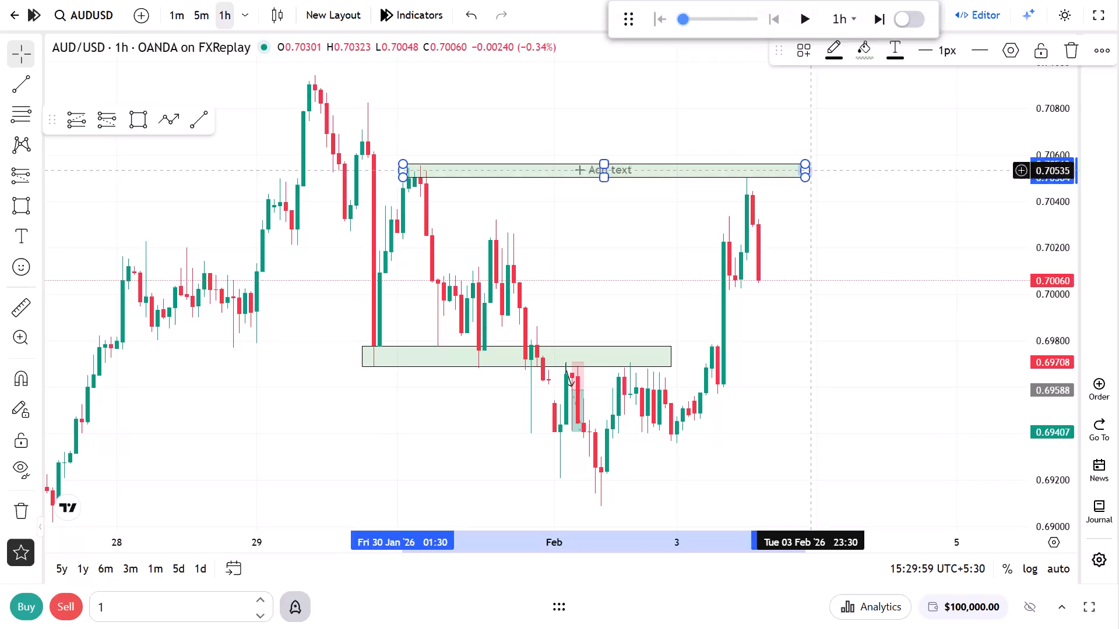
# Examine the upper green zone on the 1-hour AUD/USD chart and how the latest candles react to it.
pyautogui.click(803, 246)
pyautogui.moveTo(1051, 392); pyautogui.dragTo(1046, 179)
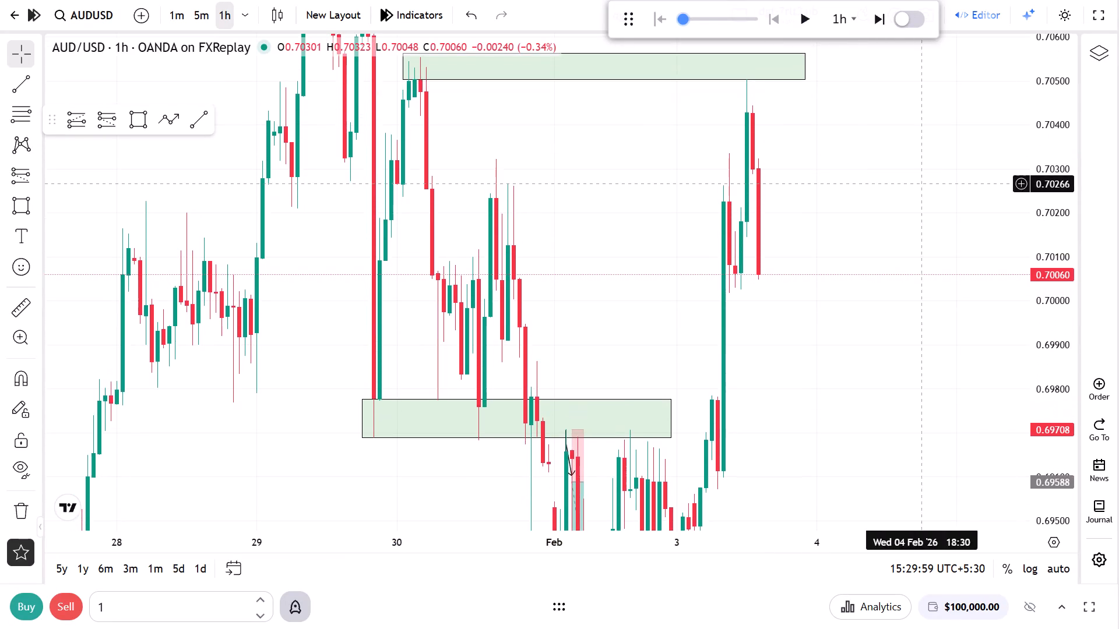
pyautogui.moveTo(861, 183); pyautogui.dragTo(953, 485)
pyautogui.moveTo(1044, 483); pyautogui.dragTo(1027, 218)
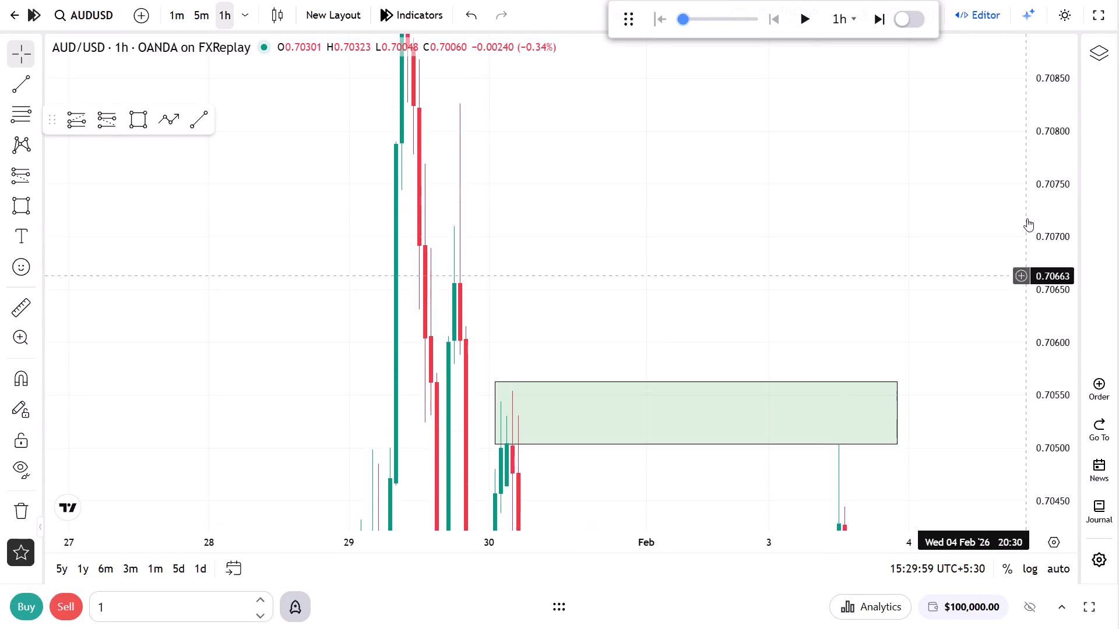
pyautogui.moveTo(1027, 218); pyautogui.dragTo(1027, 203)
pyautogui.moveTo(920, 265); pyautogui.dragTo(919, 131)
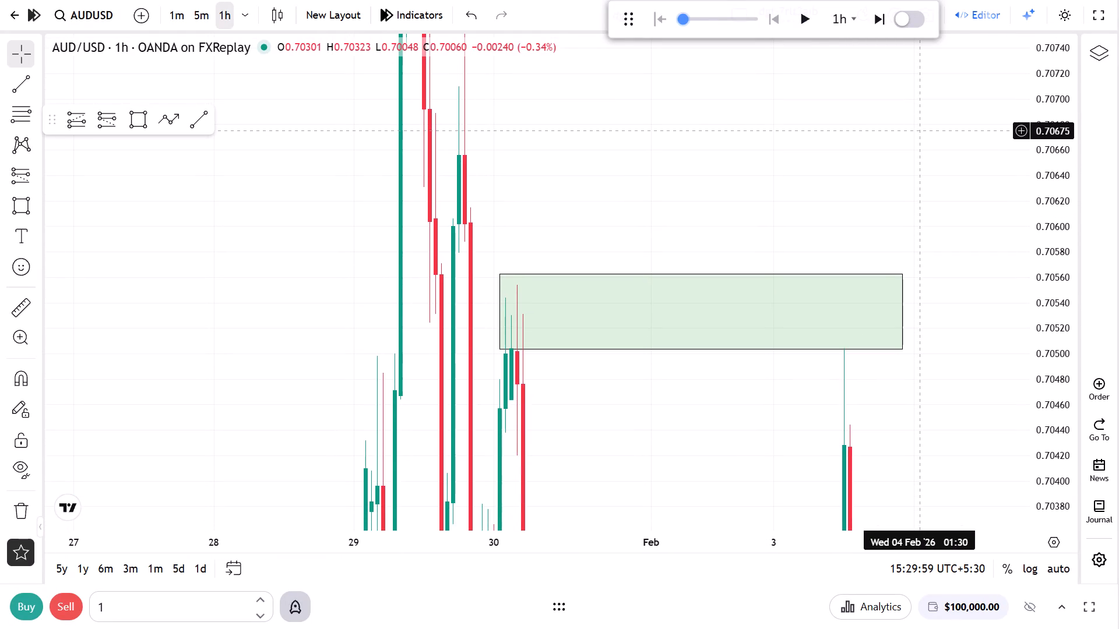
pyautogui.moveTo(1001, 345); pyautogui.dragTo(1004, 337)
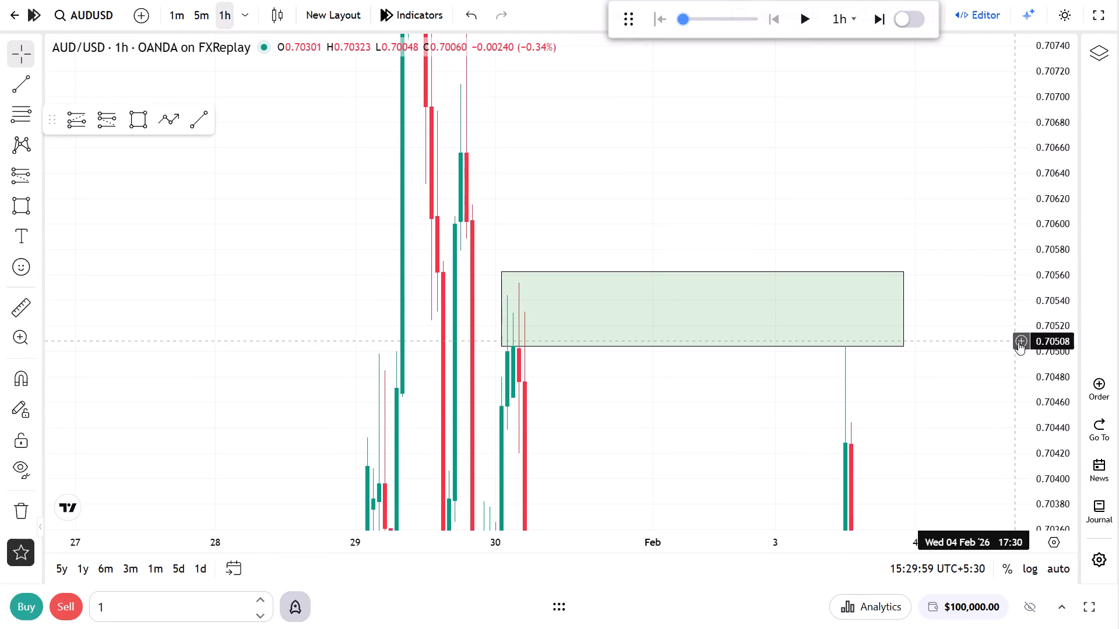
pyautogui.moveTo(1065, 437); pyautogui.dragTo(1029, 156)
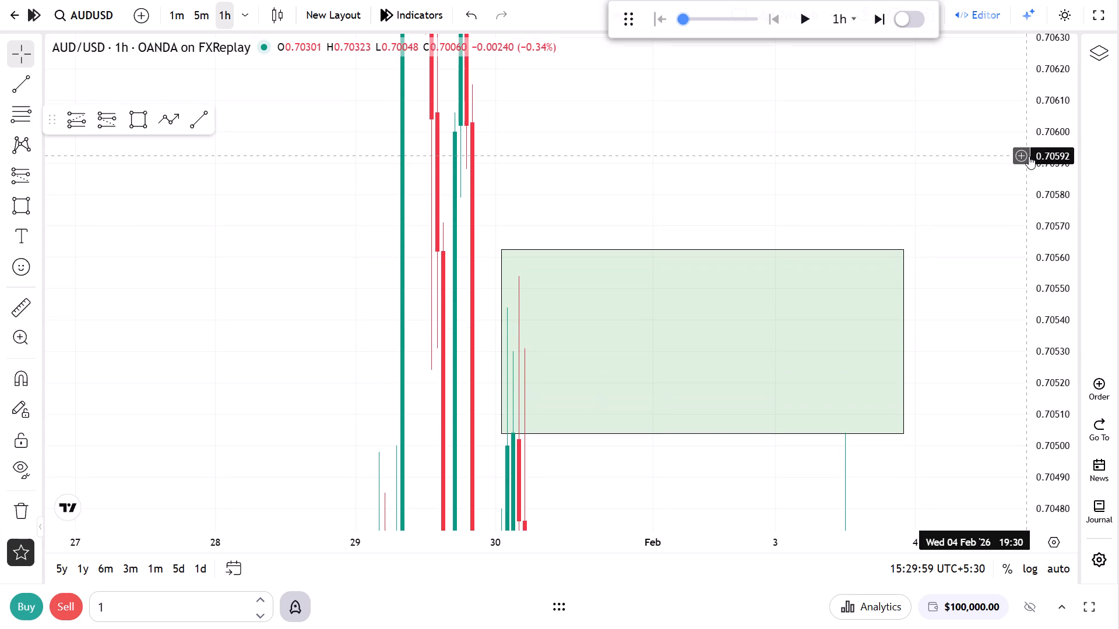
pyautogui.moveTo(1029, 156); pyautogui.dragTo(1043, 528)
pyautogui.moveTo(895, 429); pyautogui.dragTo(865, 249)
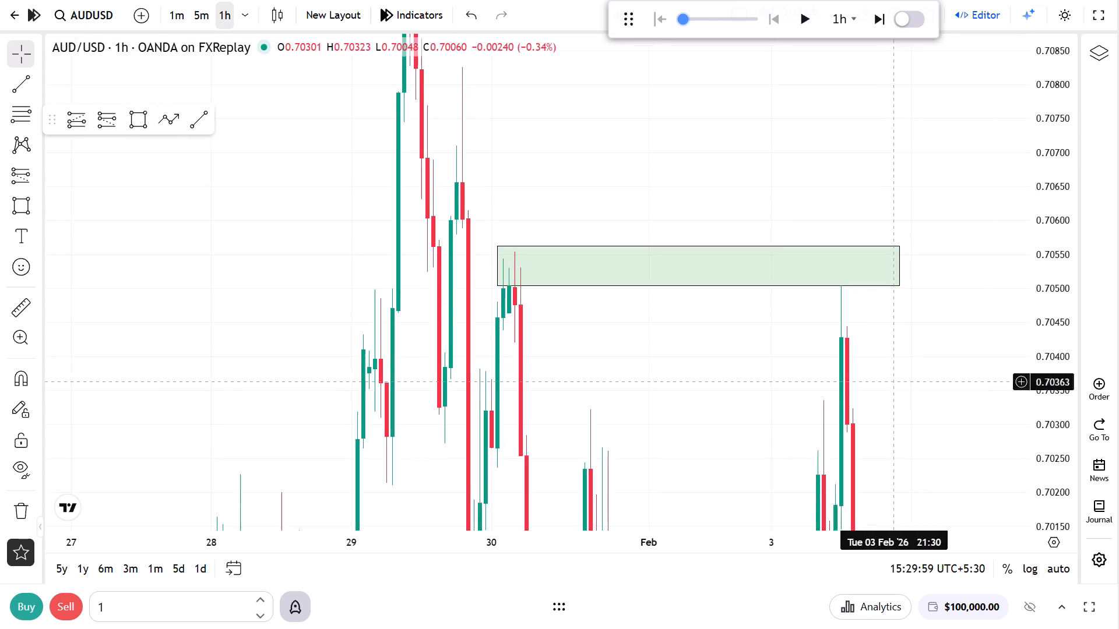
pyautogui.moveTo(865, 249); pyautogui.dragTo(863, 241)
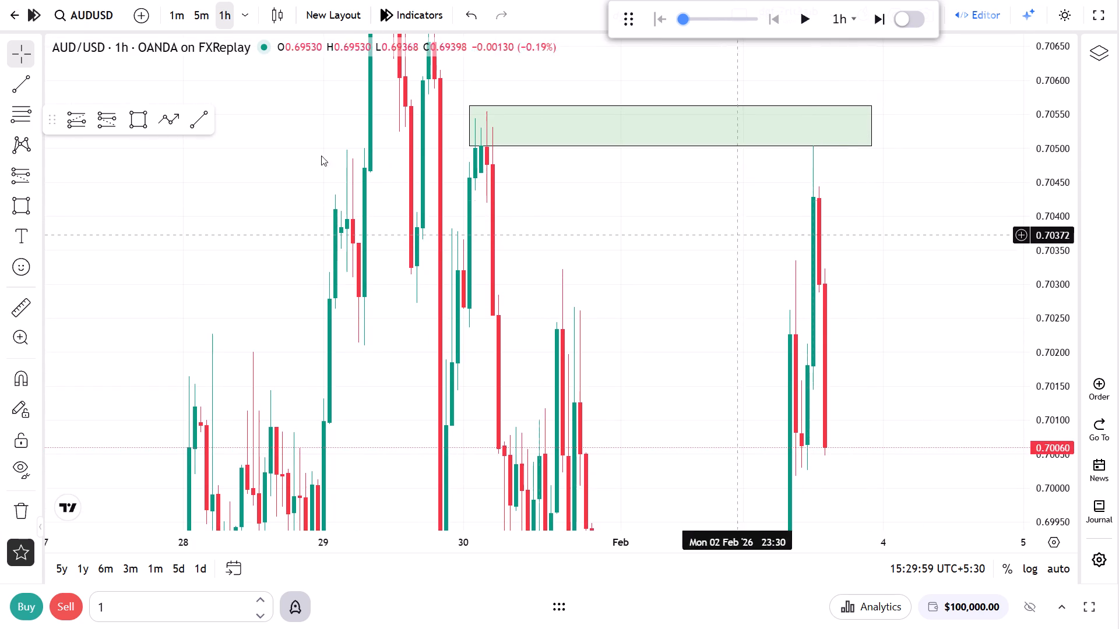
# Switch the chart to the 1-minute timeframe and examine the price action just below the upper green zone.
pyautogui.click(173, 12)
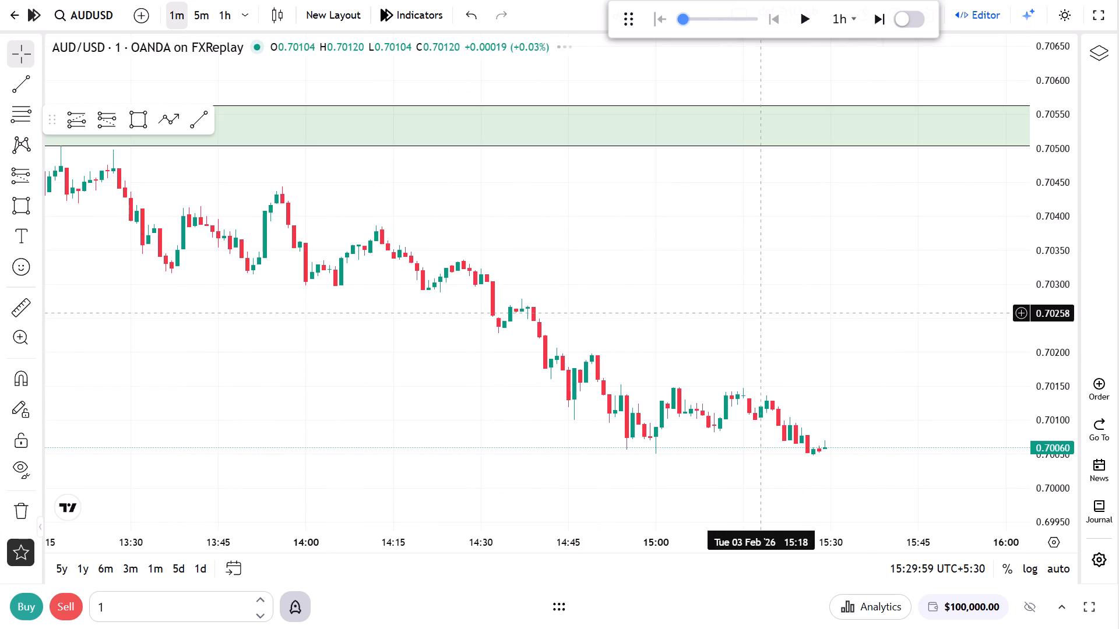
pyautogui.scroll(-11, 545, 286)
pyautogui.moveTo(566, 268); pyautogui.dragTo(725, 310)
pyautogui.scroll(6, 682, 327)
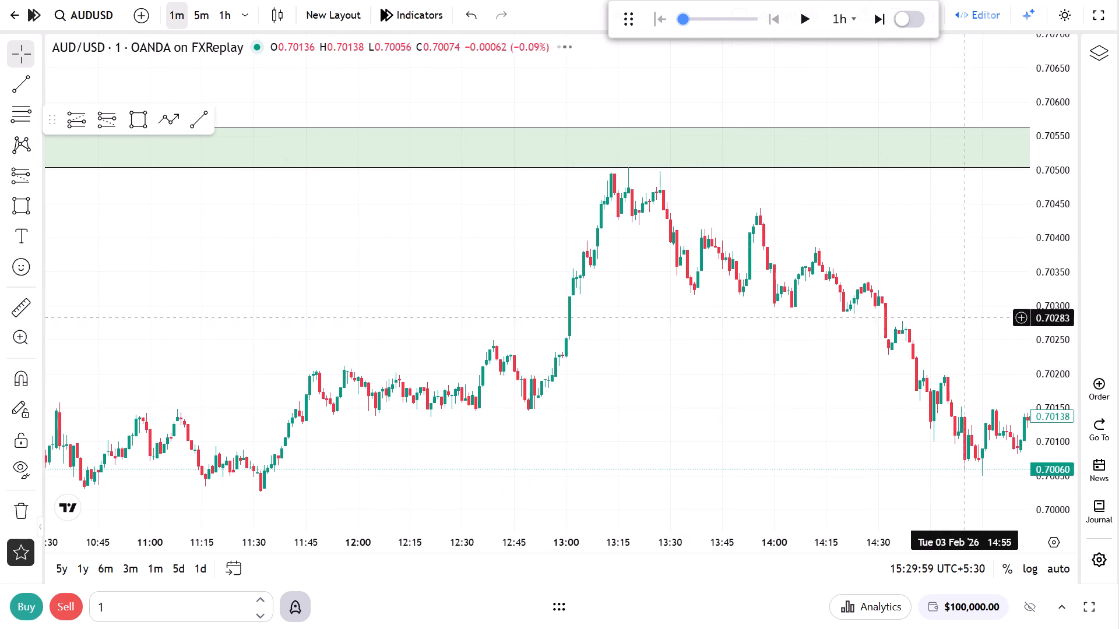
pyautogui.moveTo(1058, 367); pyautogui.dragTo(1084, 16)
pyautogui.moveTo(623, 112); pyautogui.dragTo(643, 166)
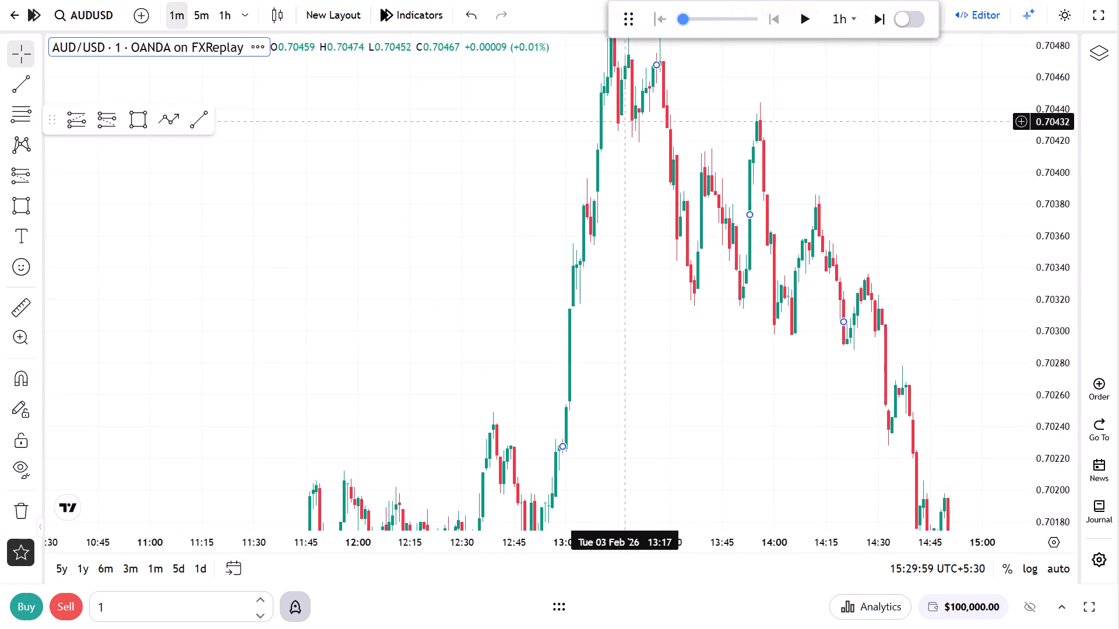
pyautogui.moveTo(643, 166); pyautogui.dragTo(675, 243)
pyautogui.scroll(4, 601, 267)
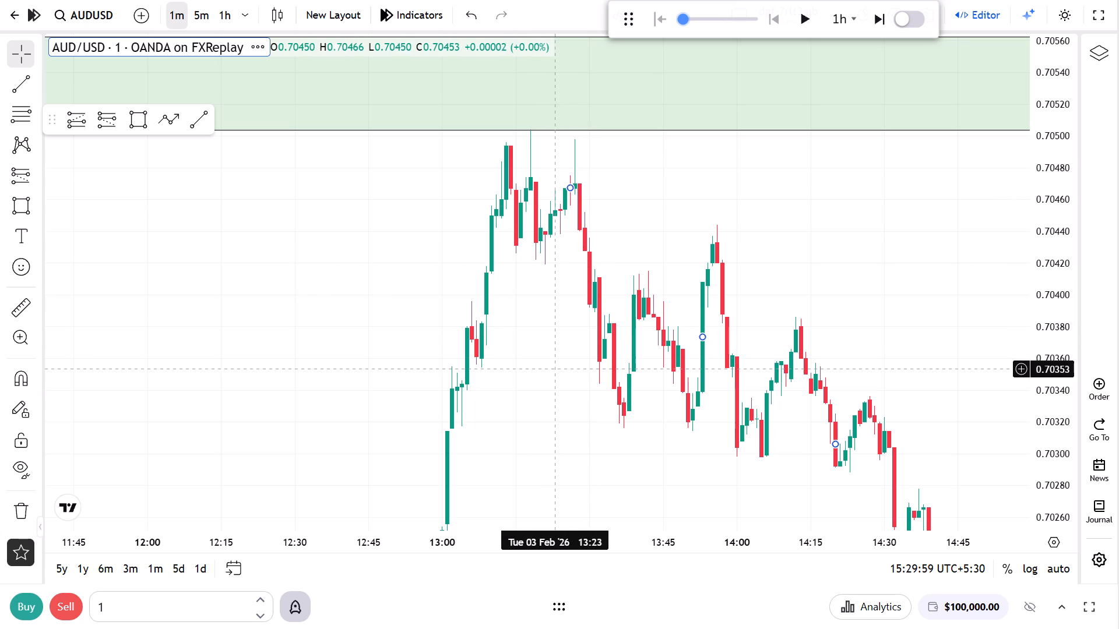
# Draw a short position at the 13:47 candle with entry at 0.70352 and stop at 0.70502, by the zone's lower edge.
pyautogui.click(110, 126)
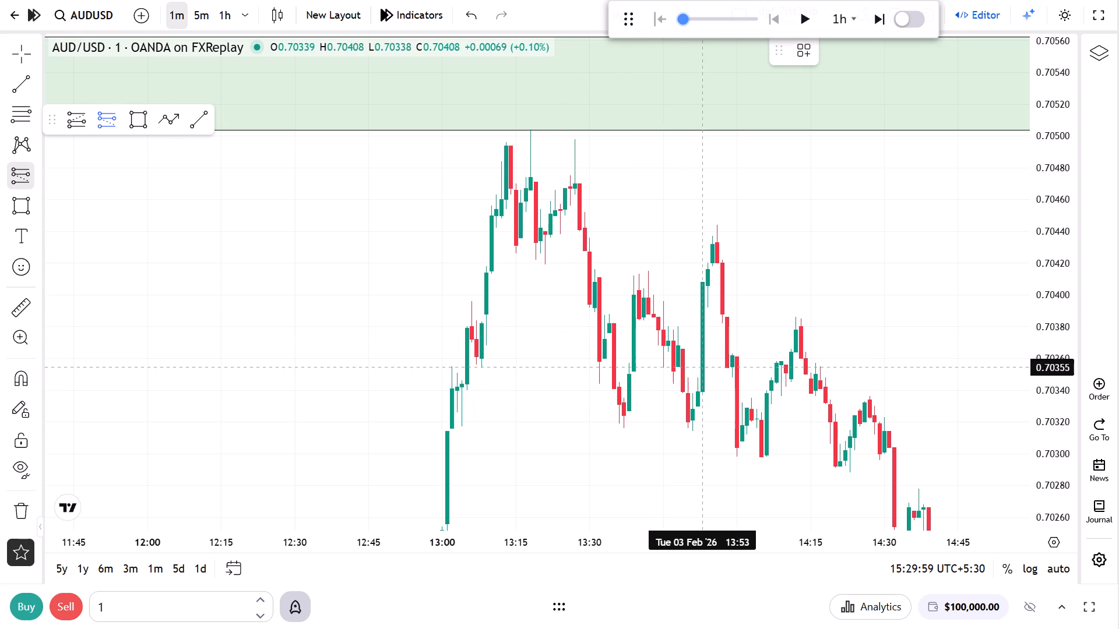
pyautogui.click(674, 370)
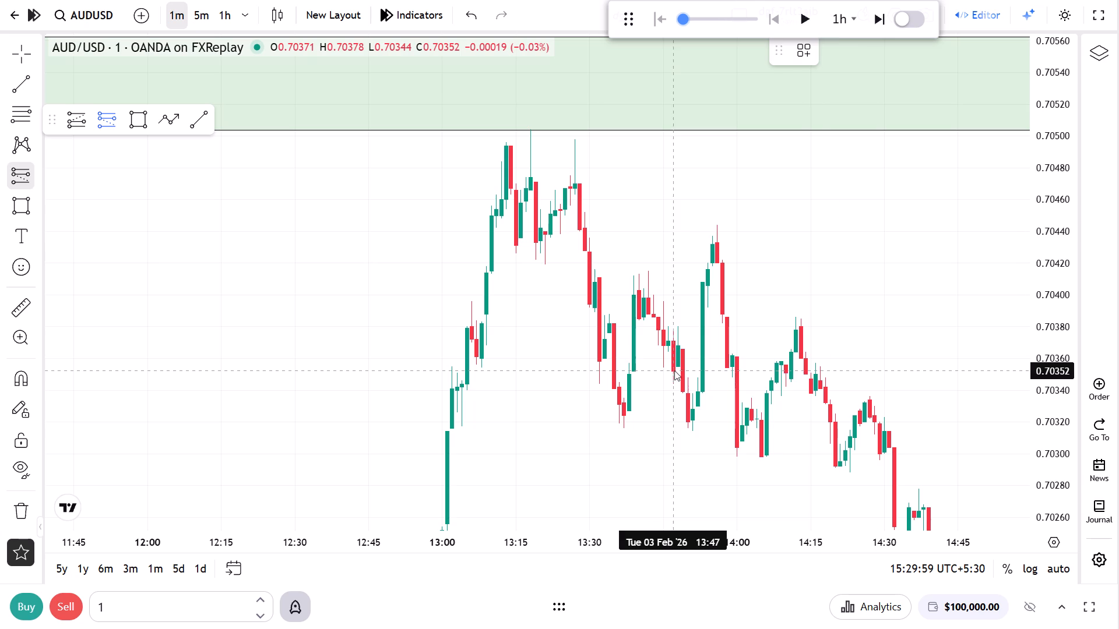
pyautogui.moveTo(676, 231); pyautogui.dragTo(657, 125)
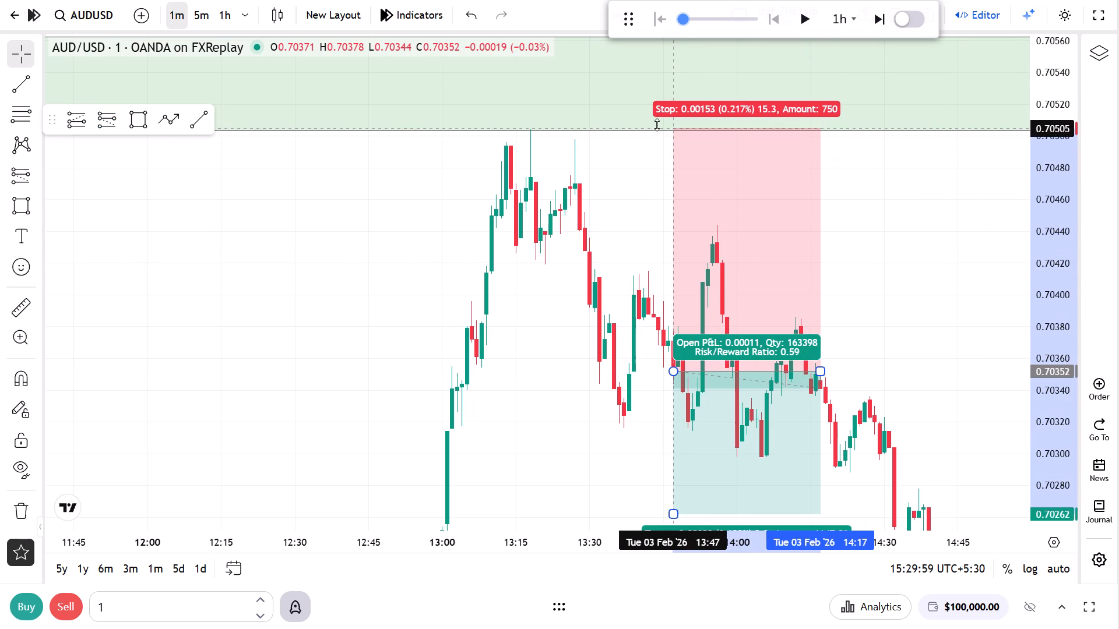
pyautogui.moveTo(657, 125); pyautogui.dragTo(660, 133)
# Lower the short position's profit target to about 0.70124.
pyautogui.moveTo(587, 202); pyautogui.dragTo(578, 185)
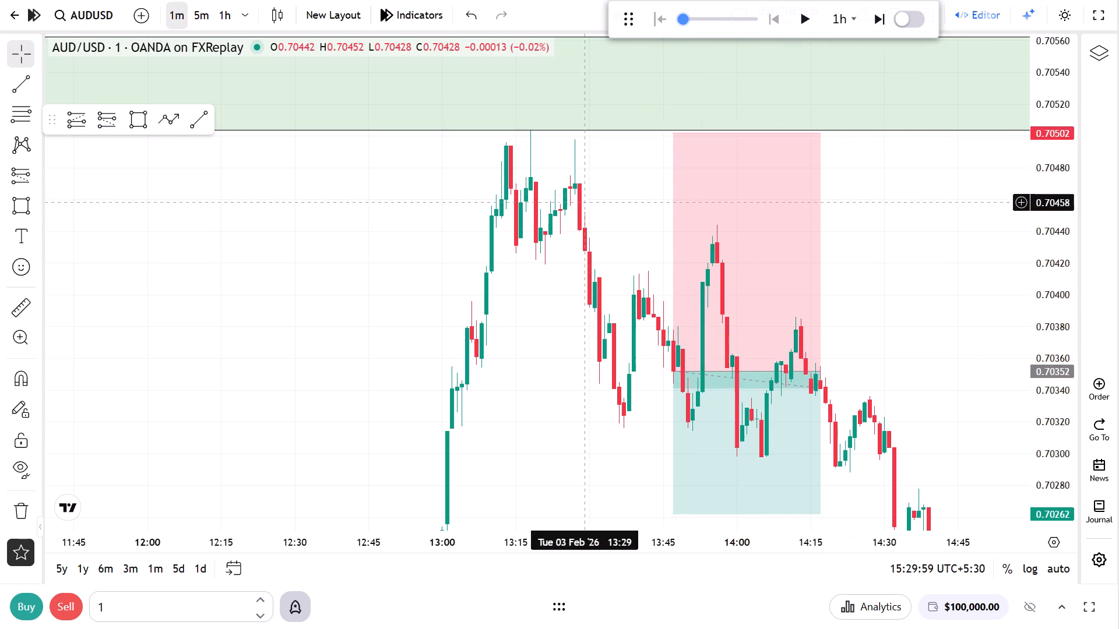
pyautogui.moveTo(578, 185); pyautogui.dragTo(456, 10)
pyautogui.moveTo(1043, 203); pyautogui.dragTo(1008, 362)
pyautogui.moveTo(931, 334); pyautogui.dragTo(748, 243)
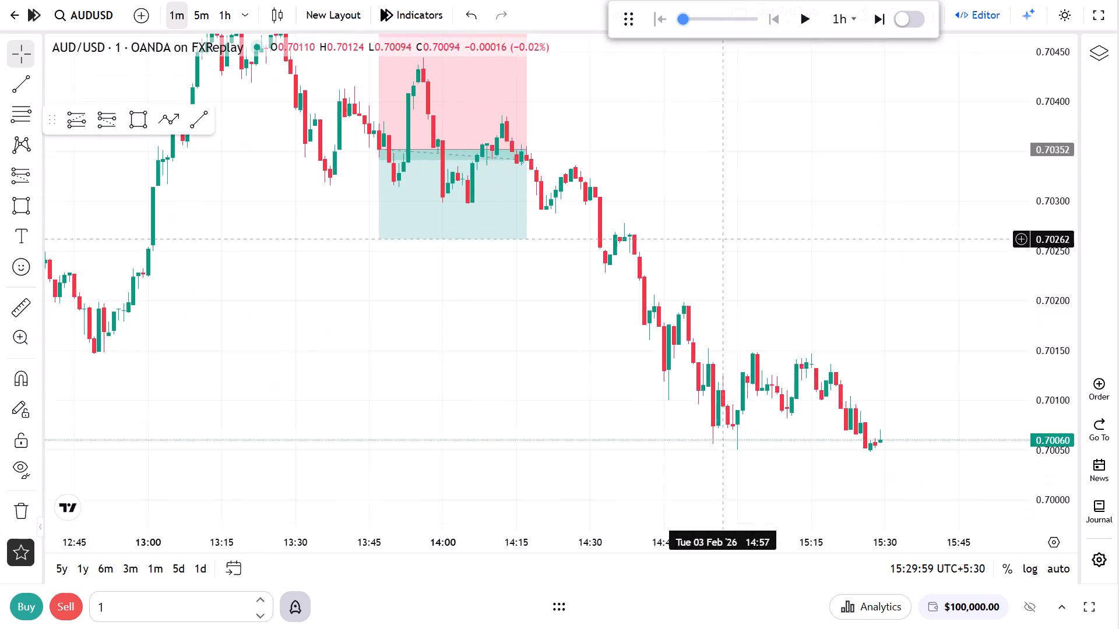
pyautogui.scroll(-4, 702, 236)
pyautogui.moveTo(589, 238); pyautogui.dragTo(583, 313)
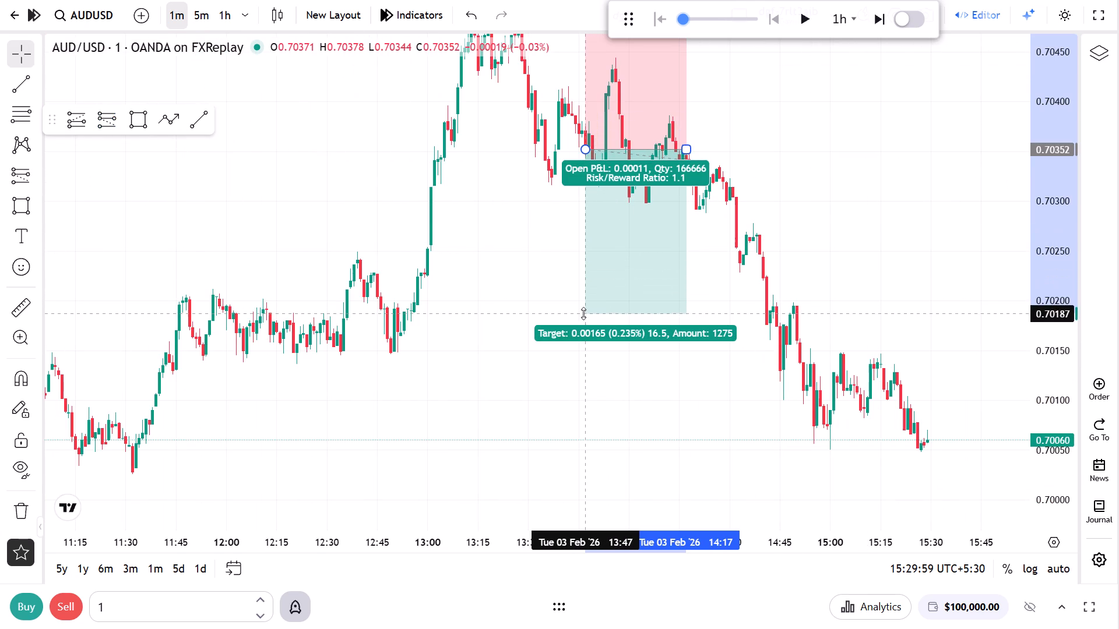
pyautogui.moveTo(583, 313); pyautogui.dragTo(585, 373)
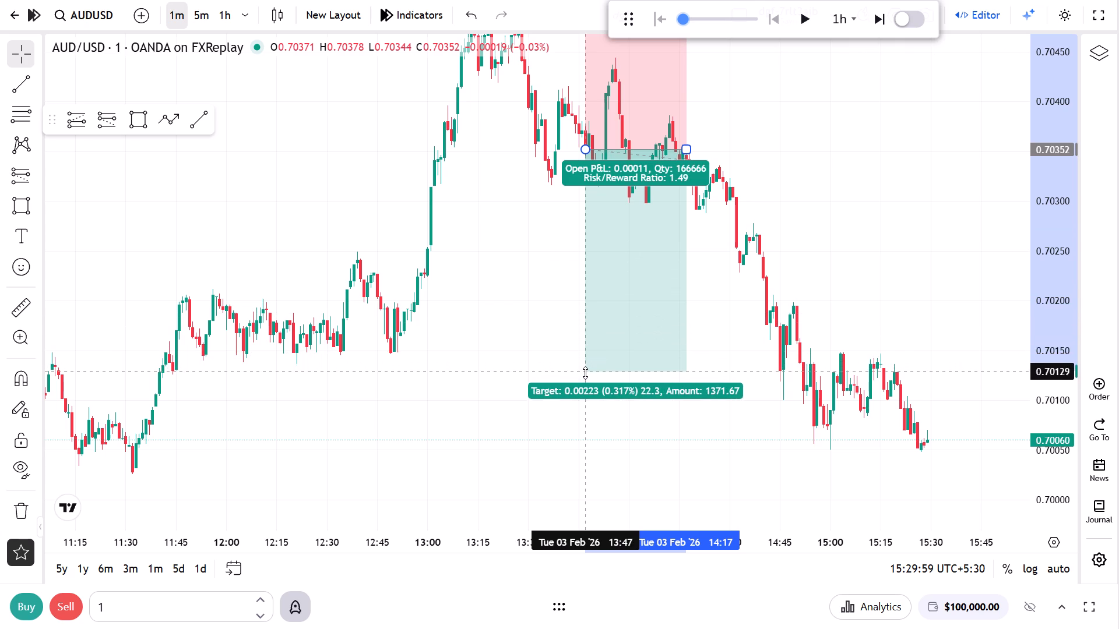
pyautogui.moveTo(585, 373); pyautogui.dragTo(586, 376)
# Extend the short position's end time to the 14:45 candle, where price reaches the target.
pyautogui.moveTo(681, 147); pyautogui.dragTo(754, 146)
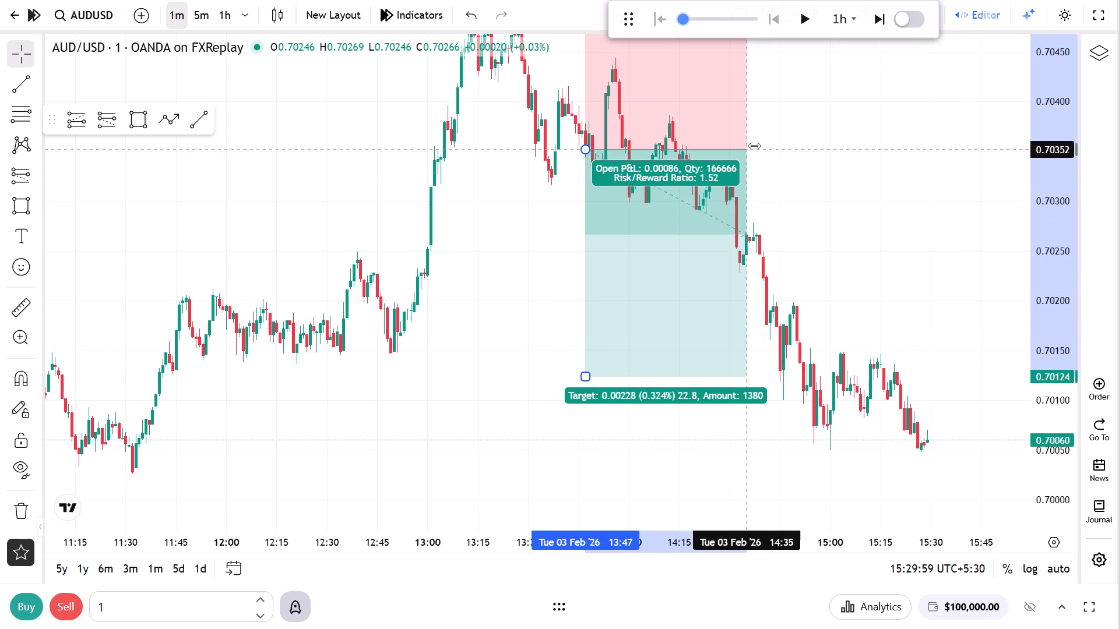
pyautogui.moveTo(754, 146); pyautogui.dragTo(785, 136)
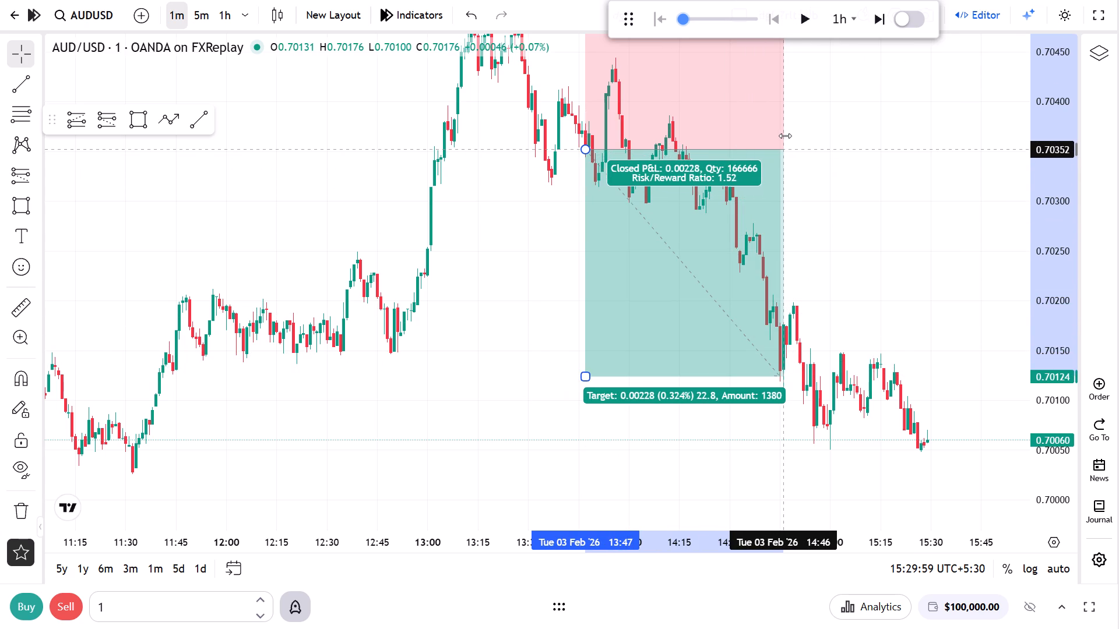
pyautogui.moveTo(785, 136); pyautogui.dragTo(782, 134)
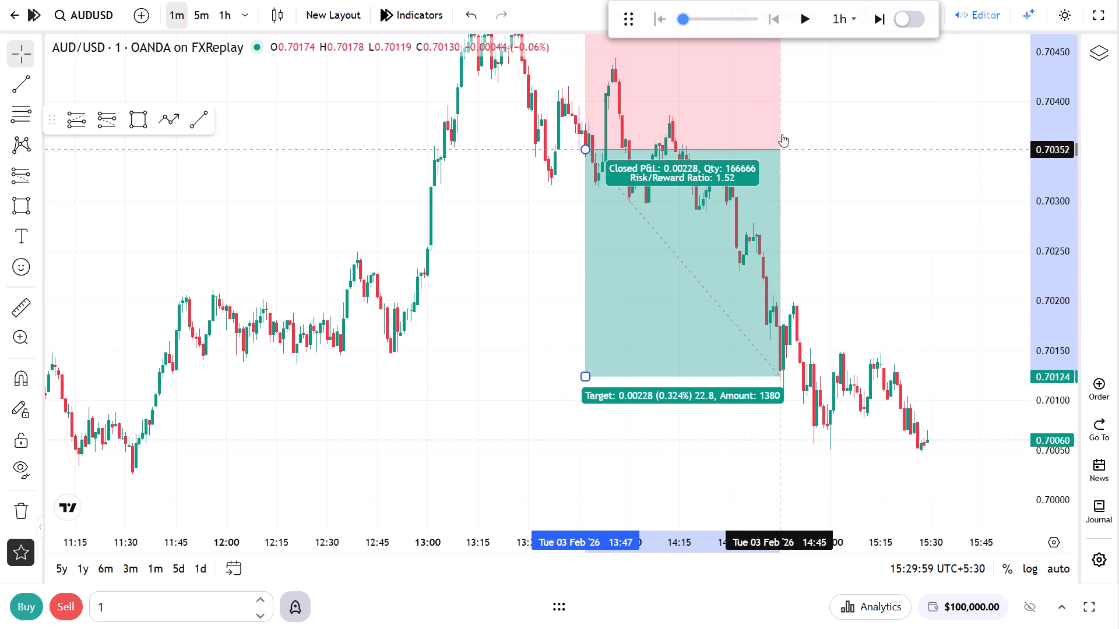
# Return the chart to the 1-hour timeframe and bring both green zones and the latest candles into view.
pyautogui.moveTo(858, 167); pyautogui.dragTo(816, 261)
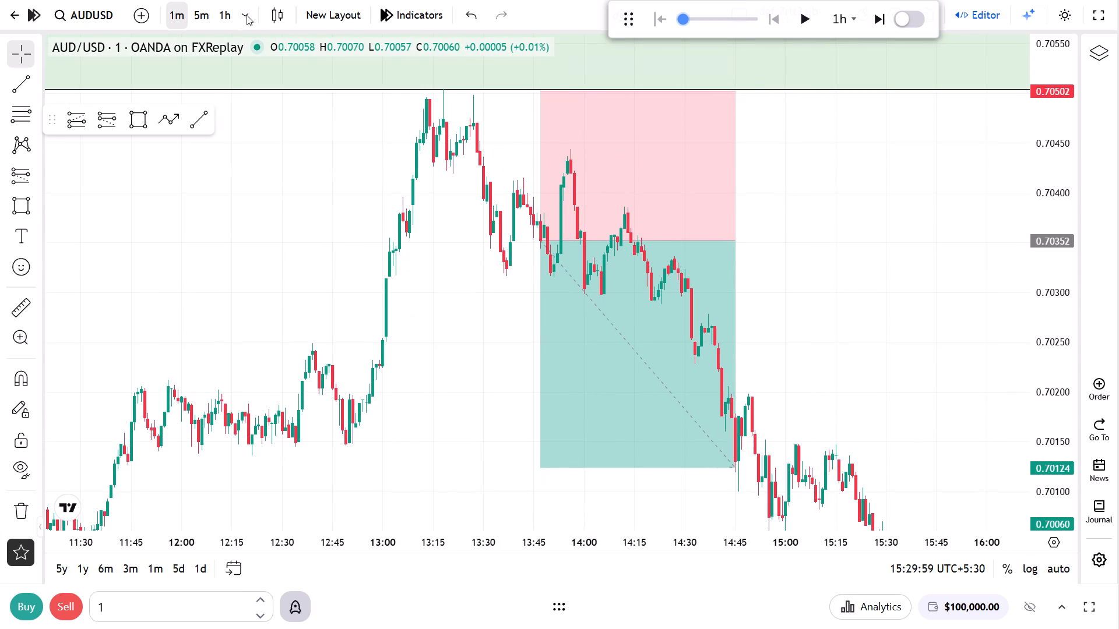
pyautogui.click(221, 13)
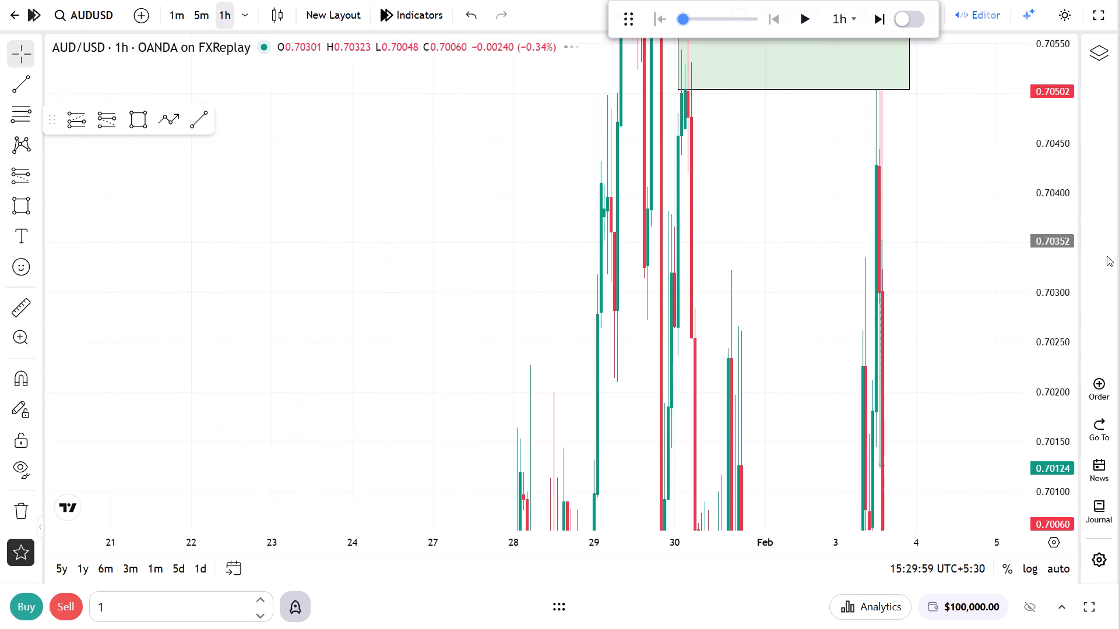
pyautogui.moveTo(1065, 188); pyautogui.dragTo(960, 509)
pyautogui.scroll(6, 927, 465)
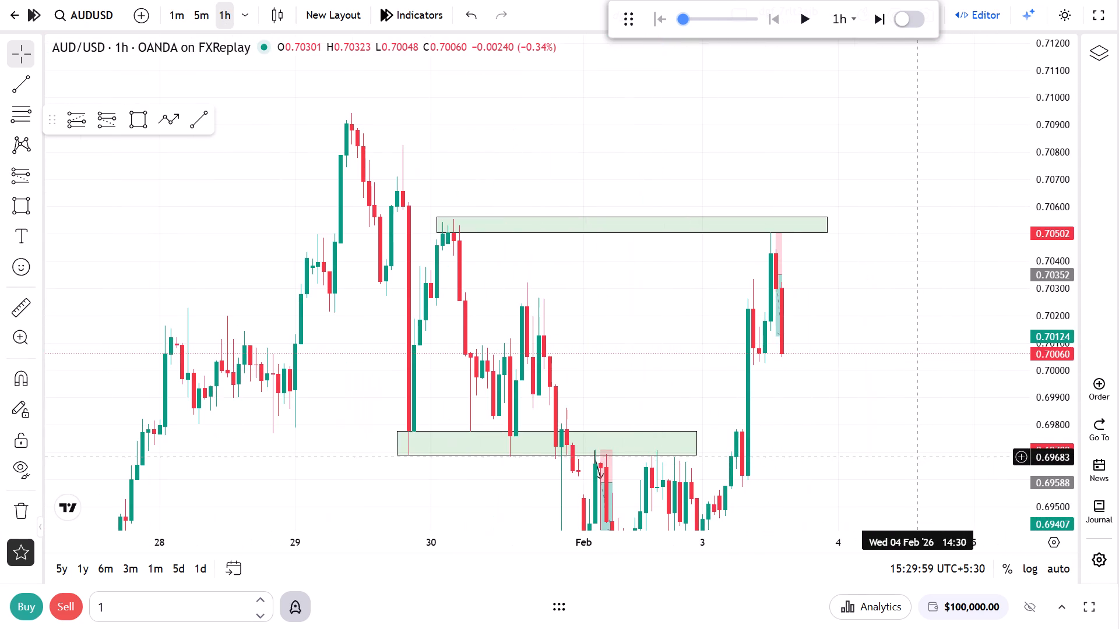
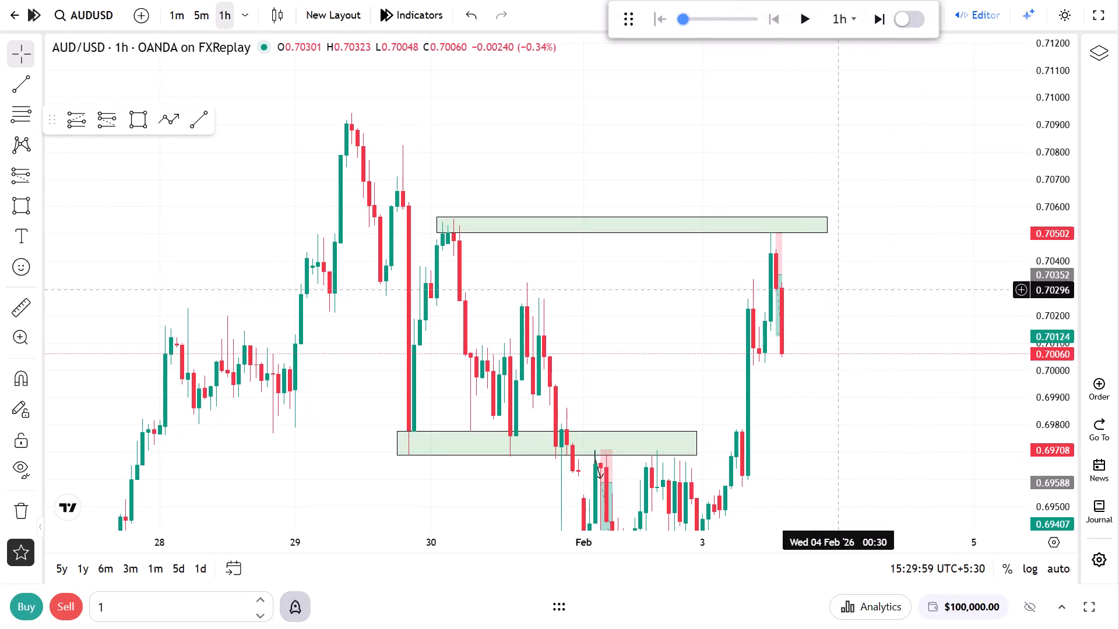
# Advance the replay candle by candle on the 1-hour chart to 23:30 on 4 February.
pyautogui.tripleClick(874, 20)
pyautogui.tripleClick(874, 20)
pyautogui.tripleClick(874, 20)
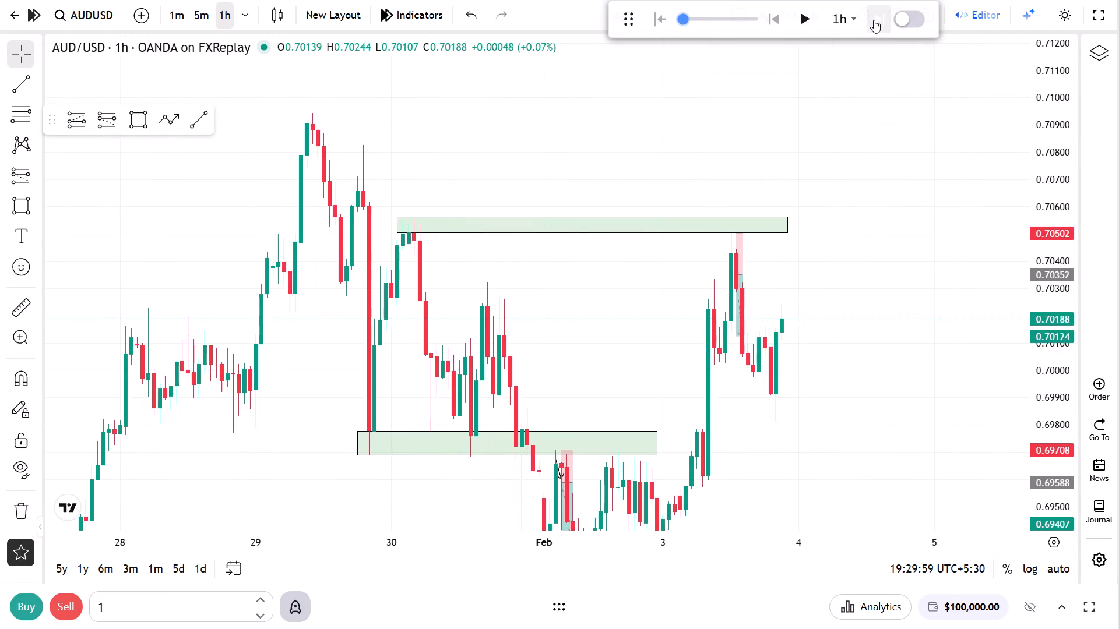
pyautogui.tripleClick(874, 20)
pyautogui.tripleClick(874, 20)
pyautogui.tripleClick(874, 20)
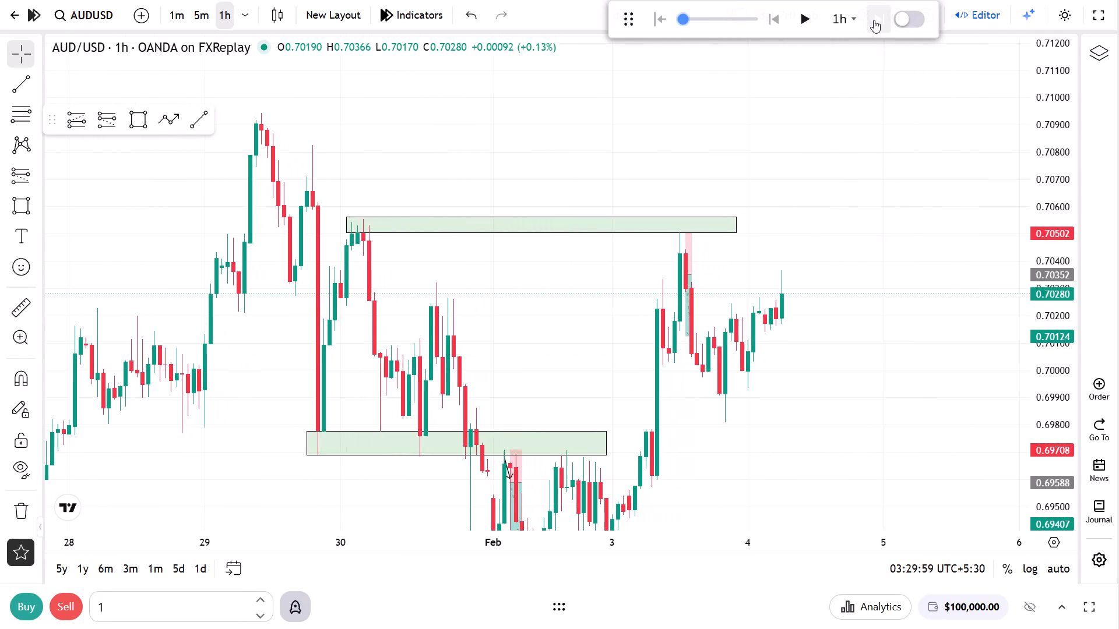
pyautogui.tripleClick(874, 20)
pyautogui.tripleClick(874, 20)
pyautogui.tripleClick(874, 20)
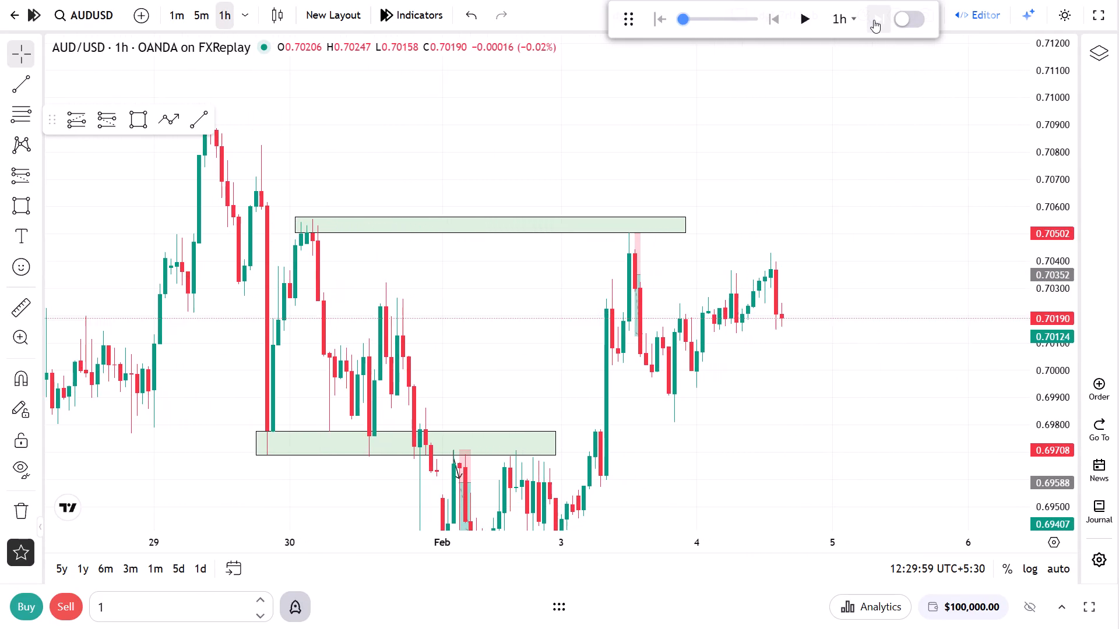
pyautogui.tripleClick(874, 20)
pyautogui.doubleClick(874, 20)
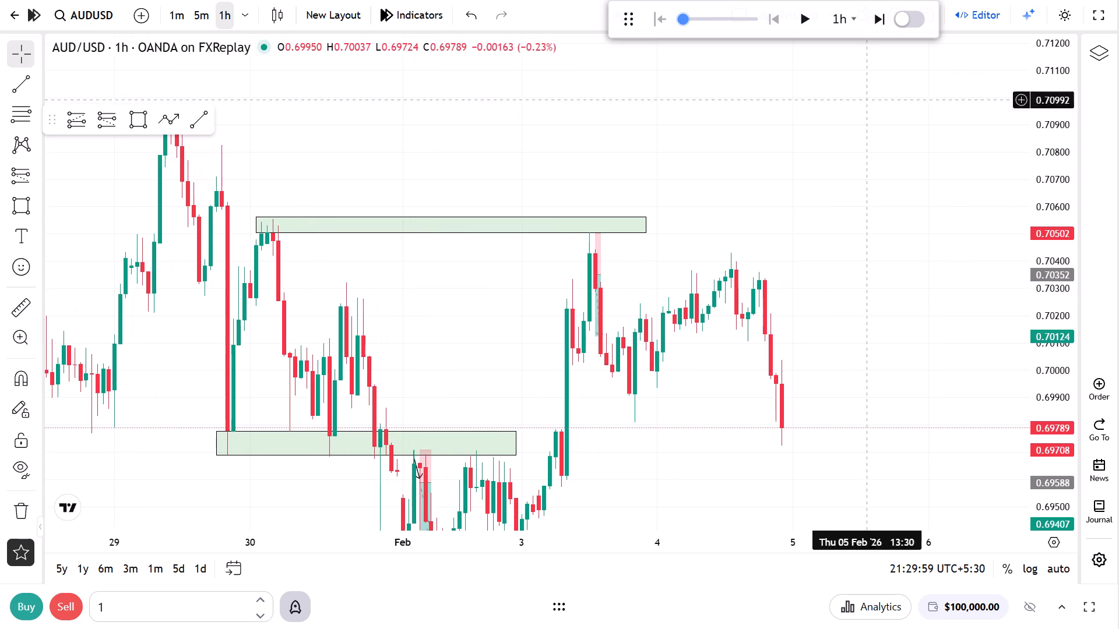
# Advance the 1-hour replay through 5 February to 04:30 on 6 February.
pyautogui.moveTo(861, 255); pyautogui.dragTo(900, 78)
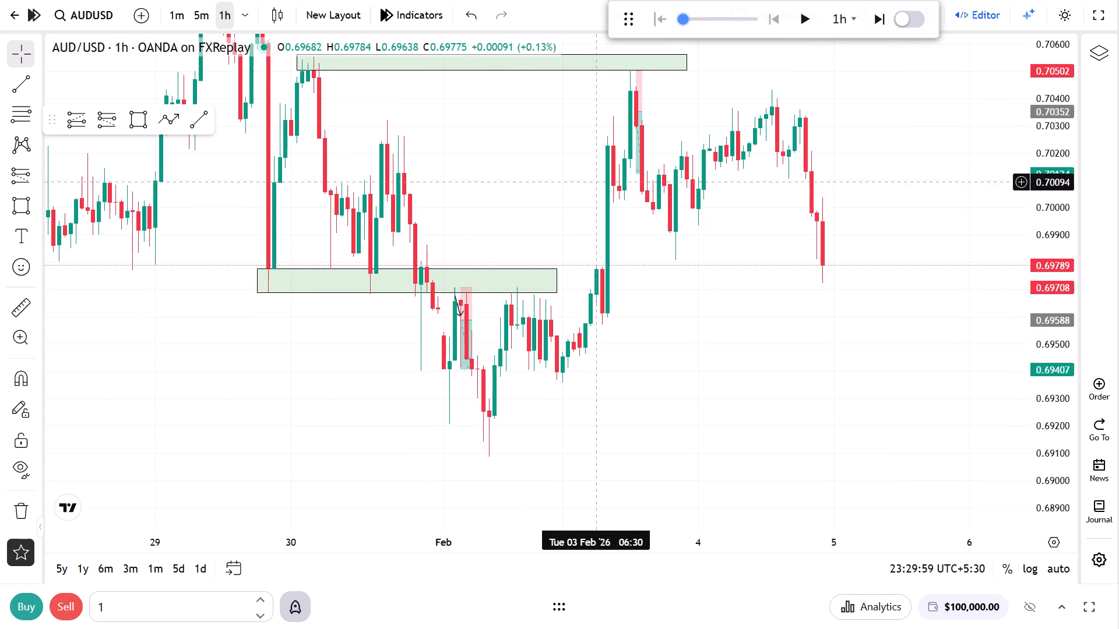
pyautogui.tripleClick(886, 26)
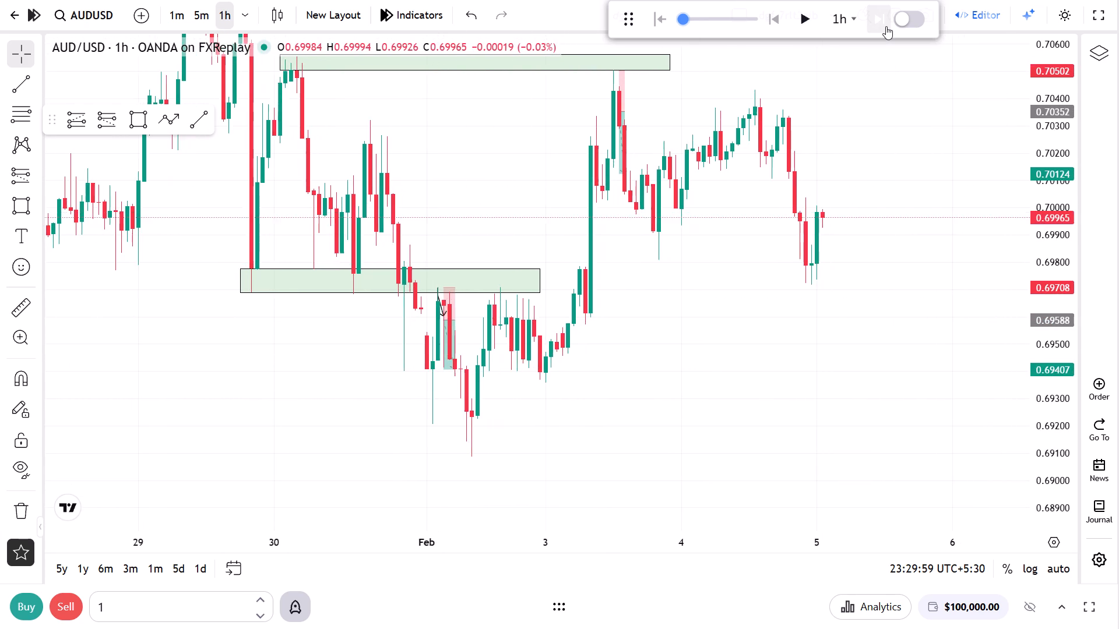
pyautogui.tripleClick(886, 26)
pyautogui.tripleClick(886, 26)
pyautogui.tripleClick(886, 26)
pyautogui.tripleClick(886, 26)
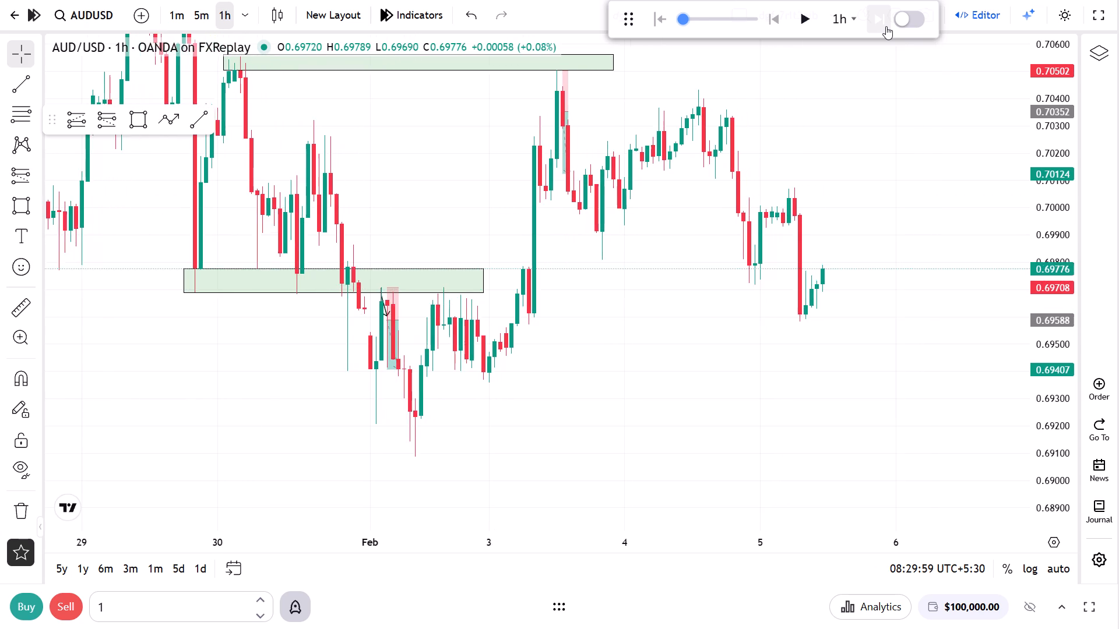
pyautogui.tripleClick(886, 26)
pyautogui.tripleClick(886, 26)
pyautogui.tripleClick(886, 26)
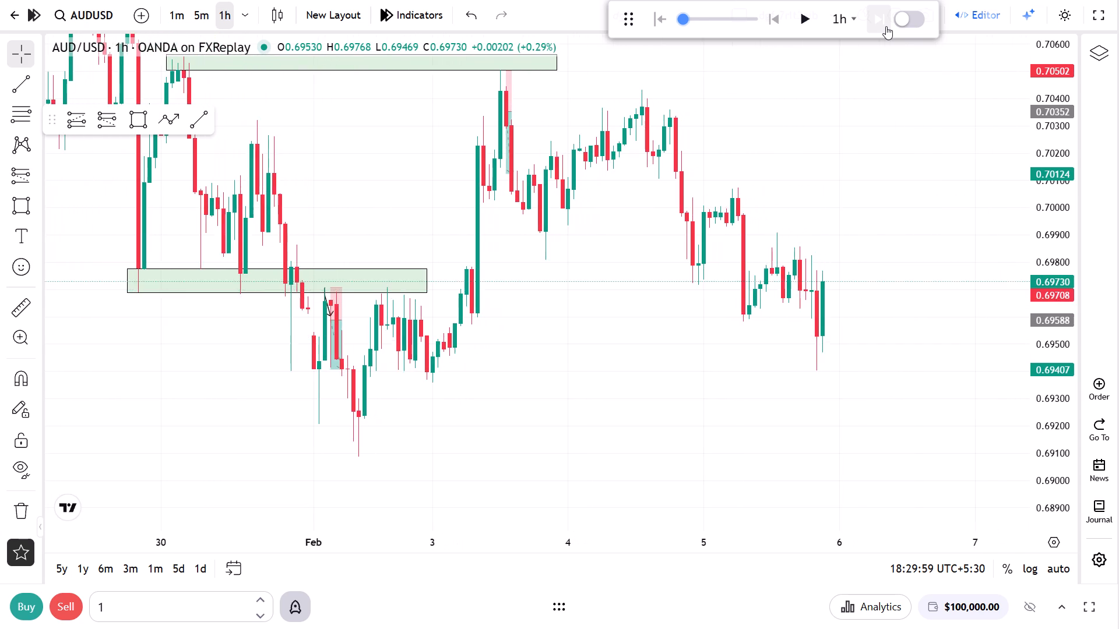
pyautogui.tripleClick(886, 26)
pyautogui.tripleClick(886, 26)
pyautogui.tripleClick(886, 26)
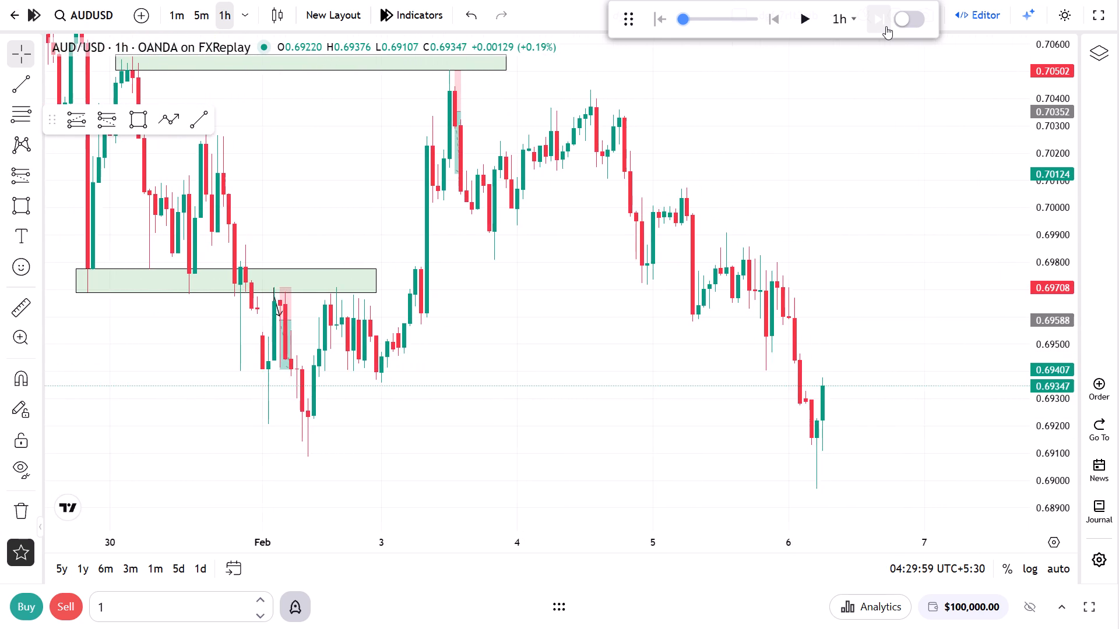
# Advance the 1-hour replay through the rest of 6 February to 06:30 on 9 February.
pyautogui.tripleClick(886, 26)
pyautogui.tripleClick(886, 26)
pyautogui.doubleClick(886, 26)
pyautogui.tripleClick(886, 26)
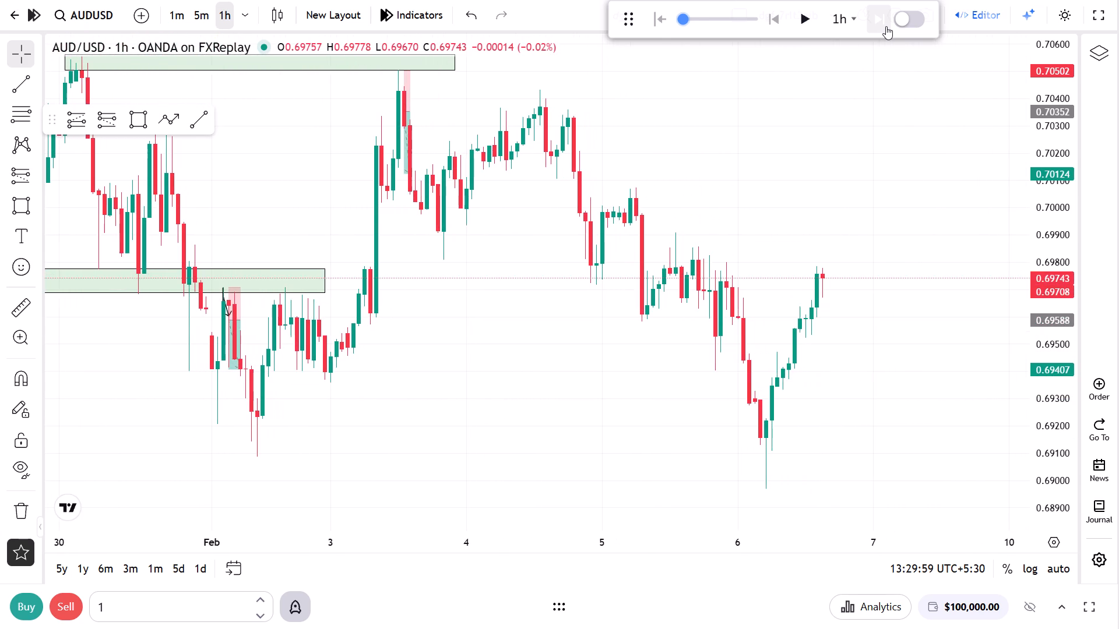
pyautogui.tripleClick(886, 26)
pyautogui.tripleClick(886, 26)
pyautogui.tripleClick(886, 26)
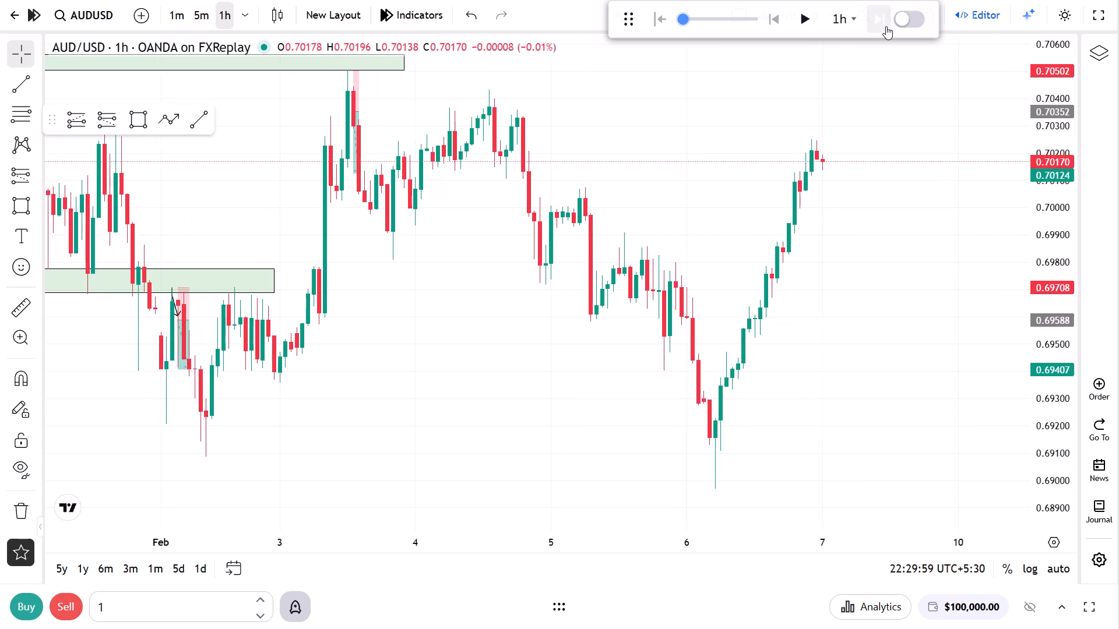
pyautogui.doubleClick(886, 26)
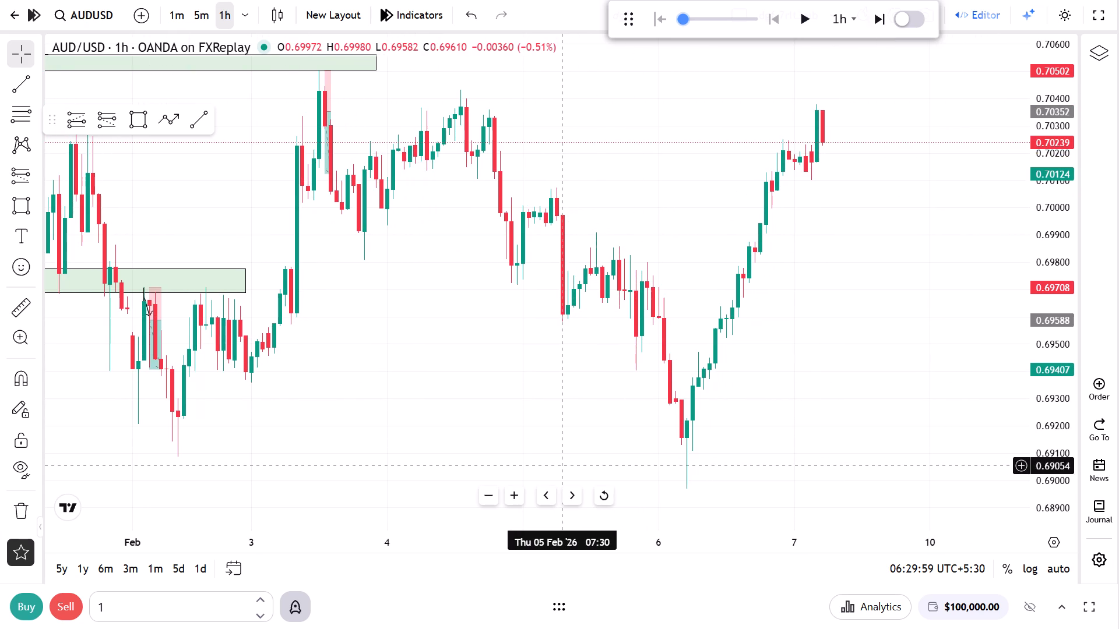
# With both green zones in view, advance the 1-hour replay to 23:30 on 9 February.
pyautogui.moveTo(584, 395); pyautogui.dragTo(687, 496)
pyautogui.scroll(-4, 694, 478)
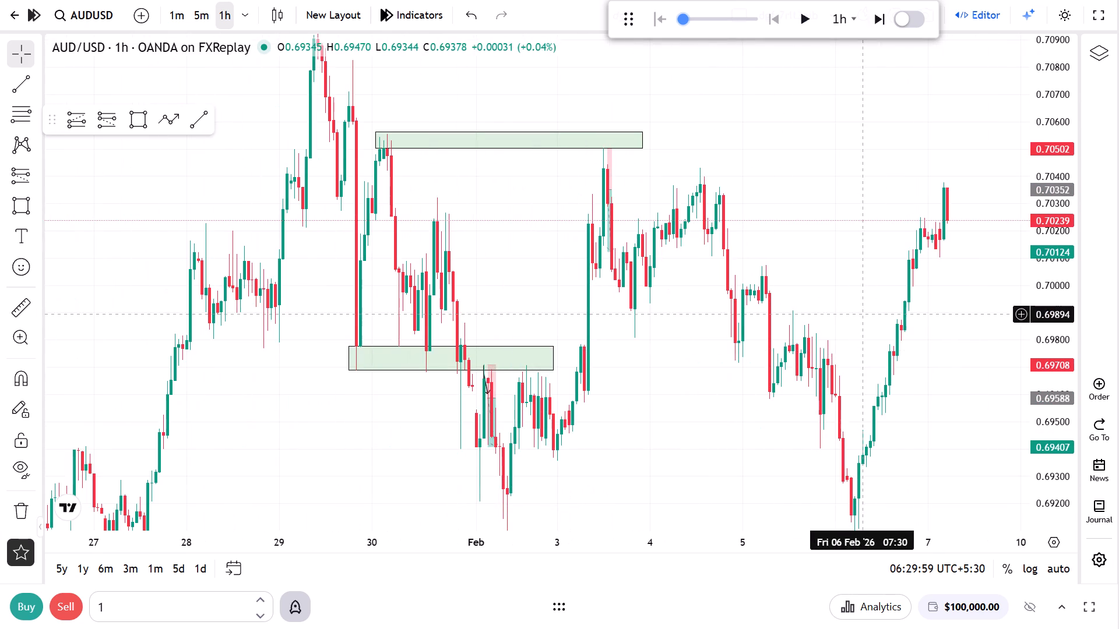
pyautogui.tripleClick(878, 27)
pyautogui.tripleClick(878, 27)
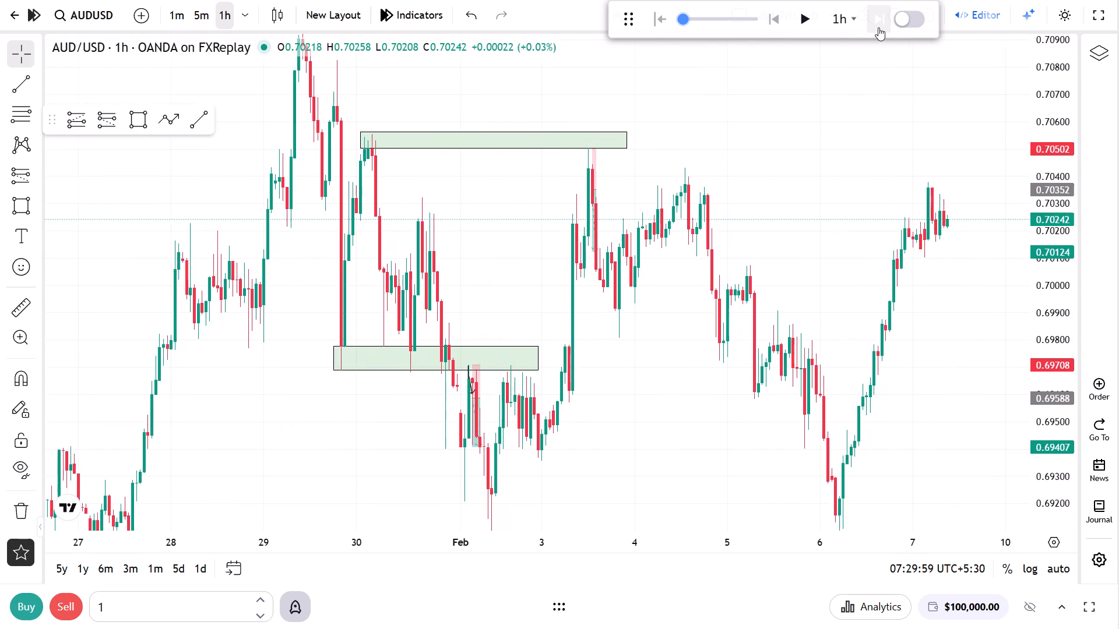
pyautogui.tripleClick(878, 27)
pyautogui.tripleClick(878, 27)
pyautogui.tripleClick(878, 27)
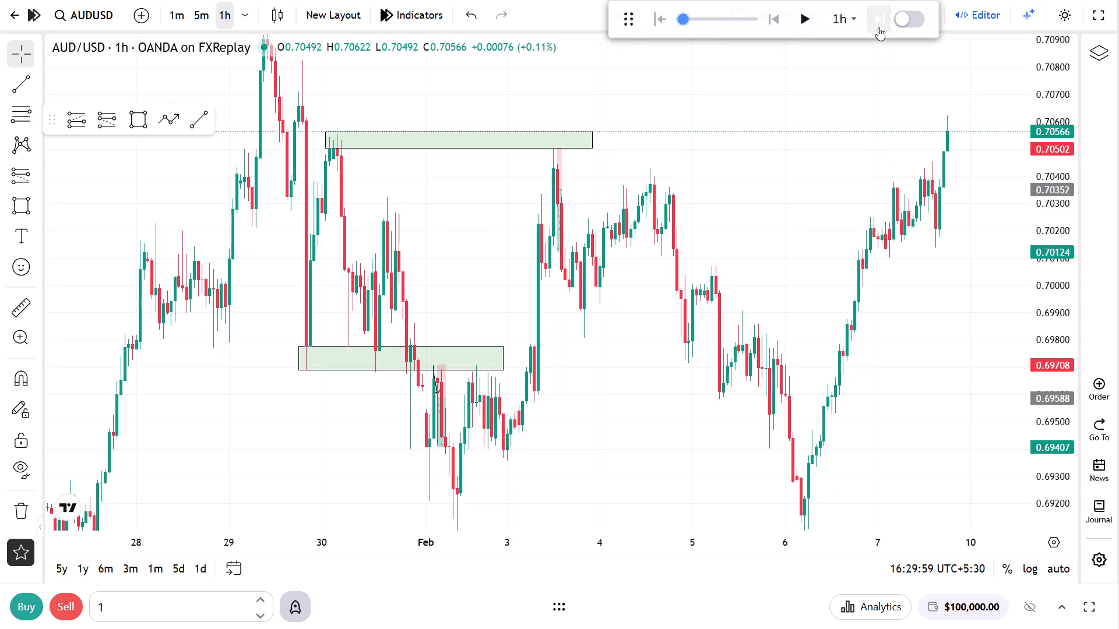
pyautogui.doubleClick(878, 27)
# Extend the upper green zone's end time to about 14:30 on 10 February, past the latest candles.
pyautogui.moveTo(803, 200); pyautogui.dragTo(803, 314)
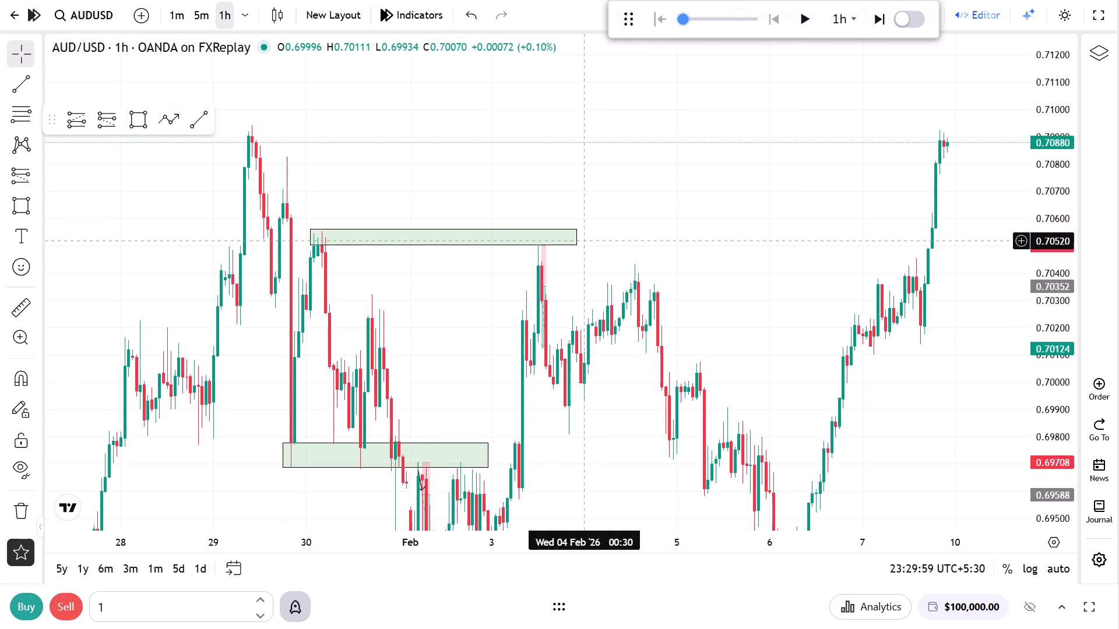
pyautogui.moveTo(579, 236); pyautogui.dragTo(1009, 236)
# Advance the 1-hour replay through 10 February to 10:30 on 11 February.
pyautogui.moveTo(939, 349); pyautogui.dragTo(901, 287)
pyautogui.moveTo(912, 303); pyautogui.dragTo(737, 464)
pyautogui.tripleClick(884, 31)
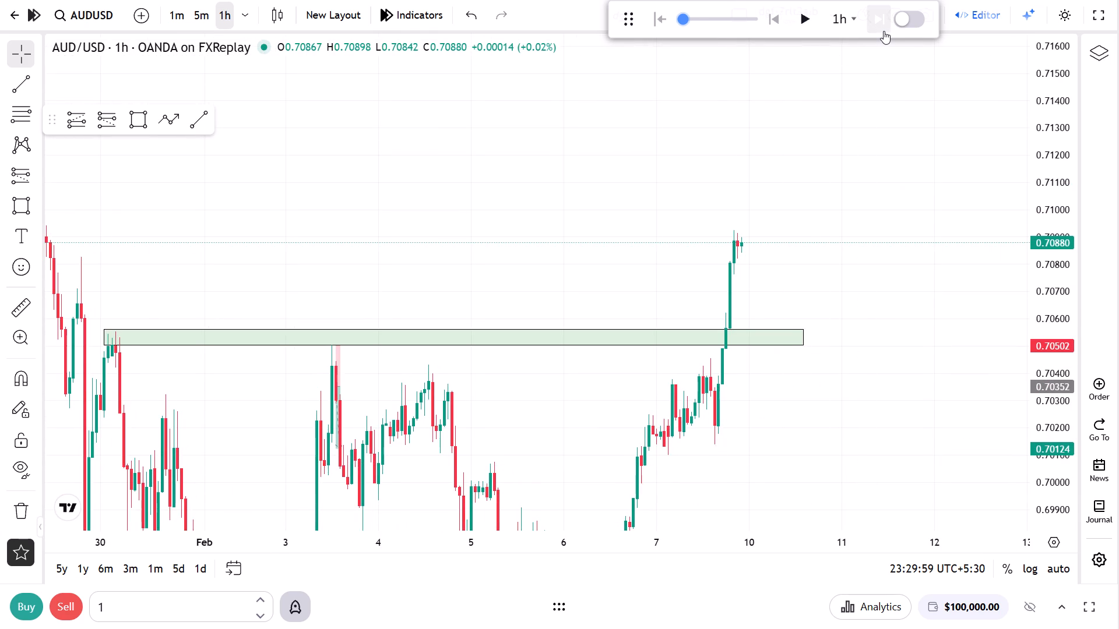
pyautogui.tripleClick(884, 31)
pyautogui.tripleClick(884, 31)
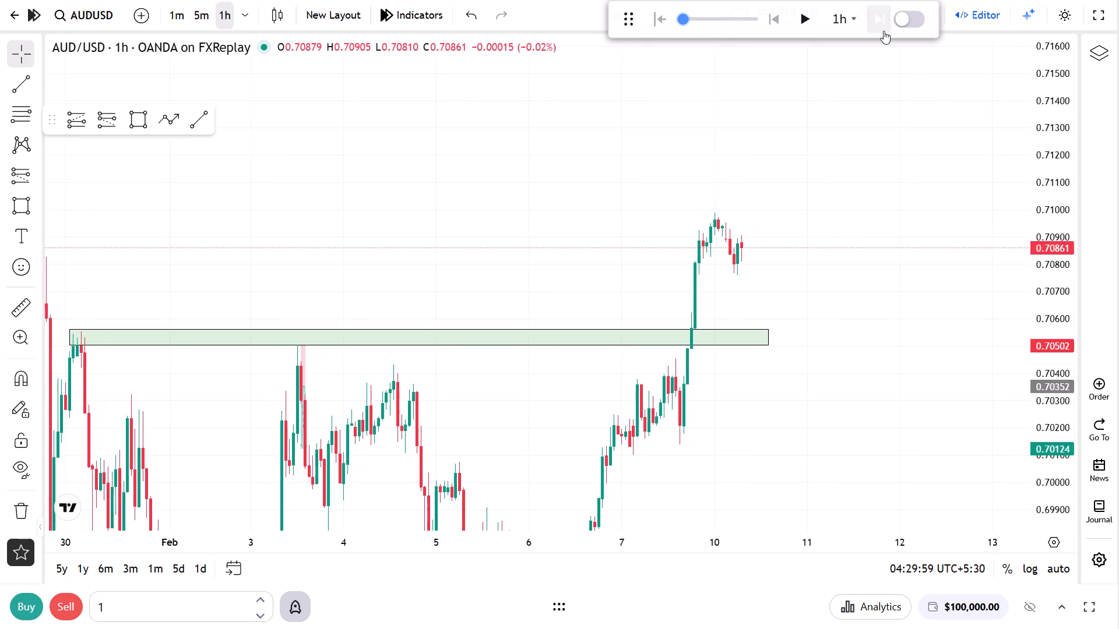
pyautogui.tripleClick(884, 31)
pyautogui.tripleClick(884, 31)
pyautogui.tripleClick(884, 31)
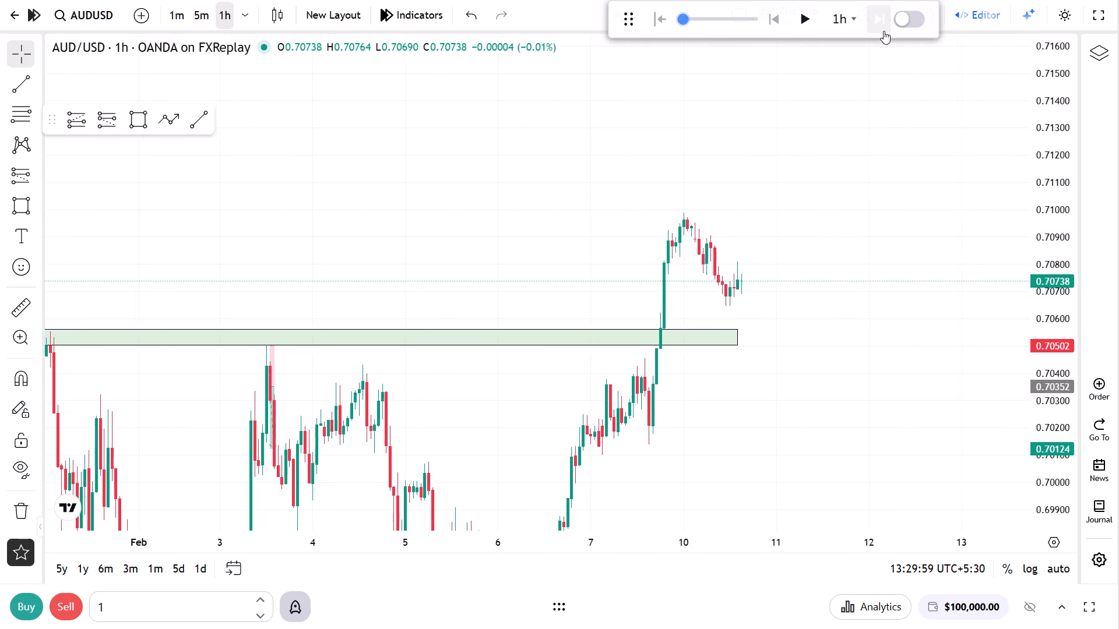
pyautogui.tripleClick(884, 31)
pyautogui.tripleClick(884, 31)
pyautogui.tripleClick(884, 31)
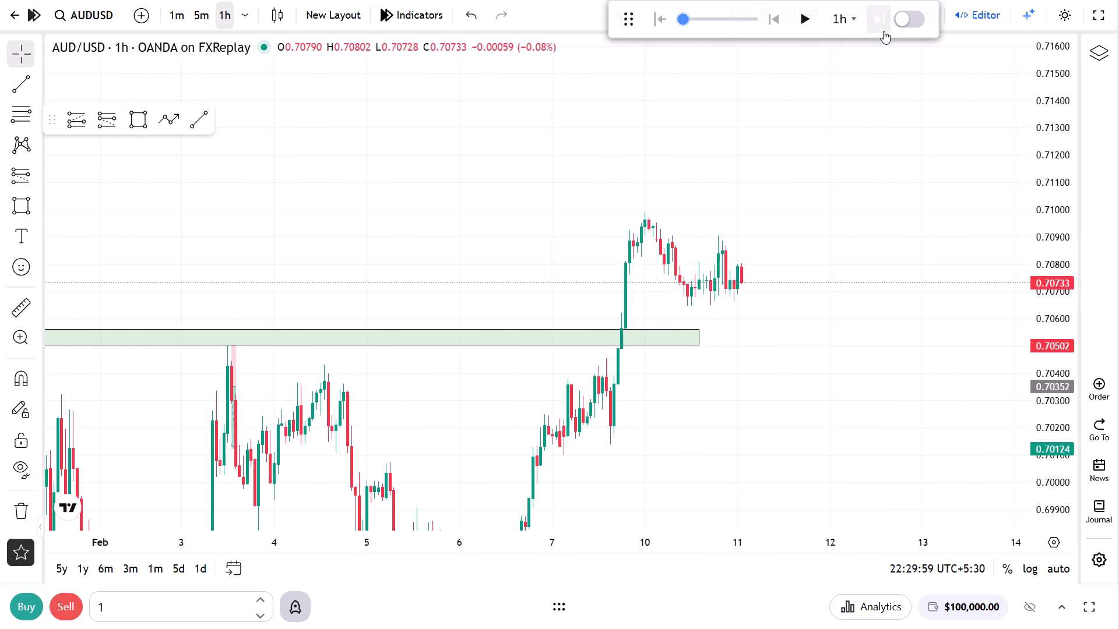
pyautogui.tripleClick(884, 31)
pyautogui.tripleClick(884, 31)
pyautogui.doubleClick(884, 31)
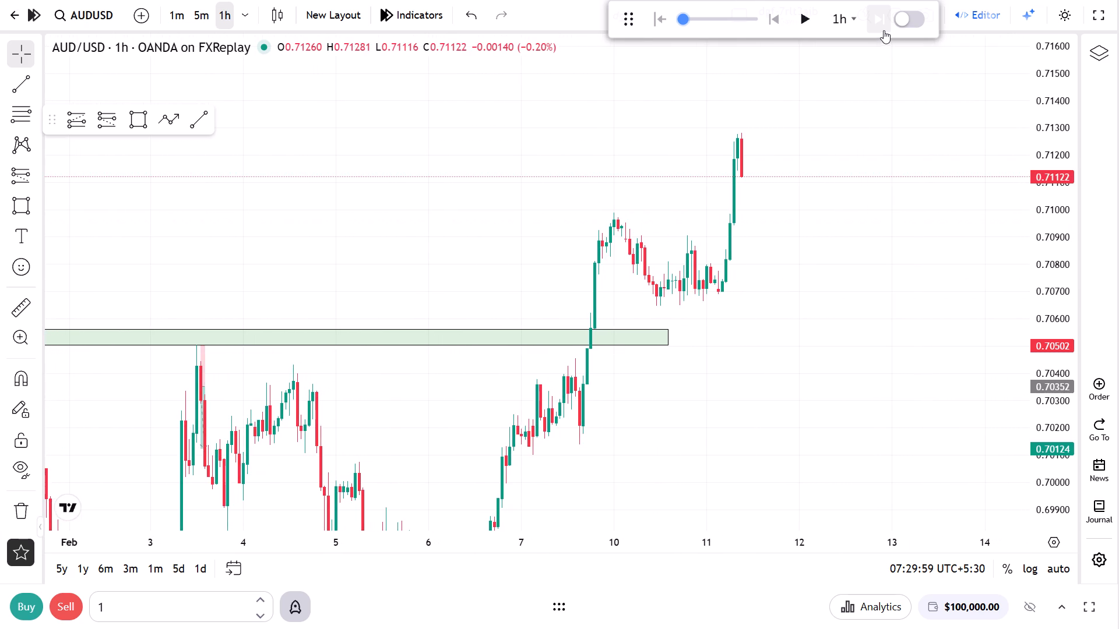
# Draw a rectangle zone at the 10 February swing high, from 0.70965 to about 0.70990, spanning 9 February 23:30 to 11 February 19:30.
pyautogui.scroll(3, 721, 246)
pyautogui.moveTo(729, 252); pyautogui.dragTo(768, 287)
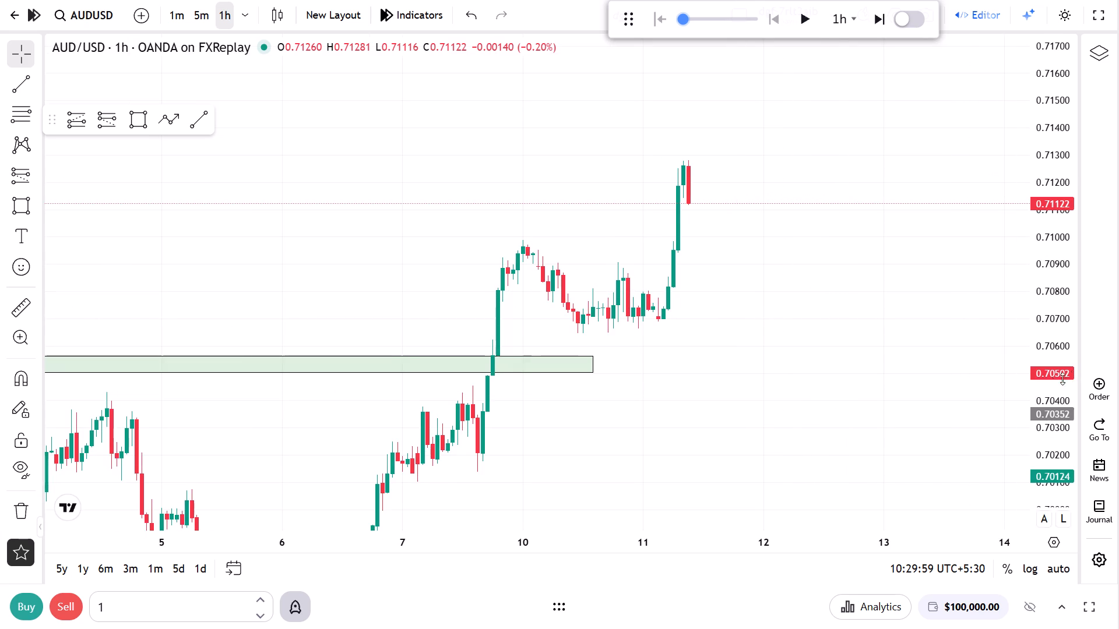
pyautogui.moveTo(1075, 375); pyautogui.dragTo(1082, 168)
pyautogui.moveTo(833, 217); pyautogui.dragTo(1011, 342)
pyautogui.scroll(5, 814, 373)
pyautogui.click(711, 320)
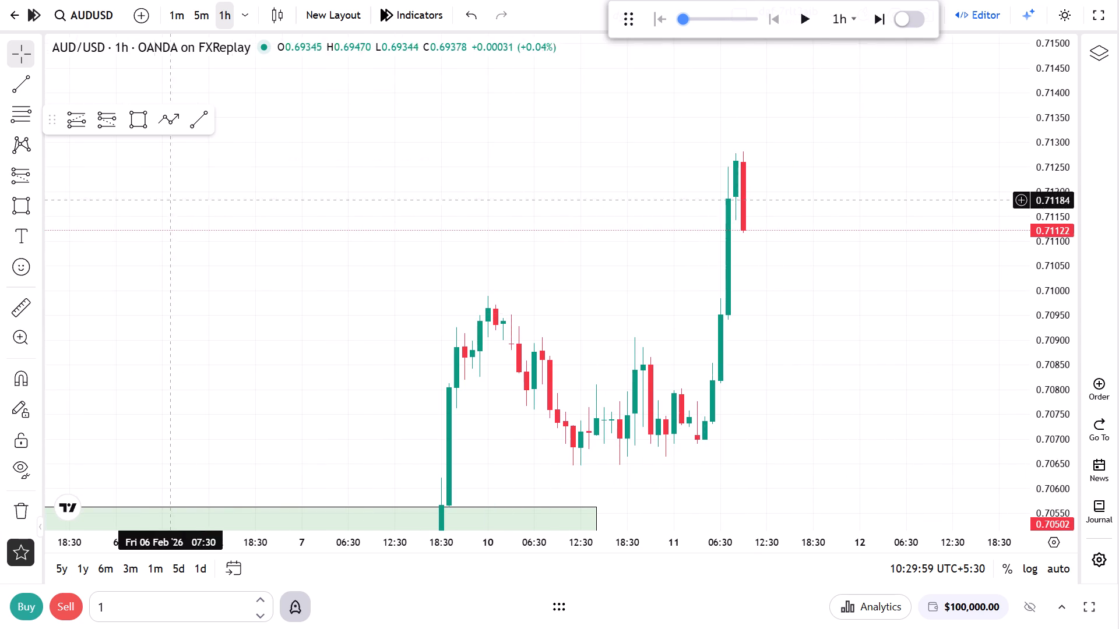
pyautogui.click(136, 122)
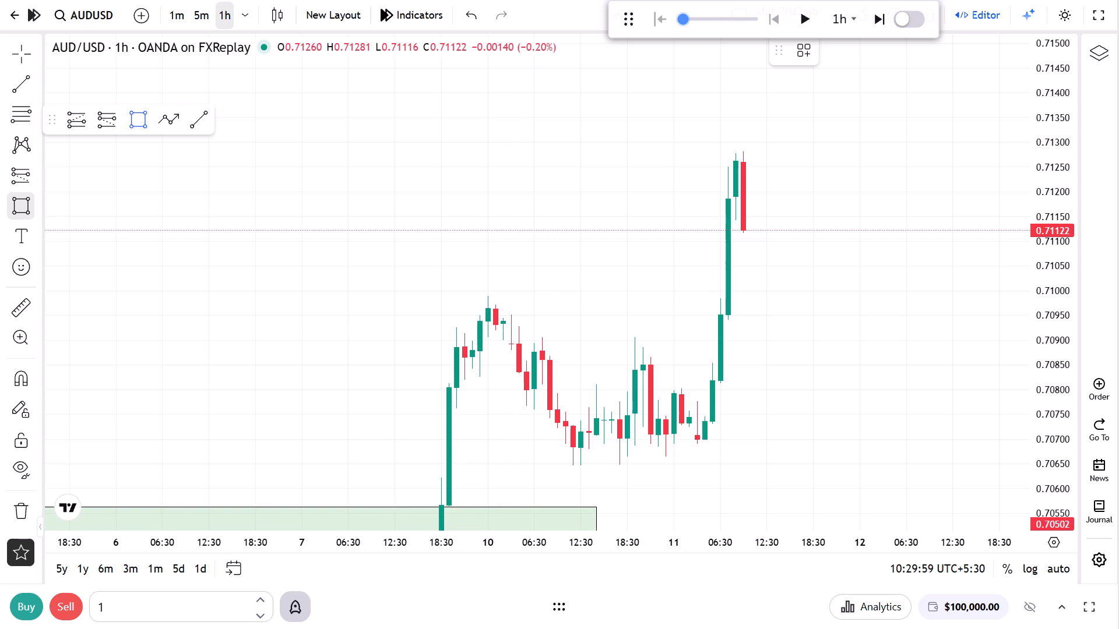
pyautogui.click(477, 308)
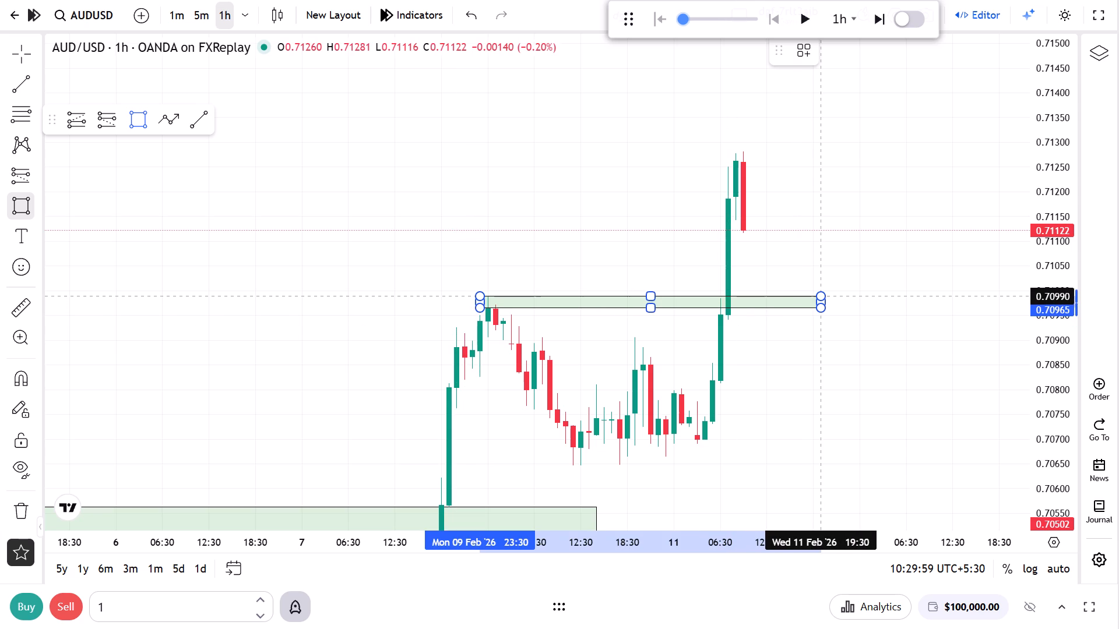
pyautogui.click(822, 296)
pyautogui.click(793, 401)
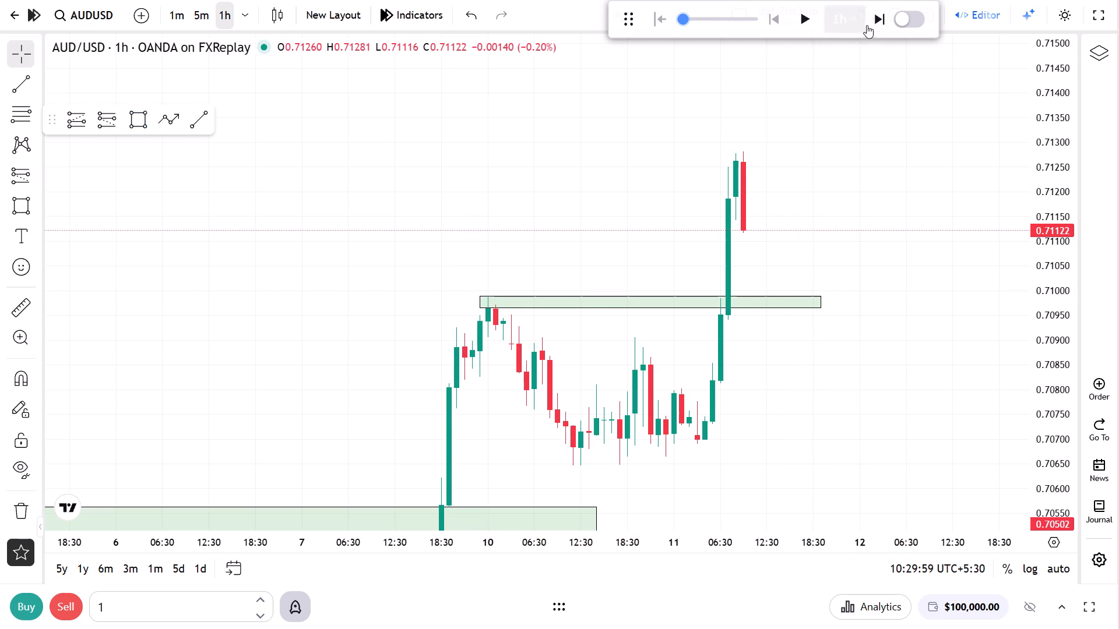
# Advance the 1-hour replay to 16:30 on 11 February.
pyautogui.tripleClick(871, 20)
pyautogui.tripleClick(871, 20)
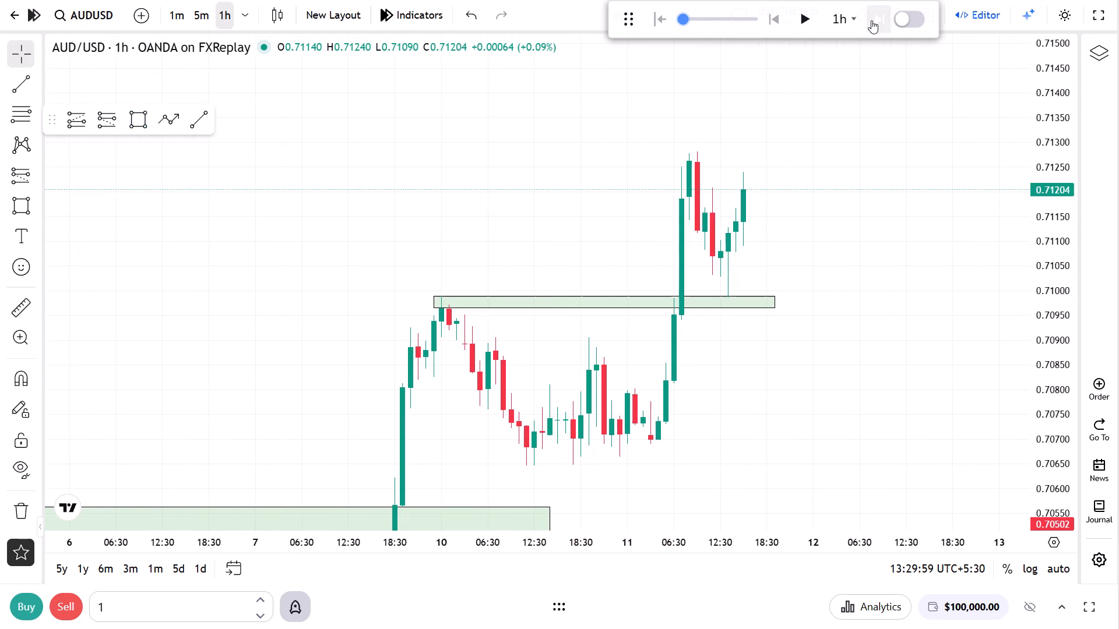
# Switch to the 1-minute chart and examine price action around the new zone near 14:05 on 11 February.
pyautogui.click(184, 14)
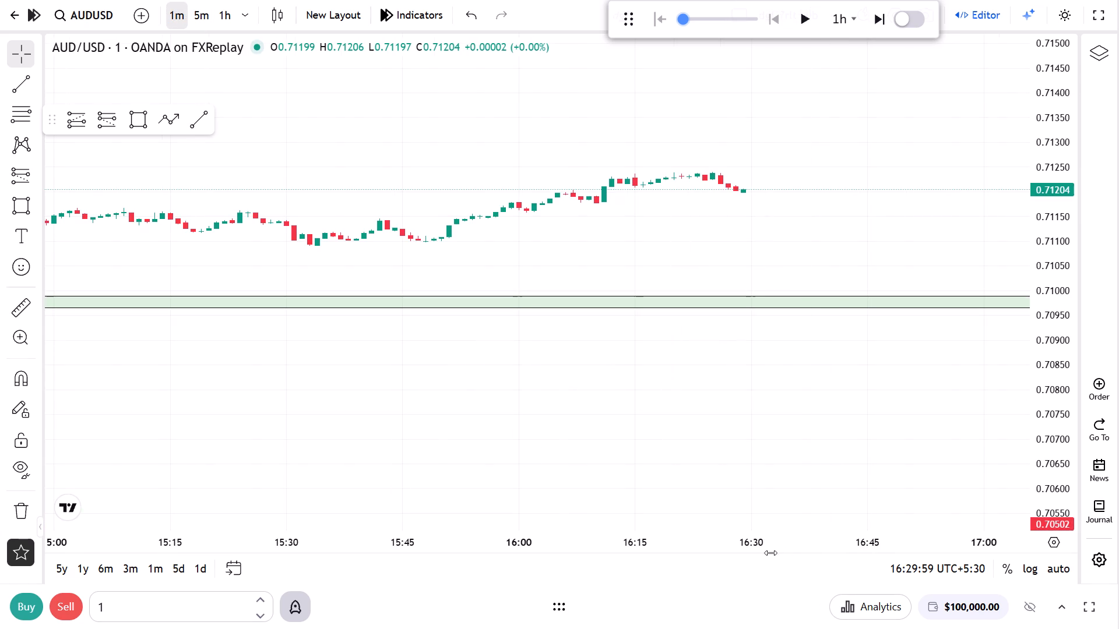
pyautogui.scroll(-14, 770, 554)
pyautogui.moveTo(273, 473); pyautogui.dragTo(699, 462)
pyautogui.moveTo(498, 428); pyautogui.dragTo(703, 464)
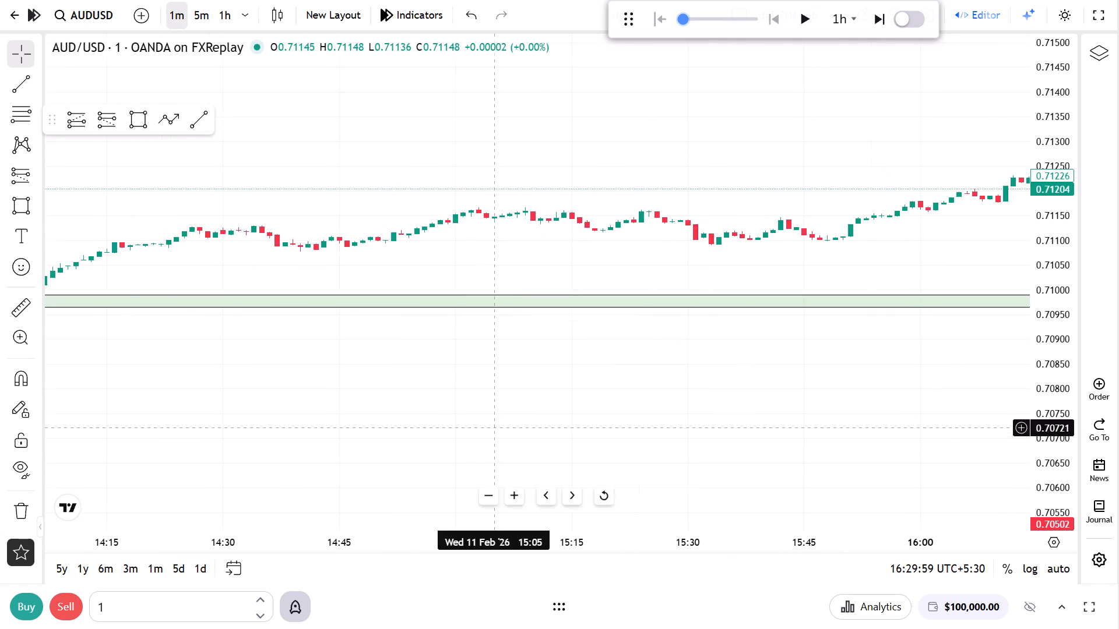
pyautogui.moveTo(703, 464); pyautogui.dragTo(814, 467)
pyautogui.moveTo(399, 417); pyautogui.dragTo(844, 457)
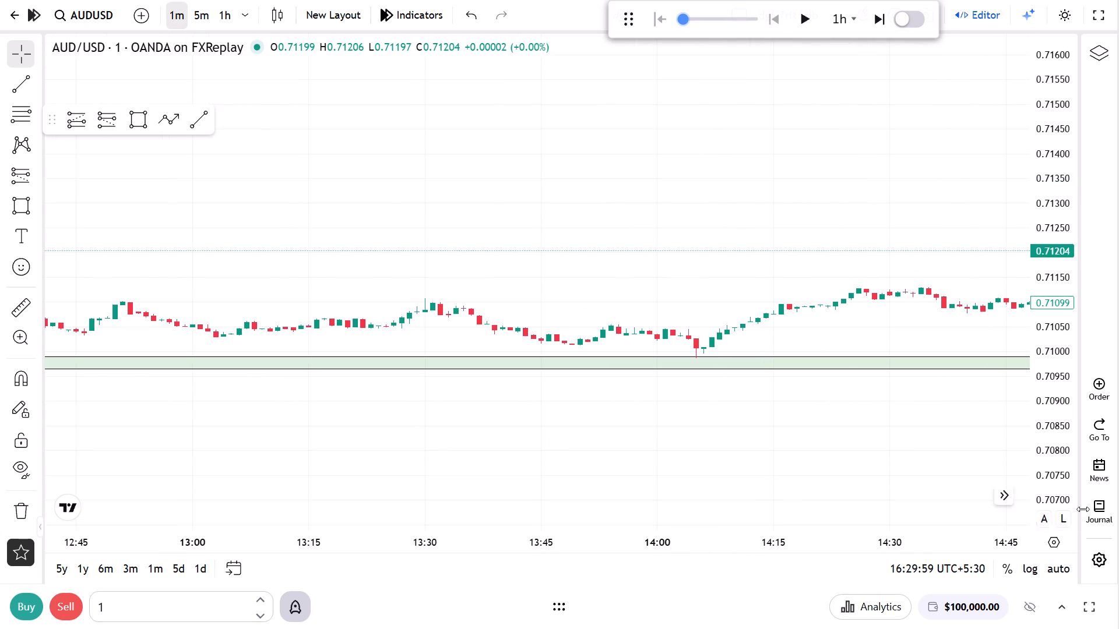
pyautogui.click(1083, 507)
pyautogui.moveTo(1066, 501); pyautogui.dragTo(1044, 237)
pyautogui.scroll(-11, 602, 342)
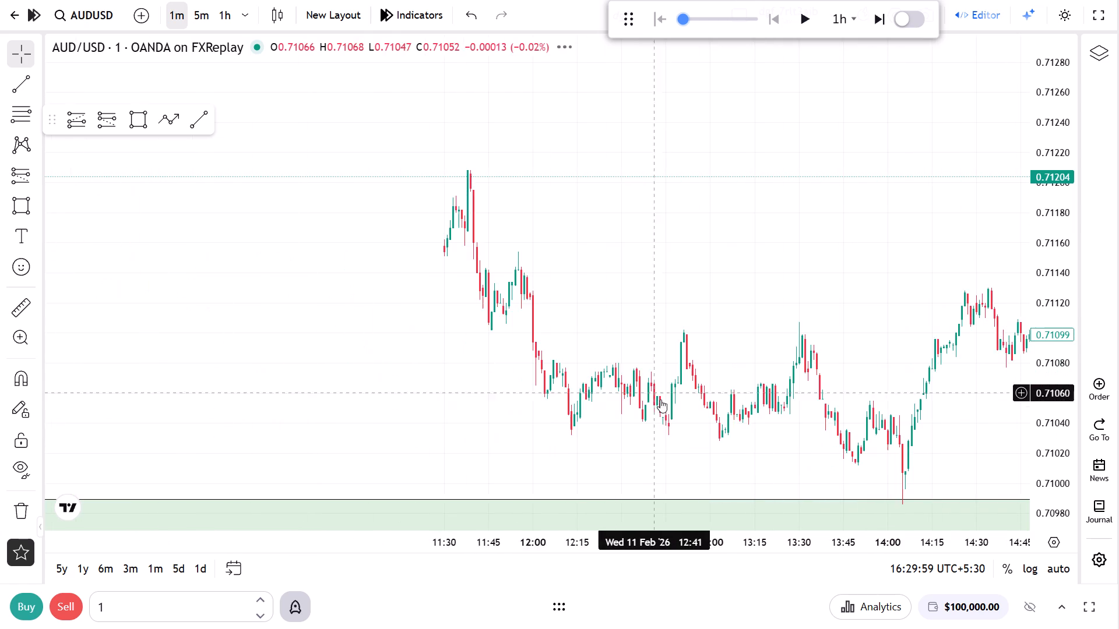
pyautogui.moveTo(667, 414); pyautogui.dragTo(684, 295)
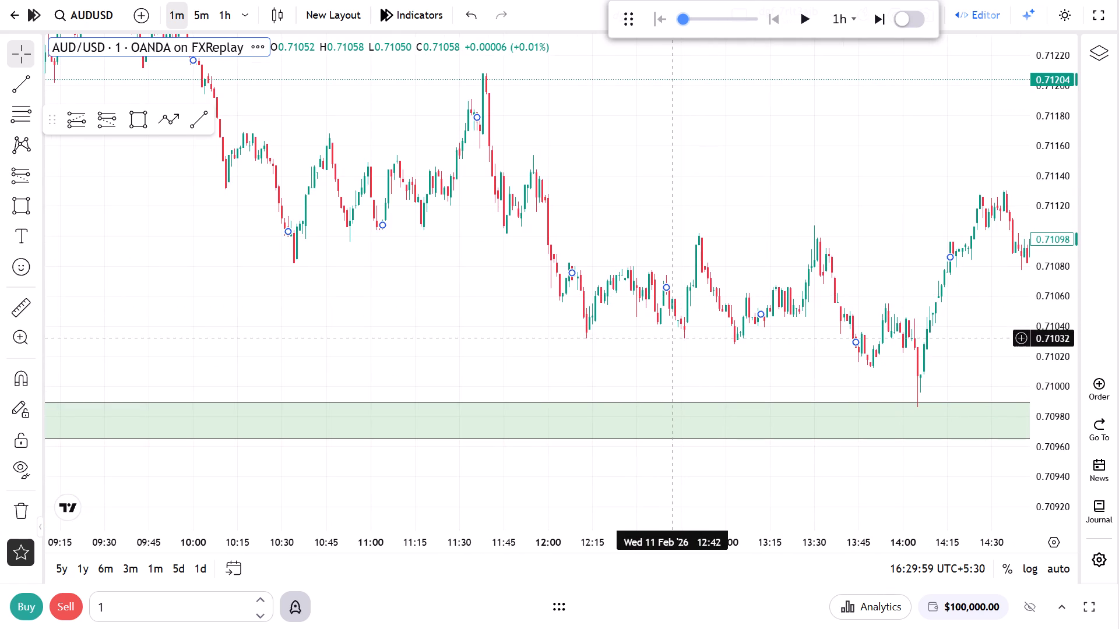
pyautogui.click(884, 371)
pyautogui.moveTo(881, 370); pyautogui.dragTo(745, 389)
pyautogui.scroll(4, 727, 388)
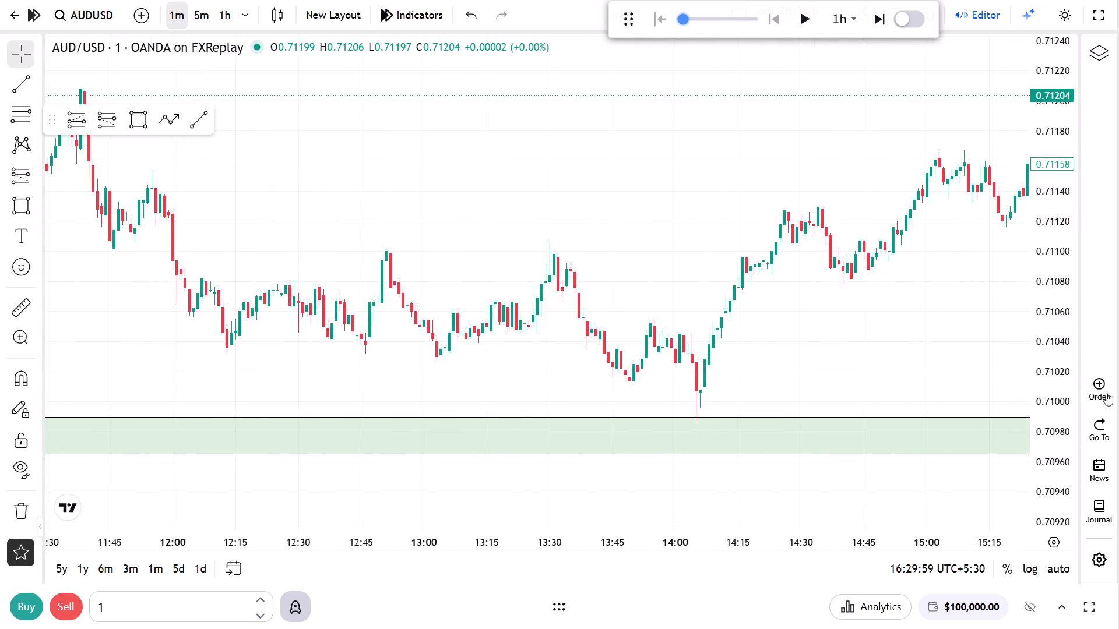
pyautogui.moveTo(1055, 452); pyautogui.dragTo(1058, 359)
pyautogui.moveTo(841, 358); pyautogui.dragTo(867, 230)
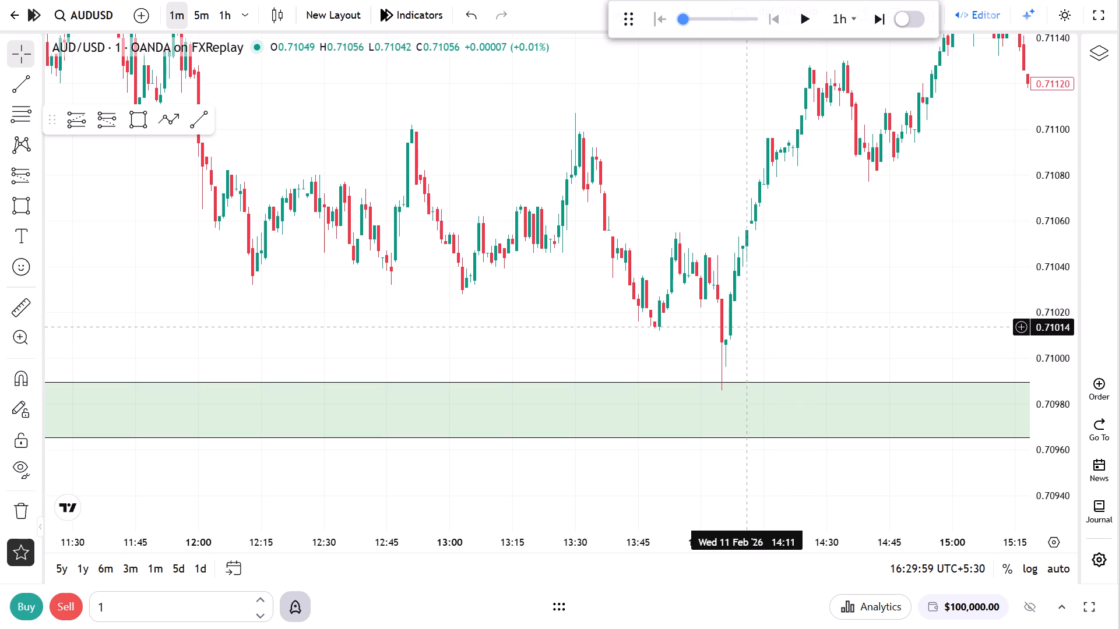
pyautogui.moveTo(759, 289); pyautogui.dragTo(722, 356)
pyautogui.moveTo(787, 265); pyautogui.dragTo(758, 302)
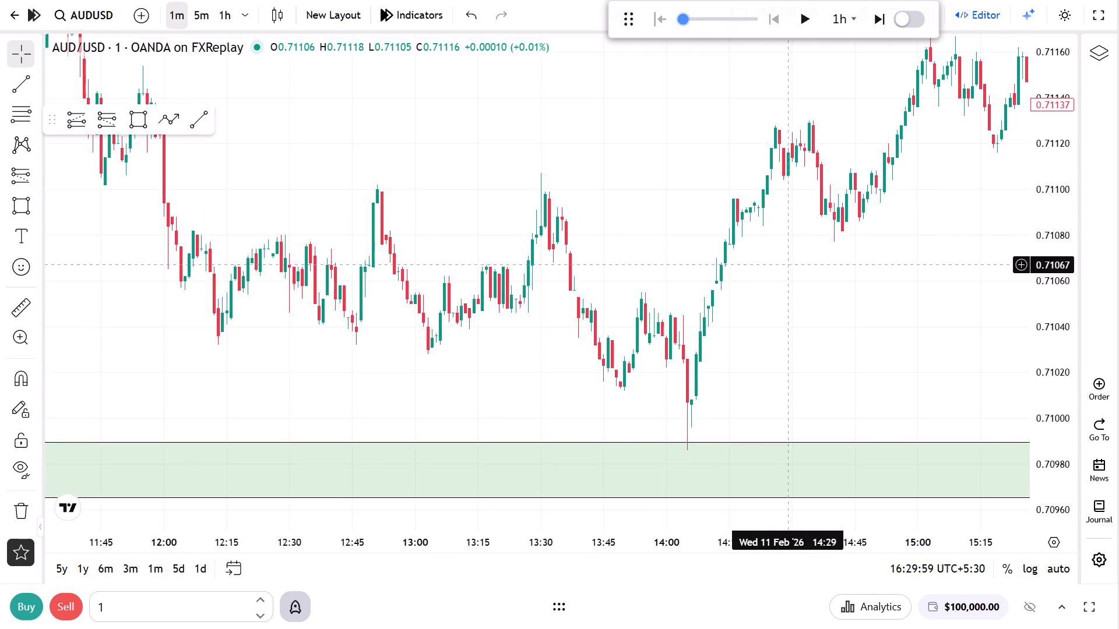
# Place a long position at 15:20 on 11 February with entry at 0.71126 and stop at 0.71076.
pyautogui.moveTo(758, 302); pyautogui.dragTo(660, 320)
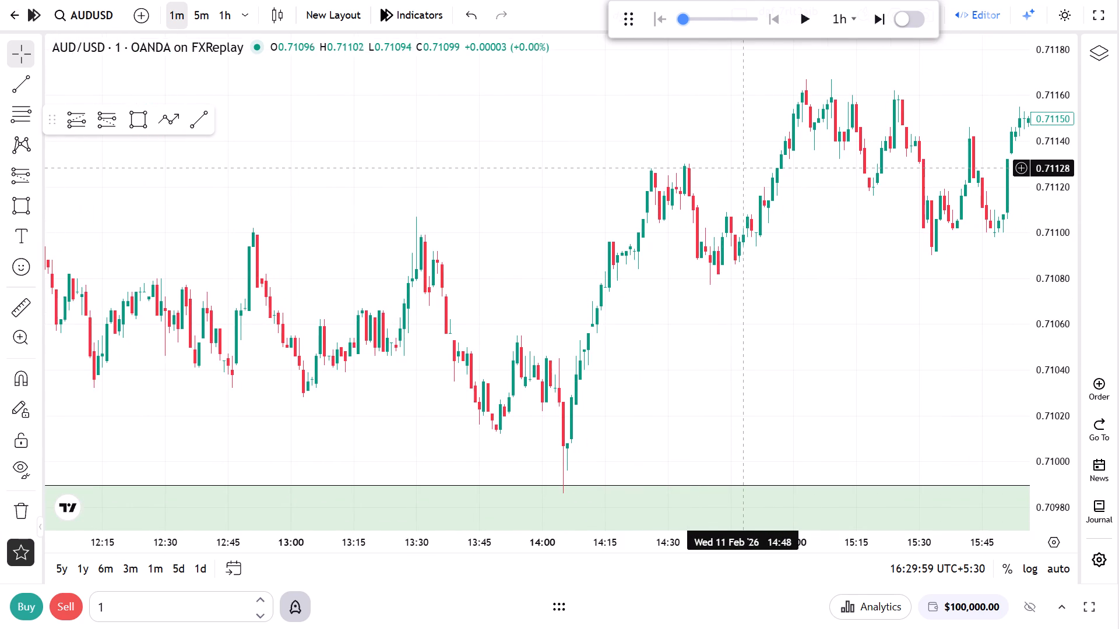
pyautogui.moveTo(779, 239); pyautogui.dragTo(593, 253)
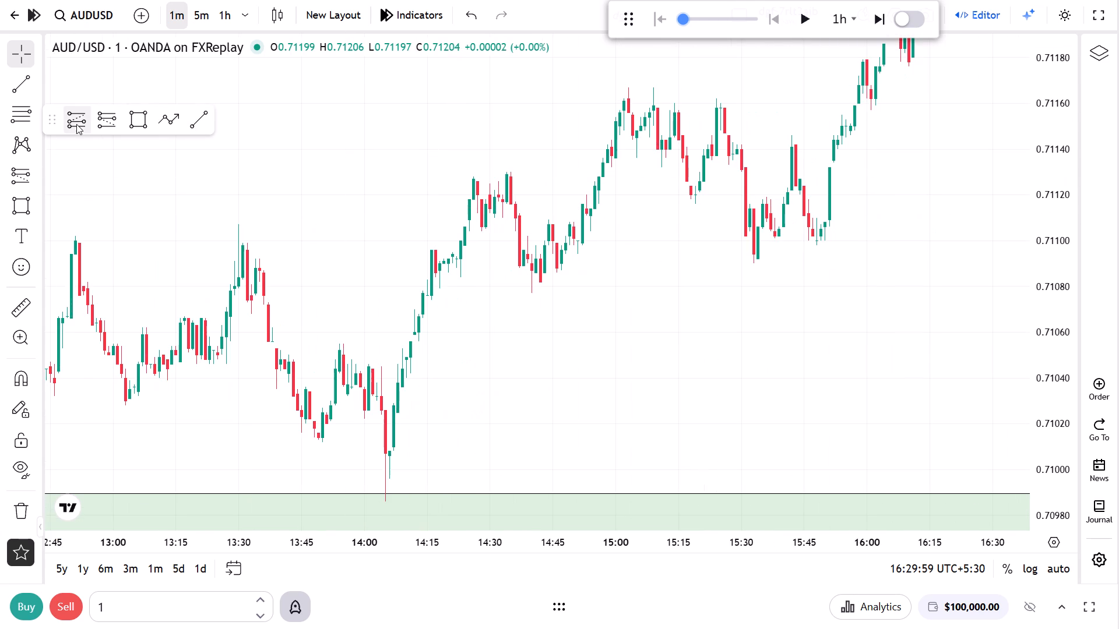
pyautogui.click(76, 124)
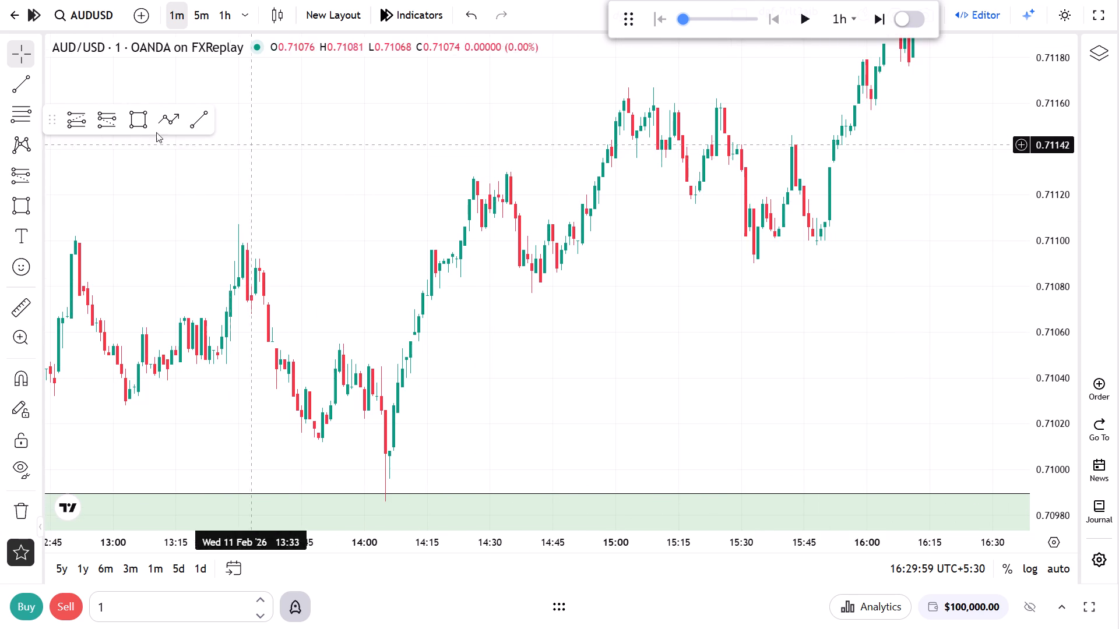
pyautogui.click(80, 124)
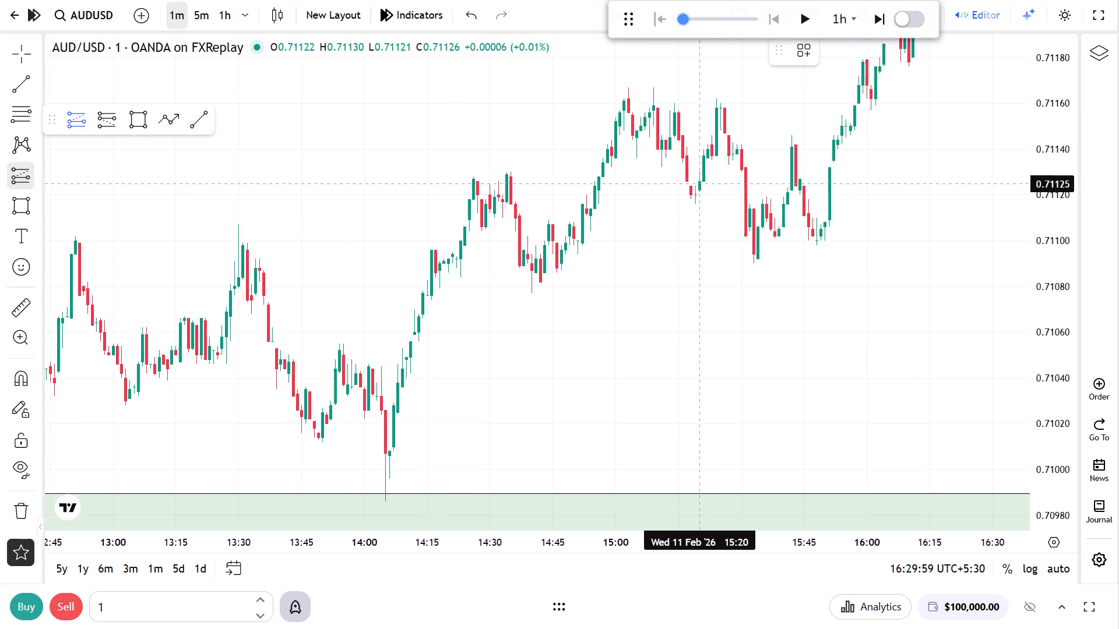
pyautogui.click(699, 182)
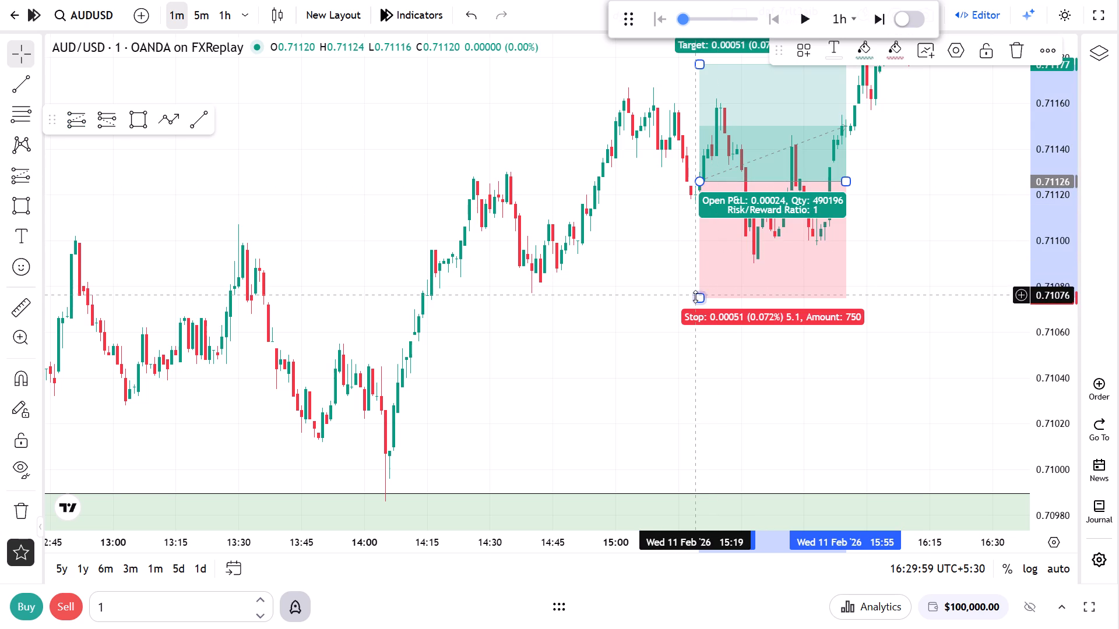
pyautogui.click(696, 297)
# Raise the long position's target to 0.71203.
pyautogui.moveTo(661, 237); pyautogui.dragTo(609, 383)
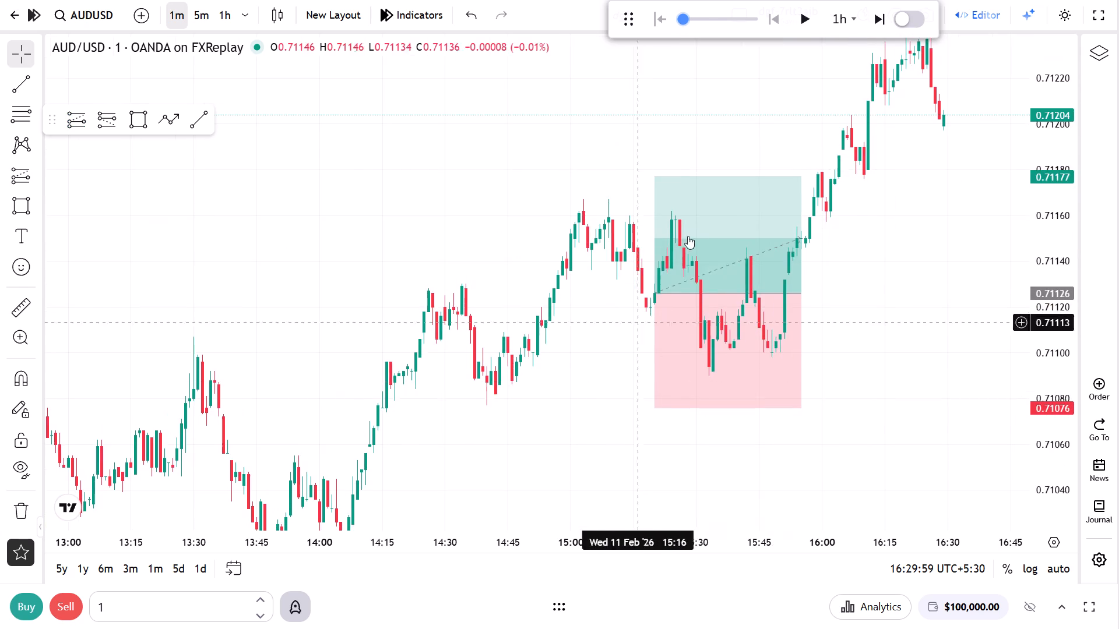
pyautogui.moveTo(658, 178); pyautogui.dragTo(659, 115)
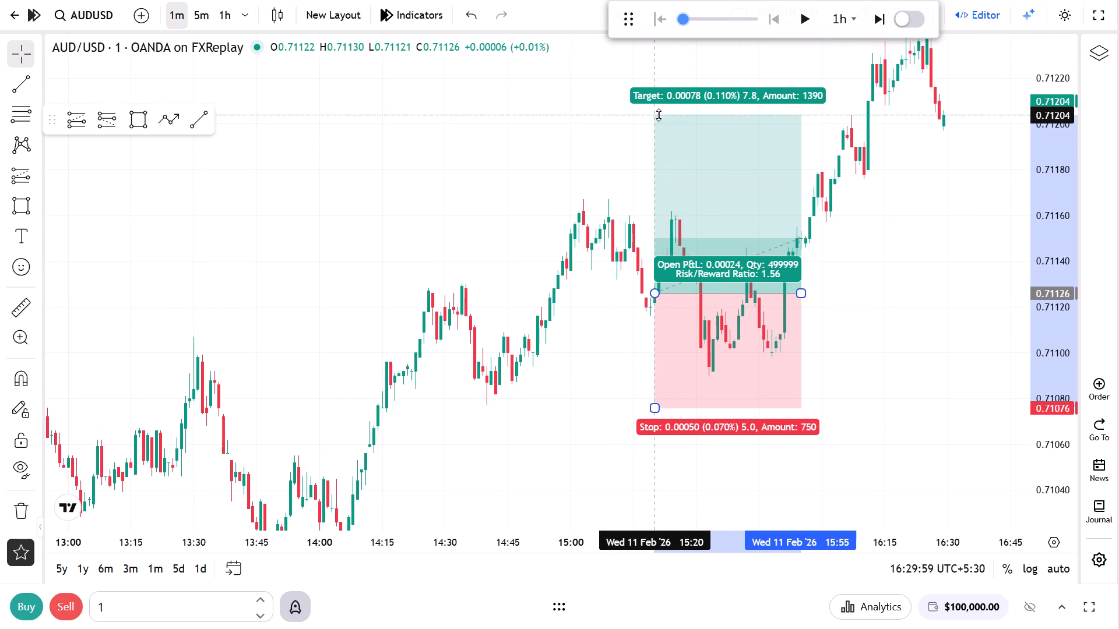
pyautogui.moveTo(659, 115); pyautogui.dragTo(663, 119)
pyautogui.moveTo(594, 289); pyautogui.dragTo(542, 194)
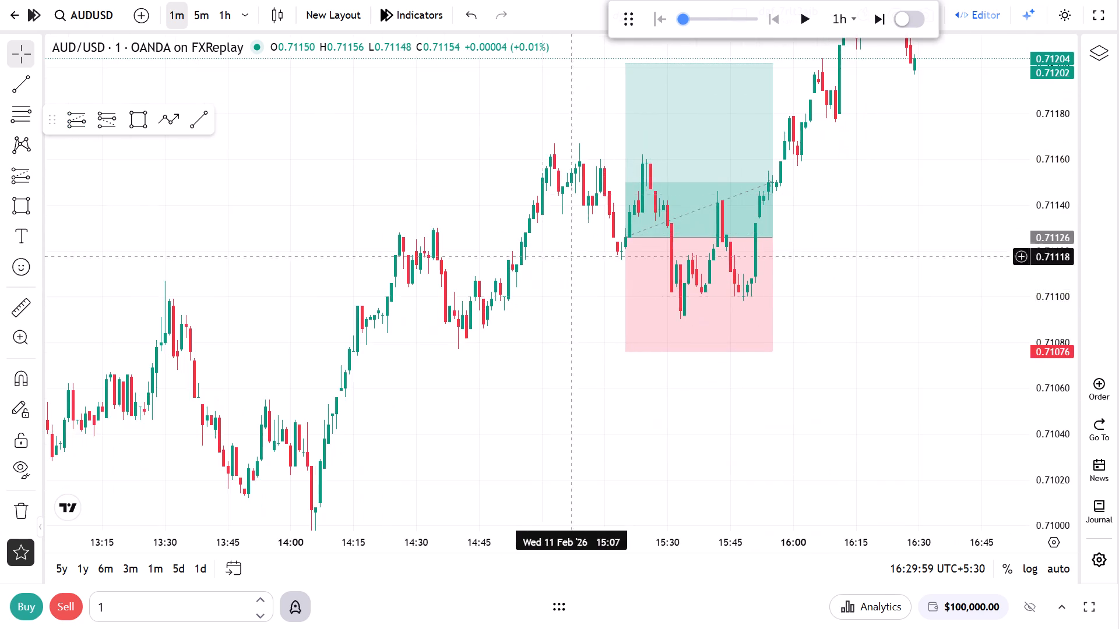
pyautogui.scroll(-5, 594, 344)
pyautogui.moveTo(1061, 208); pyautogui.dragTo(1032, 365)
pyautogui.moveTo(881, 391); pyautogui.dragTo(668, 401)
pyautogui.scroll(-6, 691, 392)
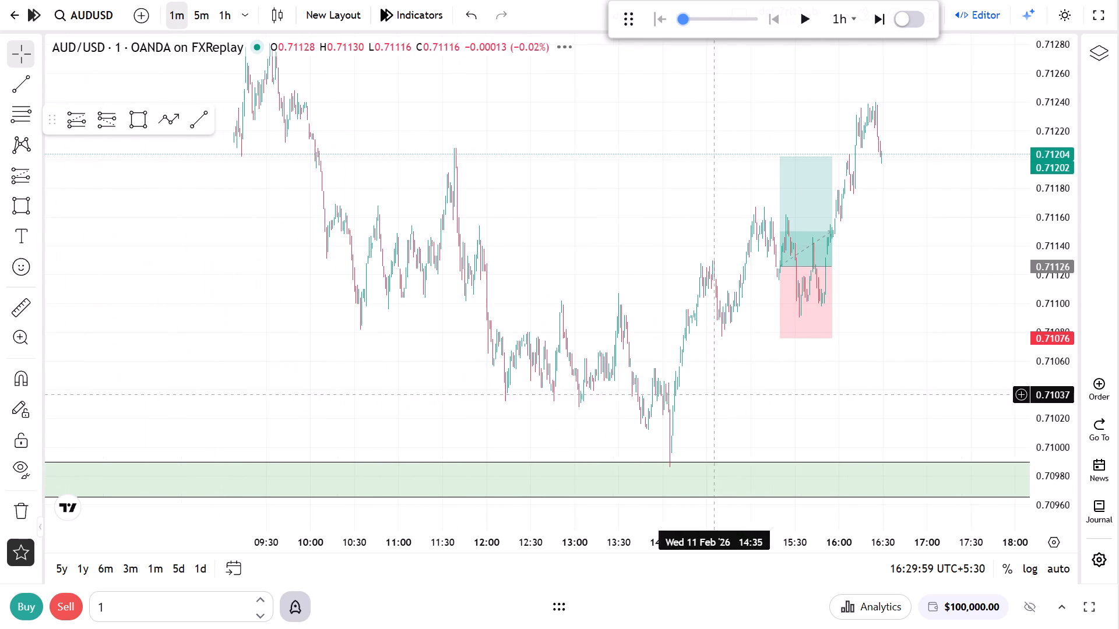
pyautogui.scroll(5, 748, 411)
pyautogui.moveTo(770, 306); pyautogui.dragTo(797, 373)
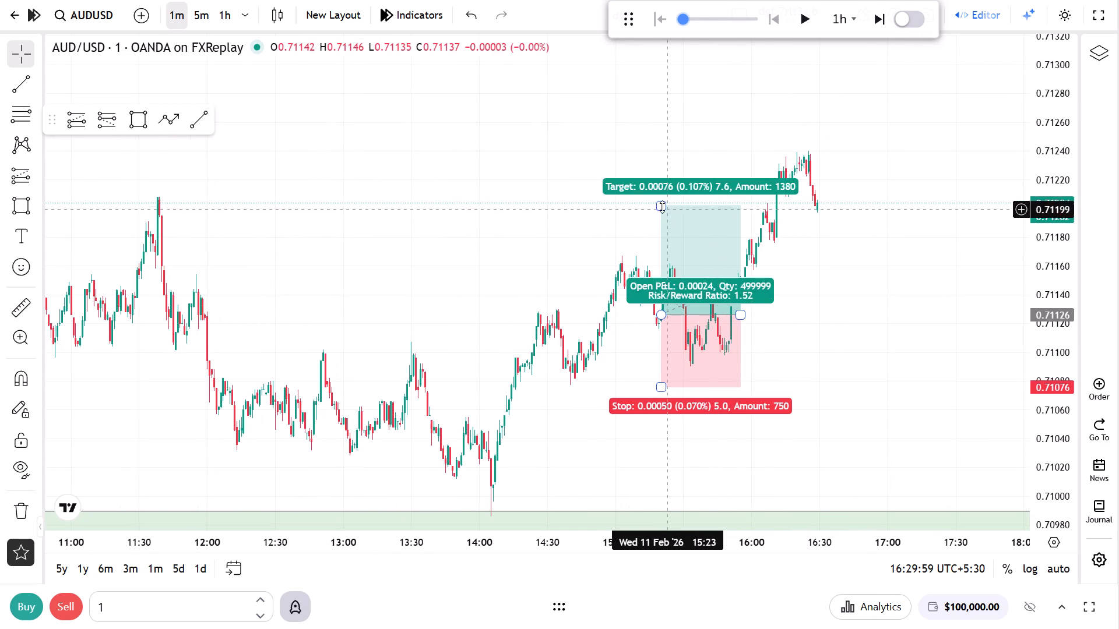
pyautogui.click(662, 207)
pyautogui.click(660, 204)
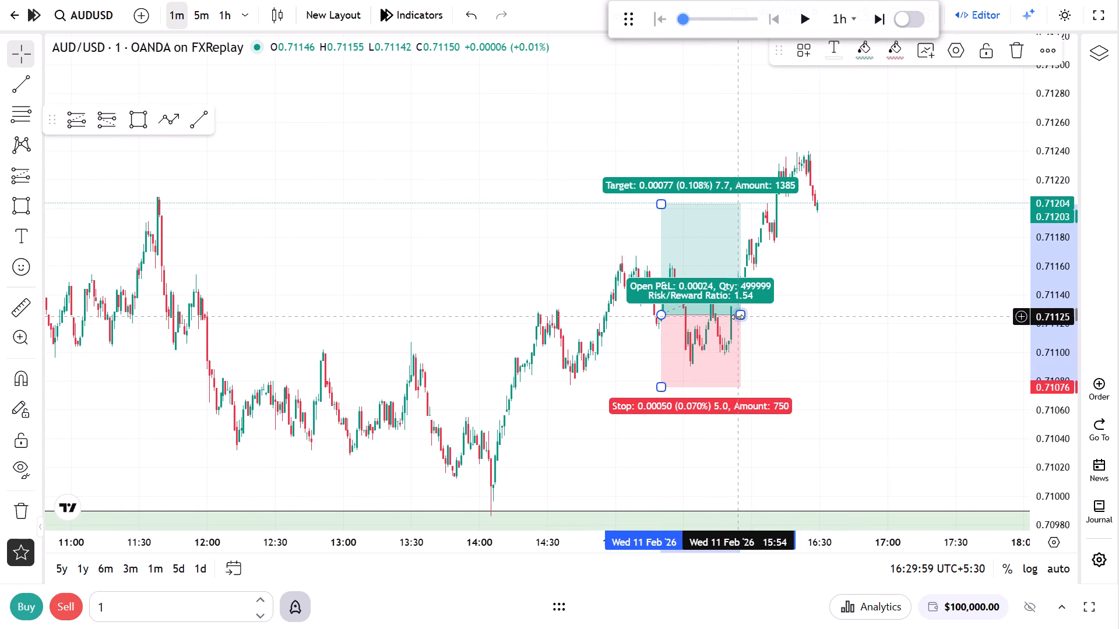
# Extend the long position's end time to about 16:07 on 11 February.
pyautogui.moveTo(737, 317); pyautogui.dragTo(767, 318)
pyautogui.click(877, 324)
pyautogui.moveTo(877, 323); pyautogui.dragTo(879, 336)
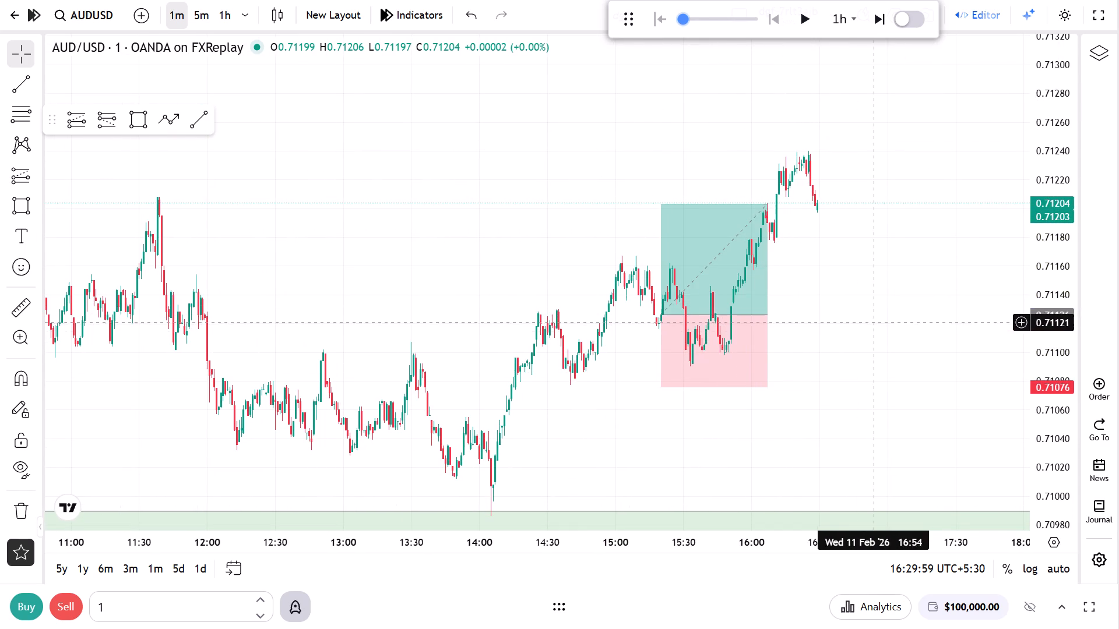
pyautogui.moveTo(879, 336); pyautogui.dragTo(884, 359)
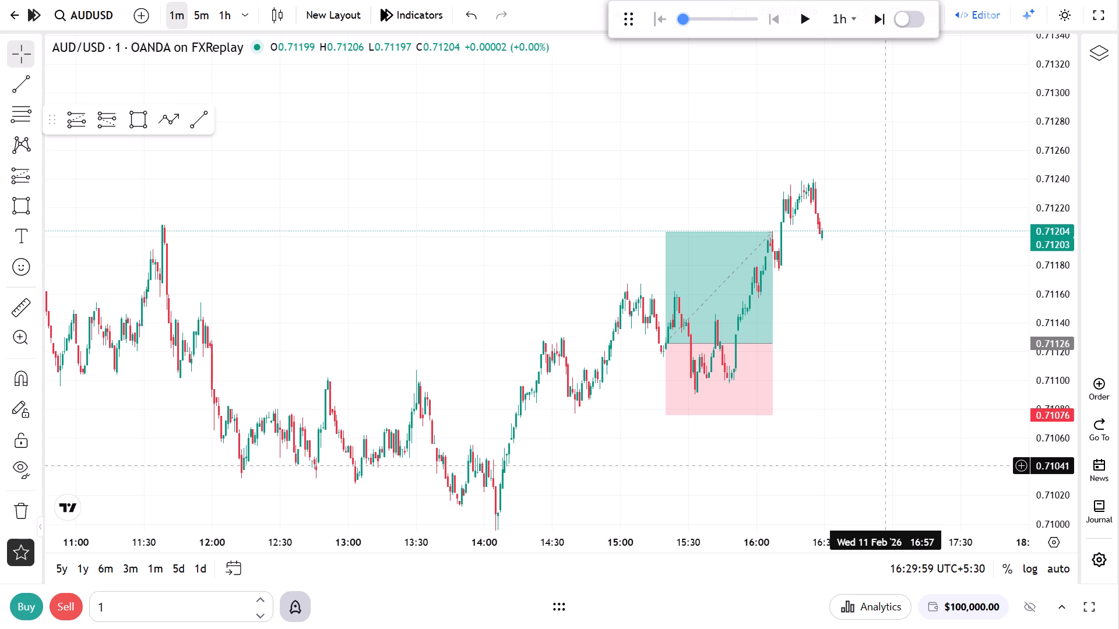
# Switch back to the 1-hour chart and advance the replay to 21:30 on 11 February.
pyautogui.click(220, 26)
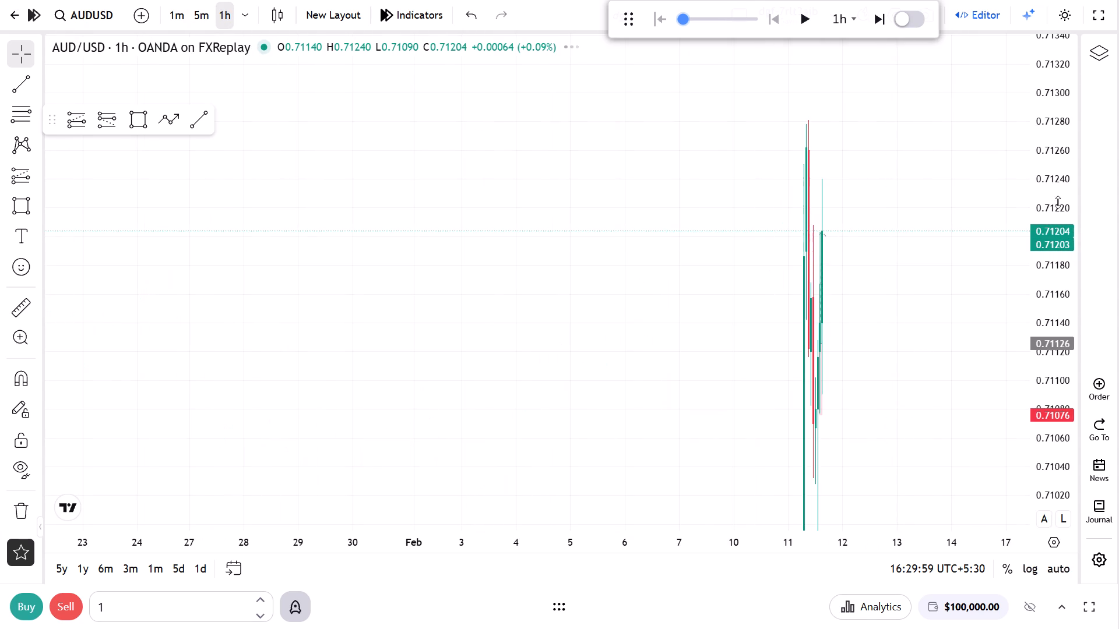
pyautogui.moveTo(1058, 201); pyautogui.dragTo(969, 454)
pyautogui.scroll(12, 872, 430)
pyautogui.moveTo(585, 332); pyautogui.dragTo(857, 301)
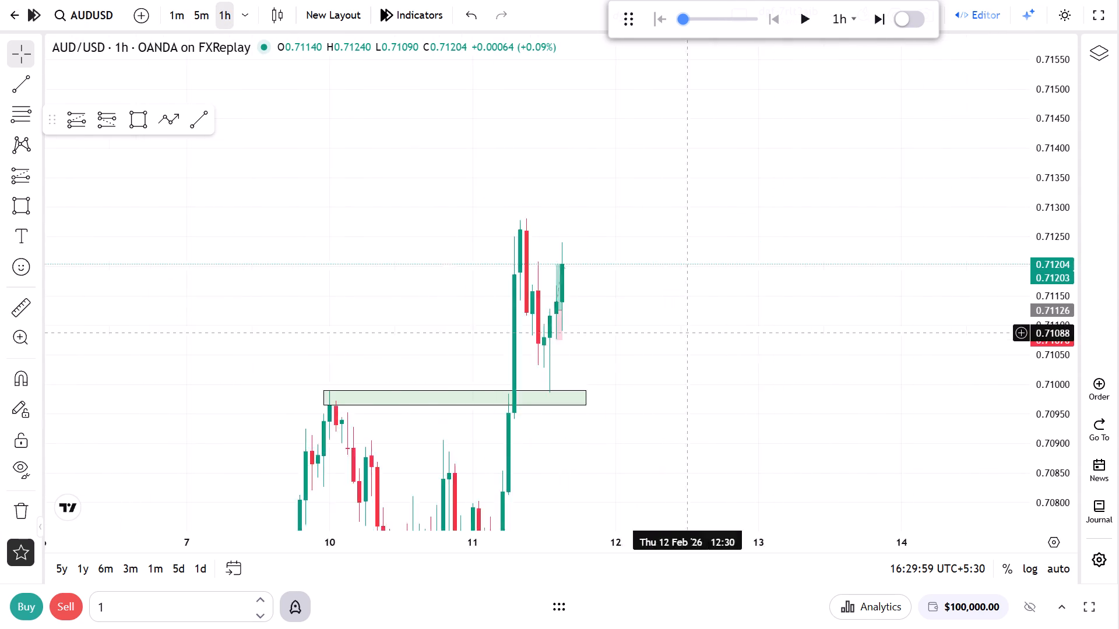
pyautogui.moveTo(857, 301); pyautogui.dragTo(864, 298)
pyautogui.tripleClick(874, 23)
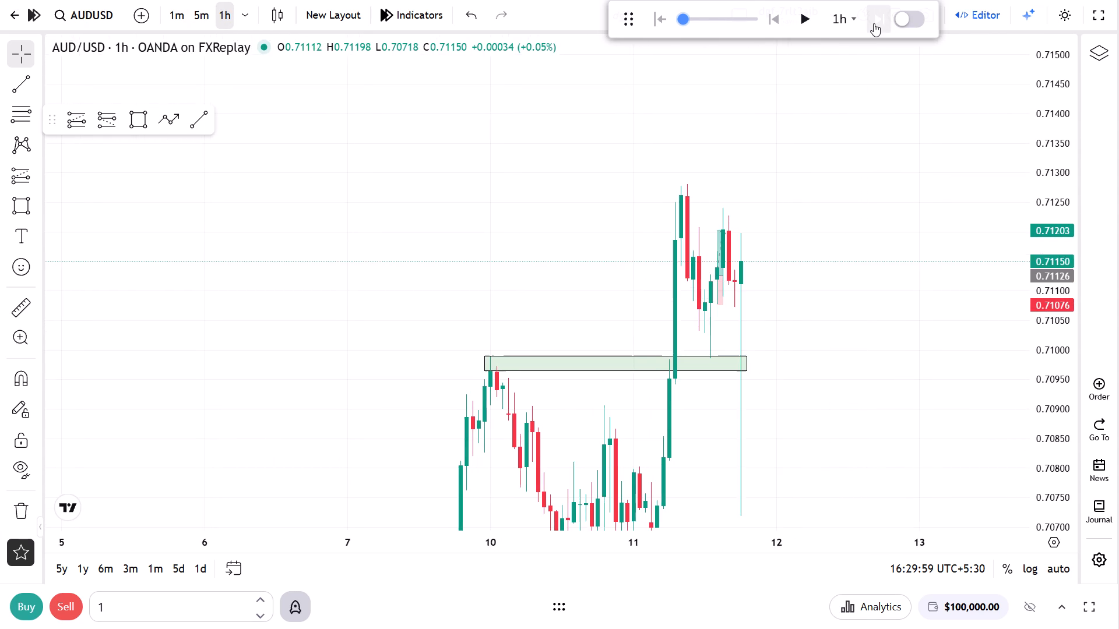
pyautogui.doubleClick(874, 23)
# Review the reaction around the 0.70965–0.70990 zone and advance the 1-hour replay to 05:30 on 12 February.
pyautogui.moveTo(893, 380); pyautogui.dragTo(897, 206)
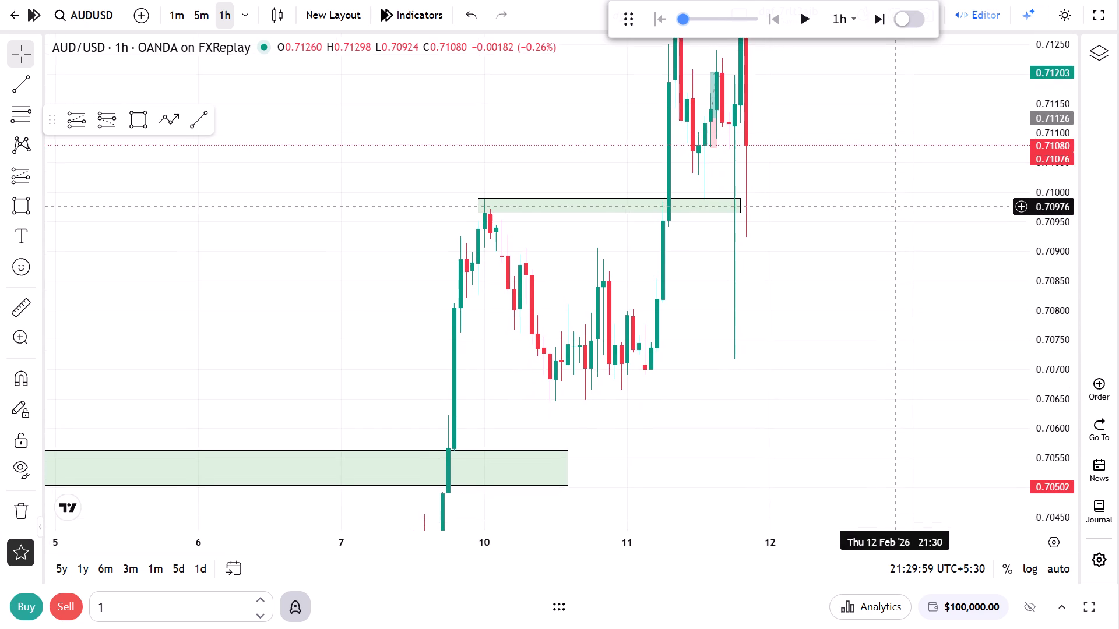
pyautogui.moveTo(897, 206); pyautogui.dragTo(899, 209)
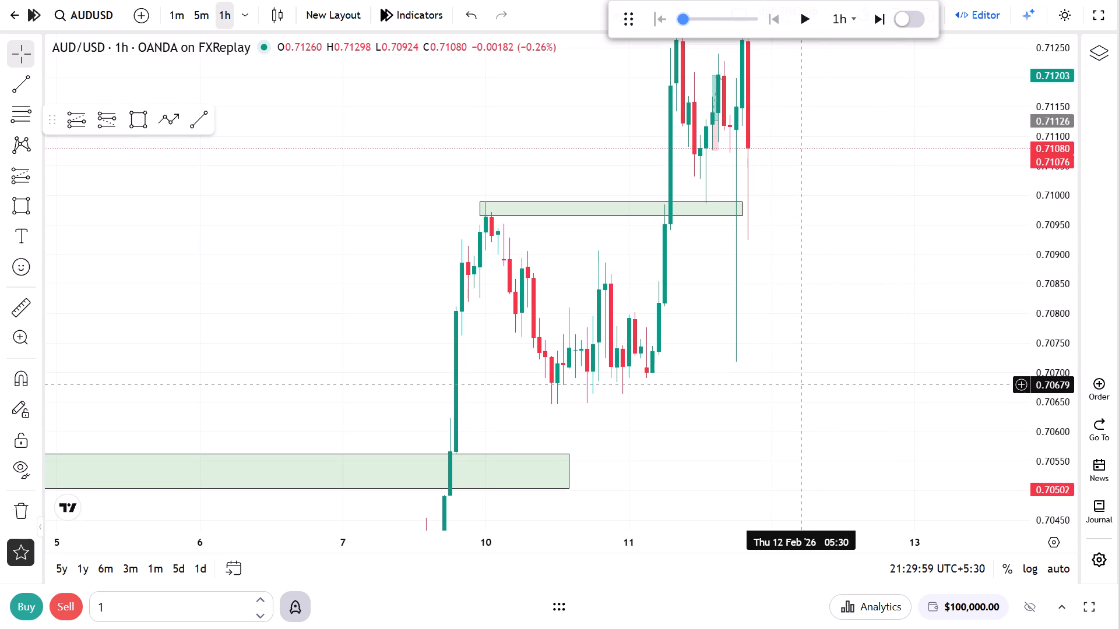
pyautogui.moveTo(806, 386); pyautogui.dragTo(821, 466)
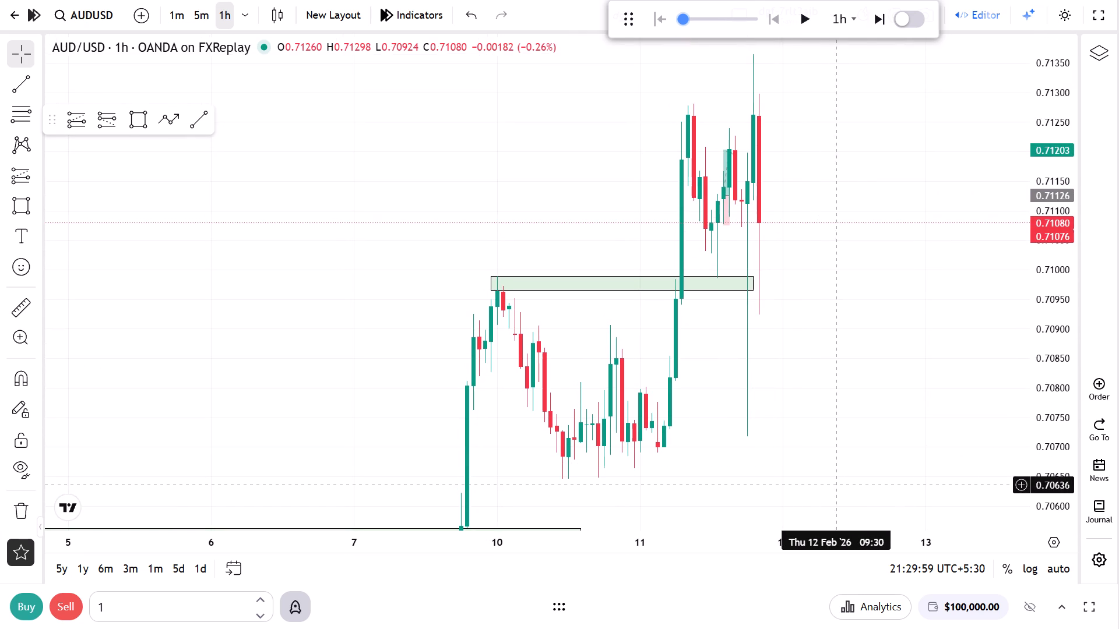
pyautogui.moveTo(1059, 330); pyautogui.dragTo(995, 448)
pyautogui.click(904, 434)
pyautogui.scroll(3, 889, 456)
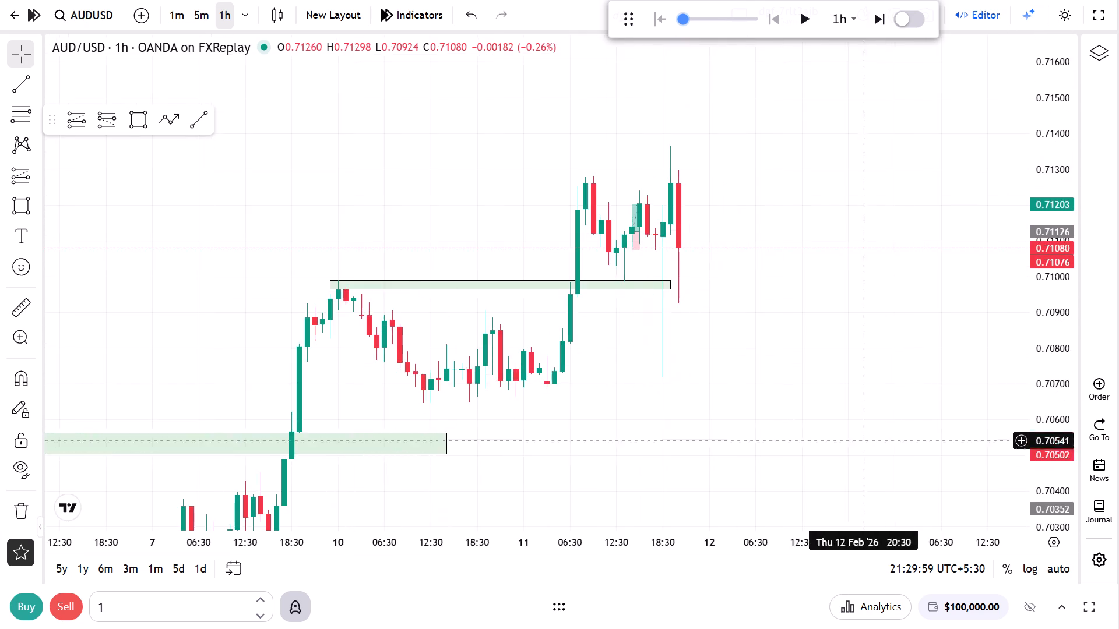
pyautogui.moveTo(814, 401); pyautogui.dragTo(877, 480)
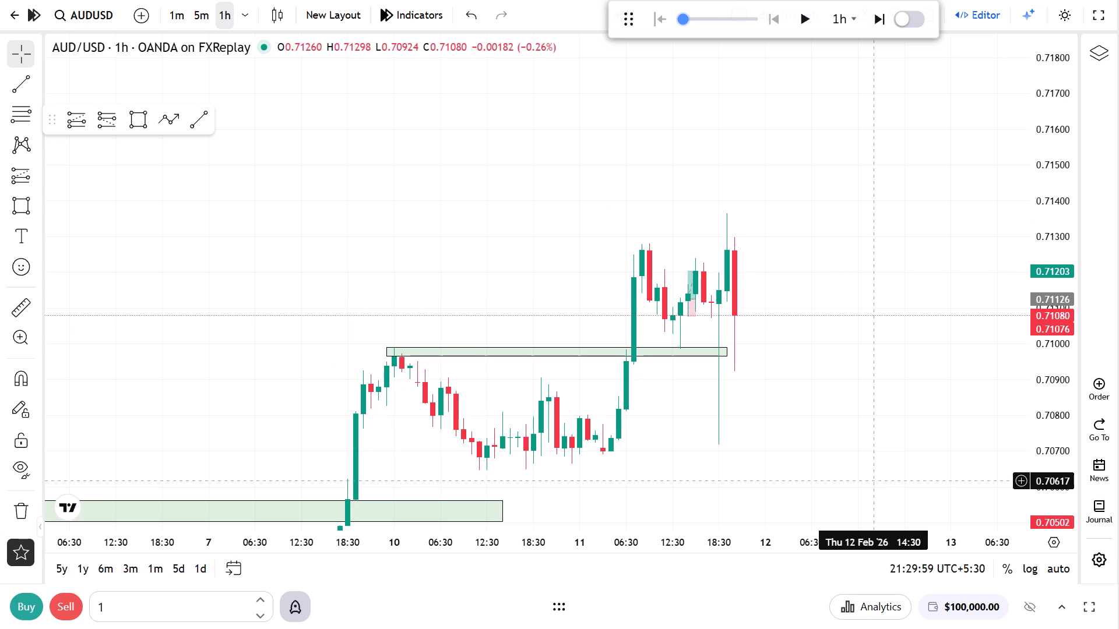
pyautogui.tripleClick(885, 24)
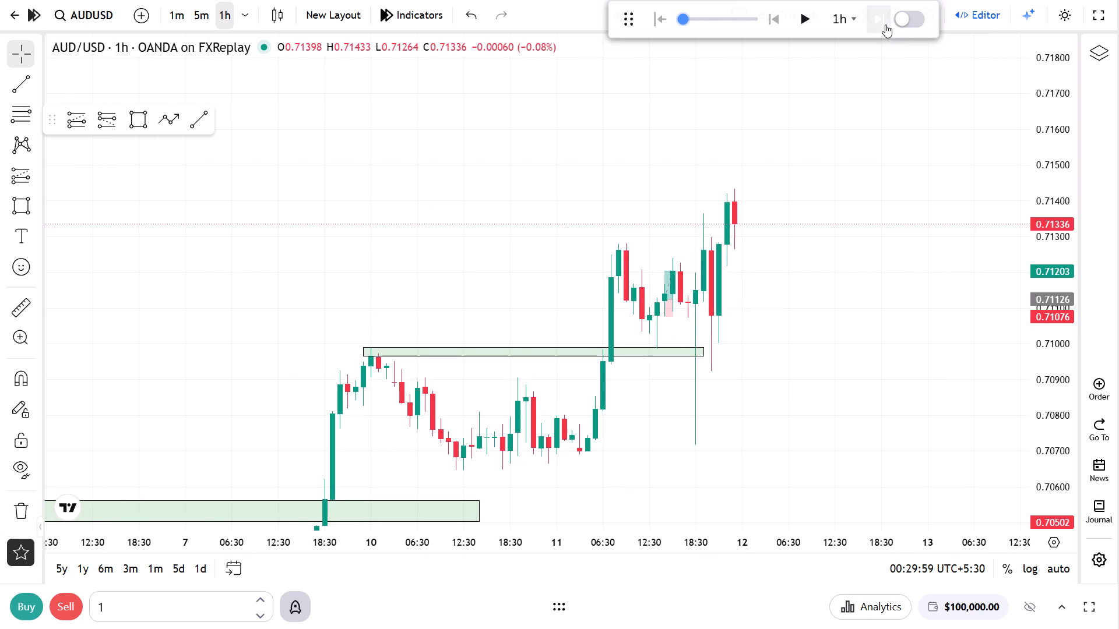
pyautogui.click(885, 24)
pyautogui.click(885, 24)
pyautogui.click(885, 24)
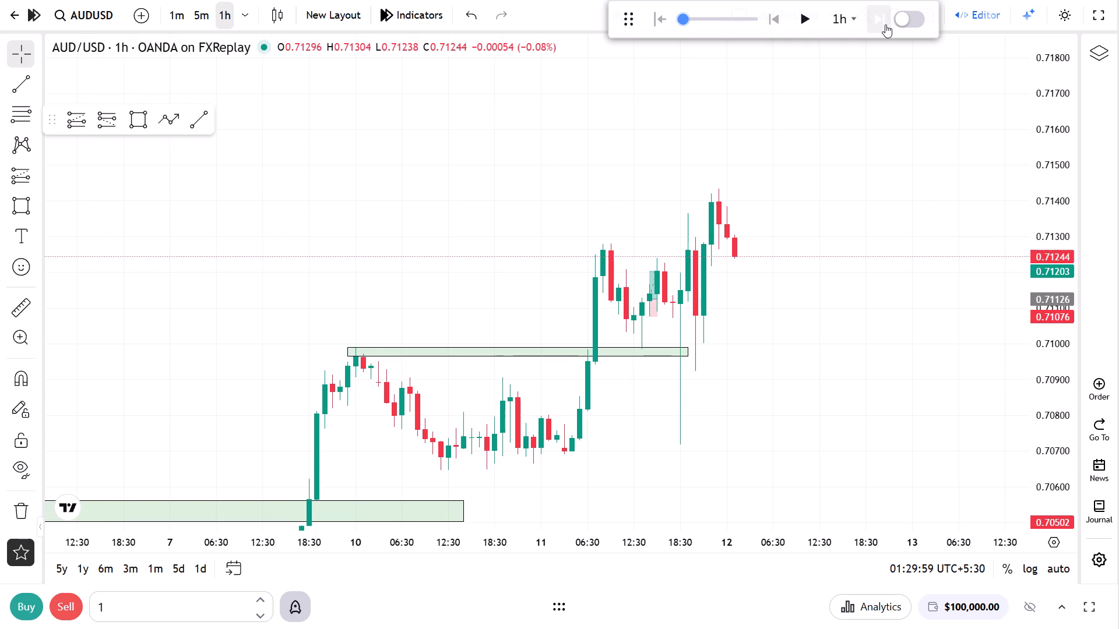
pyautogui.doubleClick(885, 24)
pyautogui.click(885, 24)
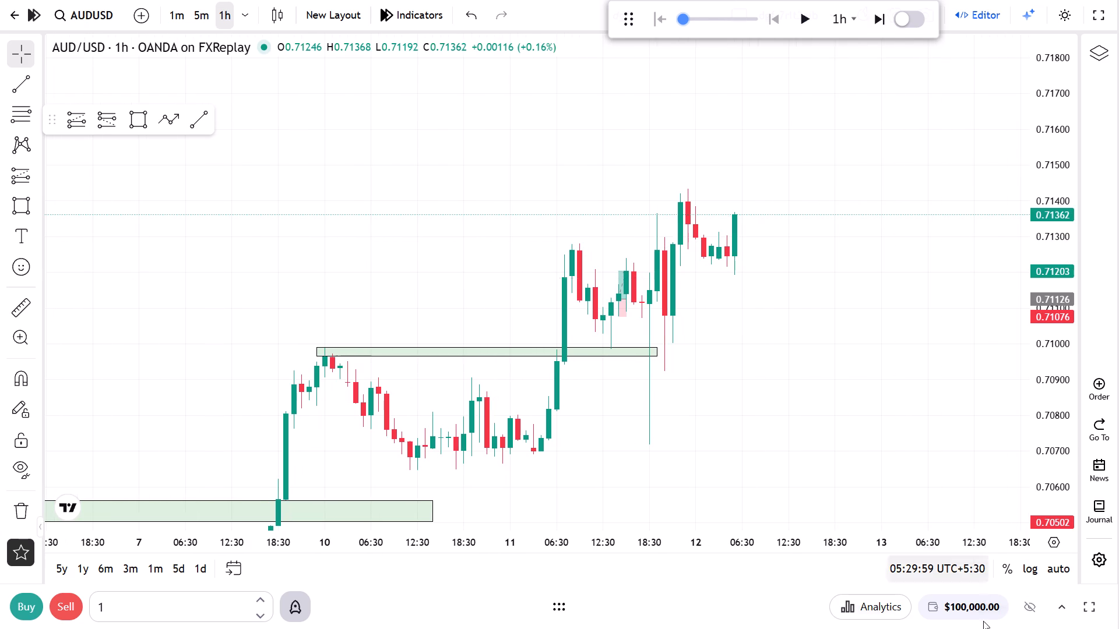
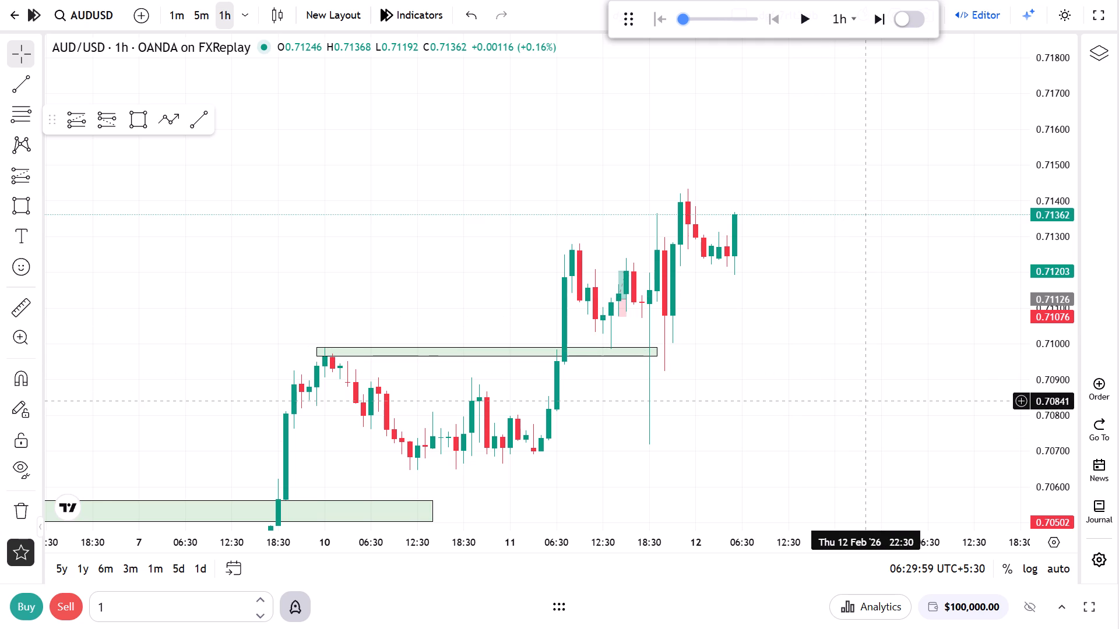
# Advance the 1-hour replay to 12:30 on 12 February.
pyautogui.tripleClick(880, 25)
pyautogui.click(880, 25)
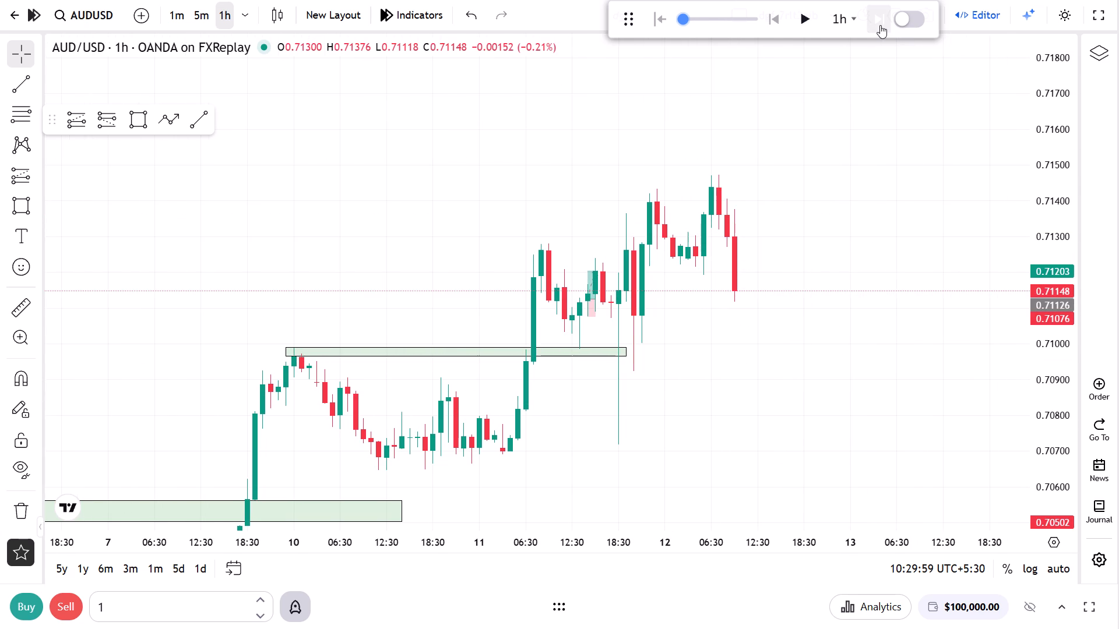
pyautogui.click(880, 25)
pyautogui.click(880, 25)
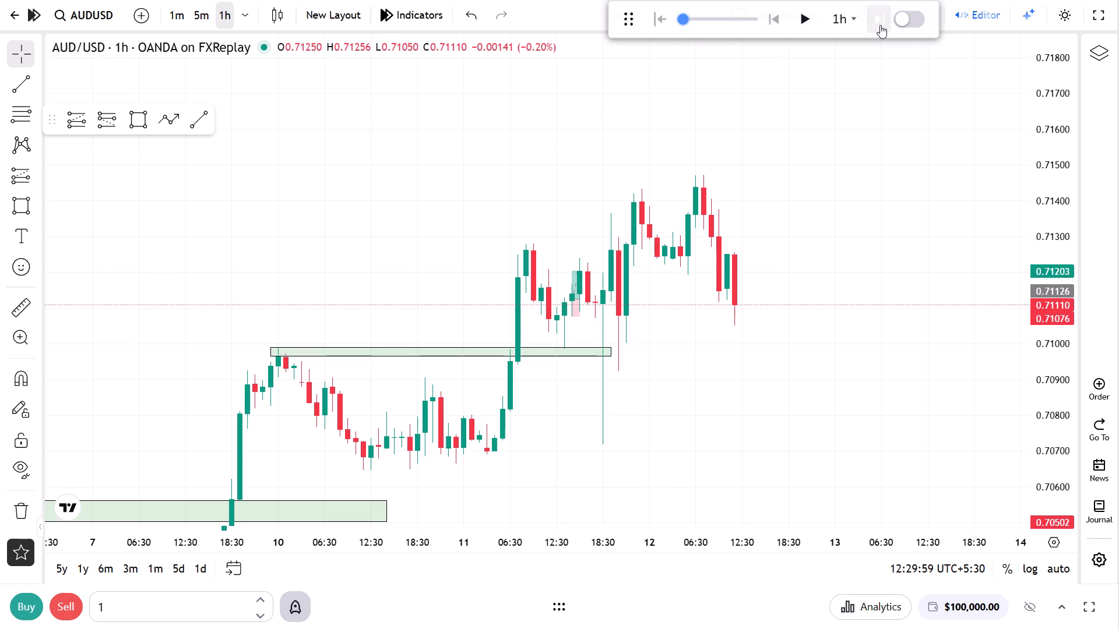
# Draw a rectangle zone over the 11 February swing high at about 0.71257–0.71280, from 06:30 past the latest candle.
pyautogui.click(146, 128)
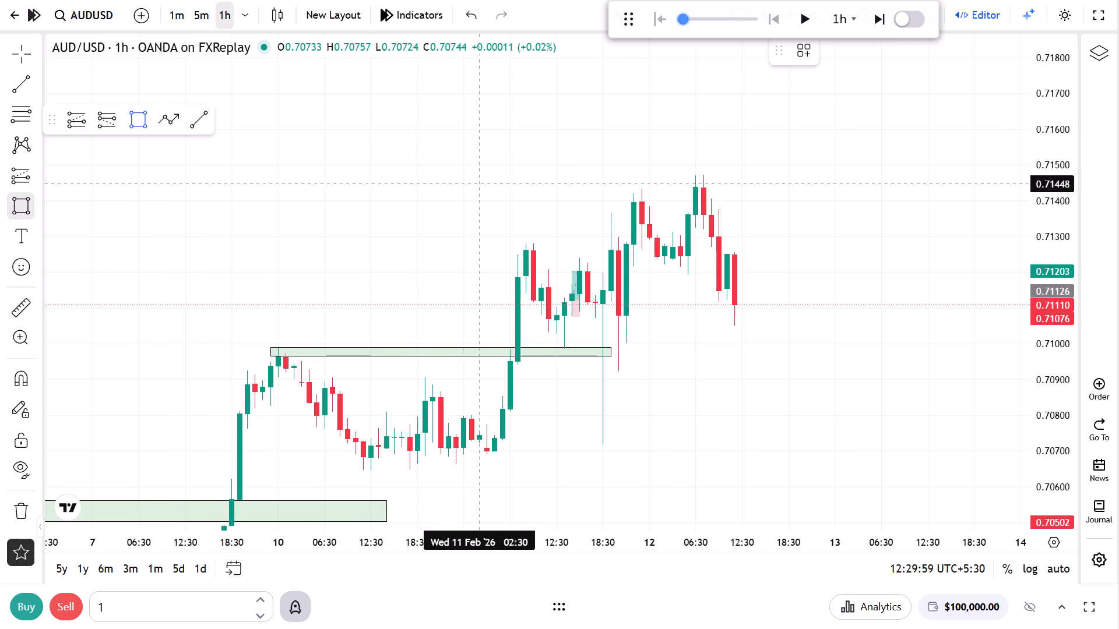
pyautogui.click(509, 252)
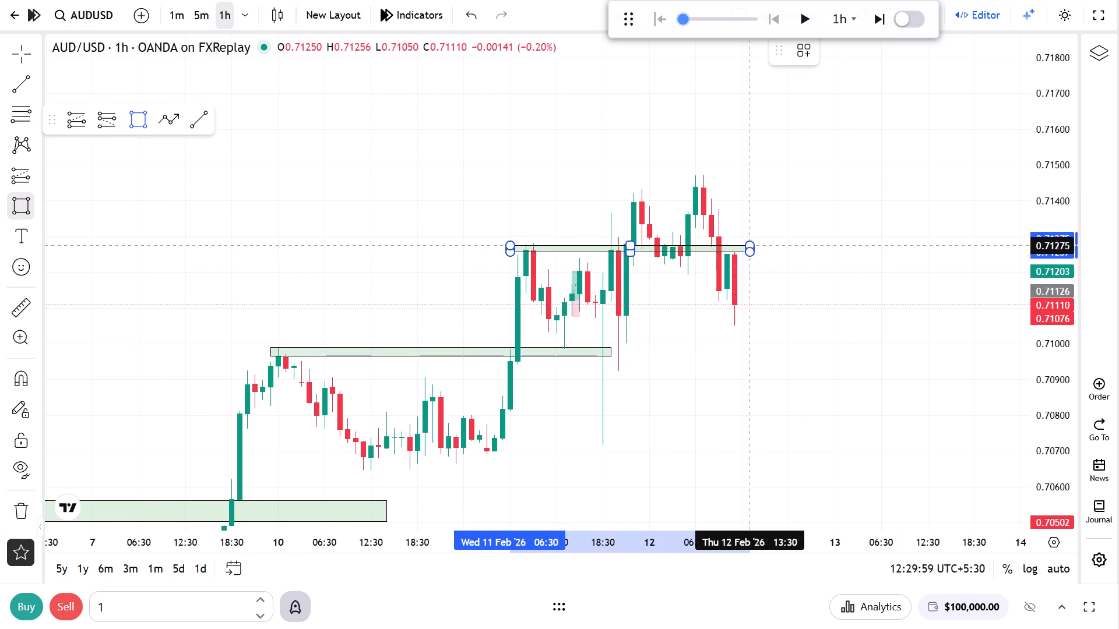
pyautogui.click(769, 244)
pyautogui.click(714, 274)
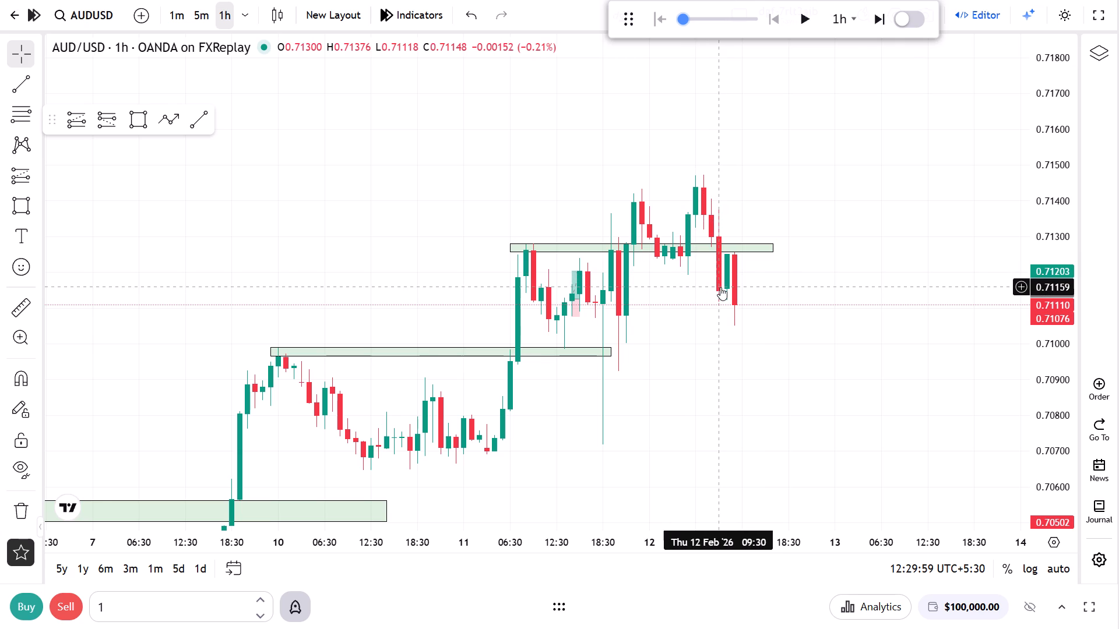
# Examine the 1-minute price action around the 0.71257–0.71280 zone on 12 February.
pyautogui.click(177, 15)
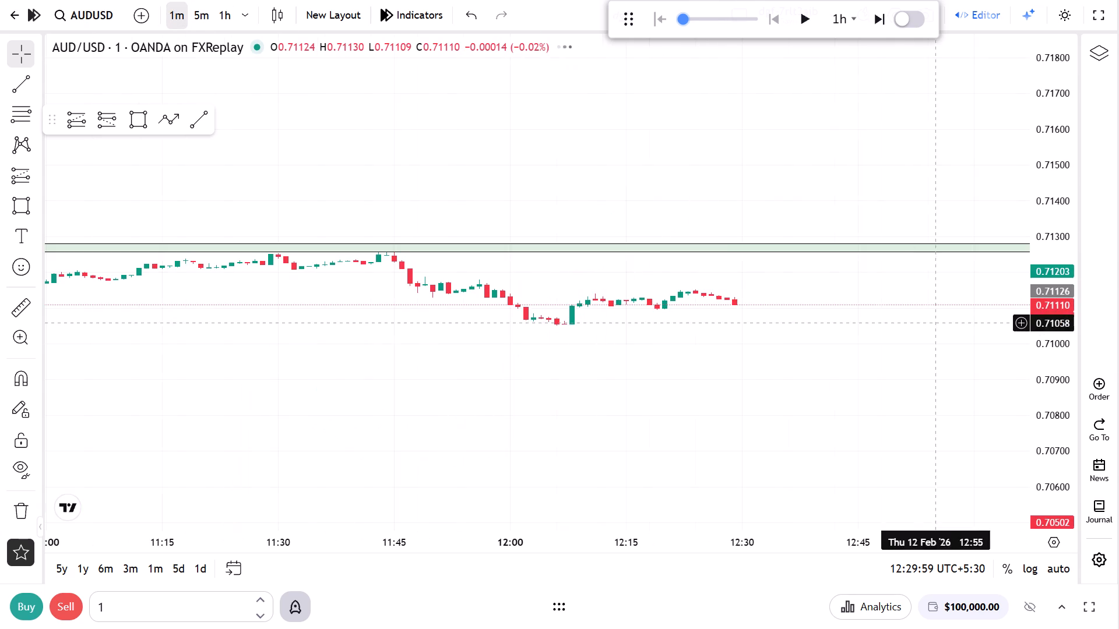
pyautogui.scroll(-20, 710, 337)
pyautogui.scroll(-4, 710, 337)
pyautogui.click(853, 332)
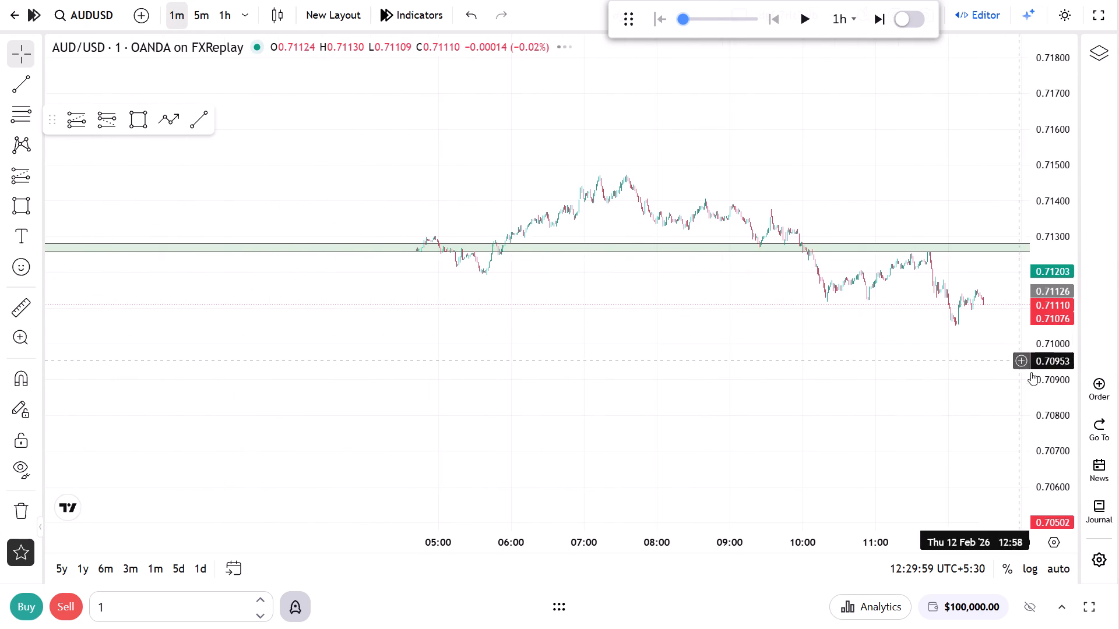
pyautogui.moveTo(1050, 409); pyautogui.dragTo(1055, 127)
pyautogui.scroll(6, 691, 380)
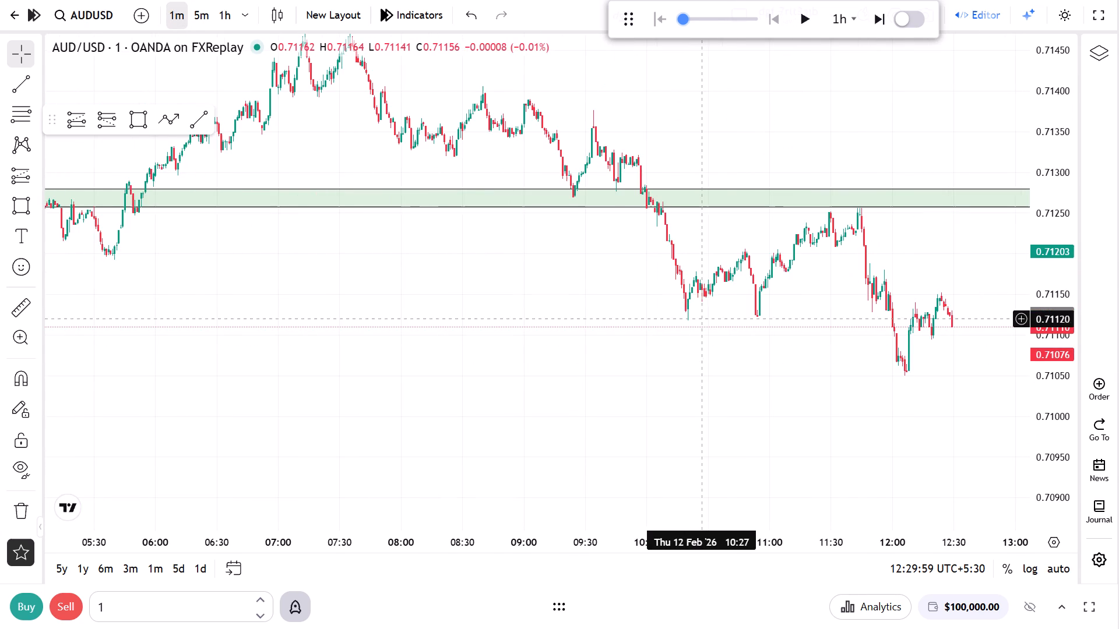
pyautogui.scroll(1, 726, 314)
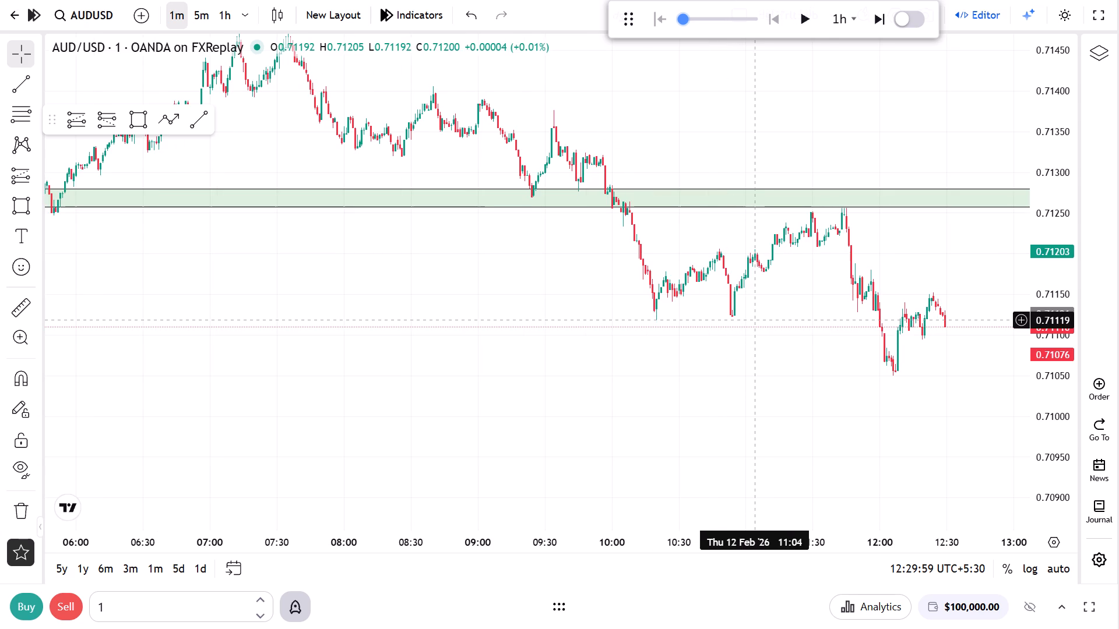
pyautogui.moveTo(756, 320); pyautogui.dragTo(611, 306)
pyautogui.scroll(3, 723, 292)
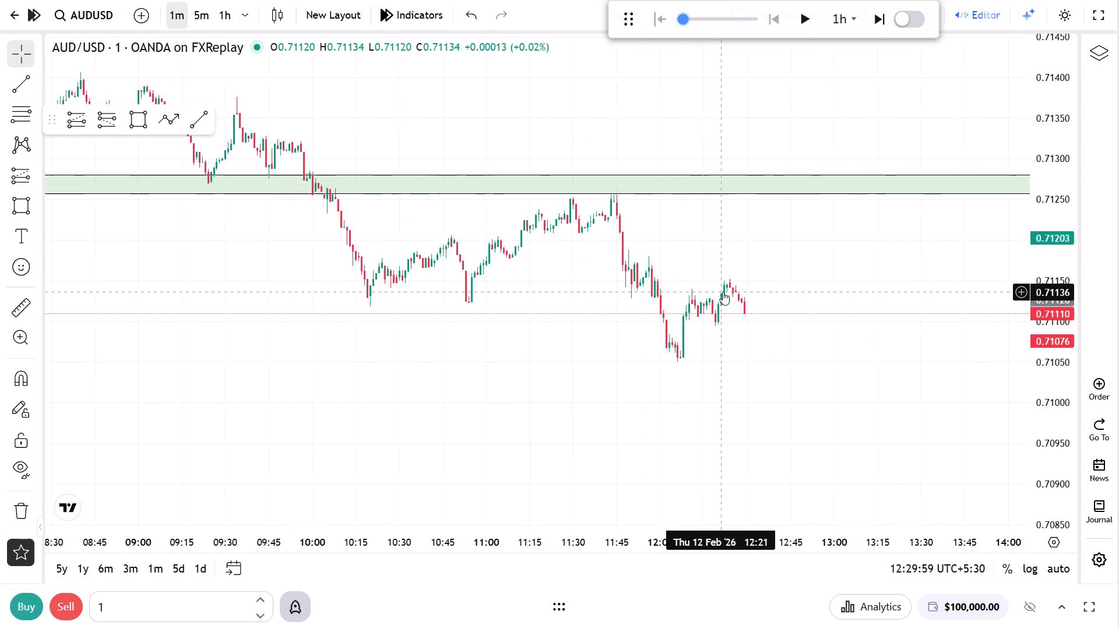
# Advance the replay by one hour to 13:30 on 12 February and examine the retest of the upper zone.
pyautogui.click(878, 16)
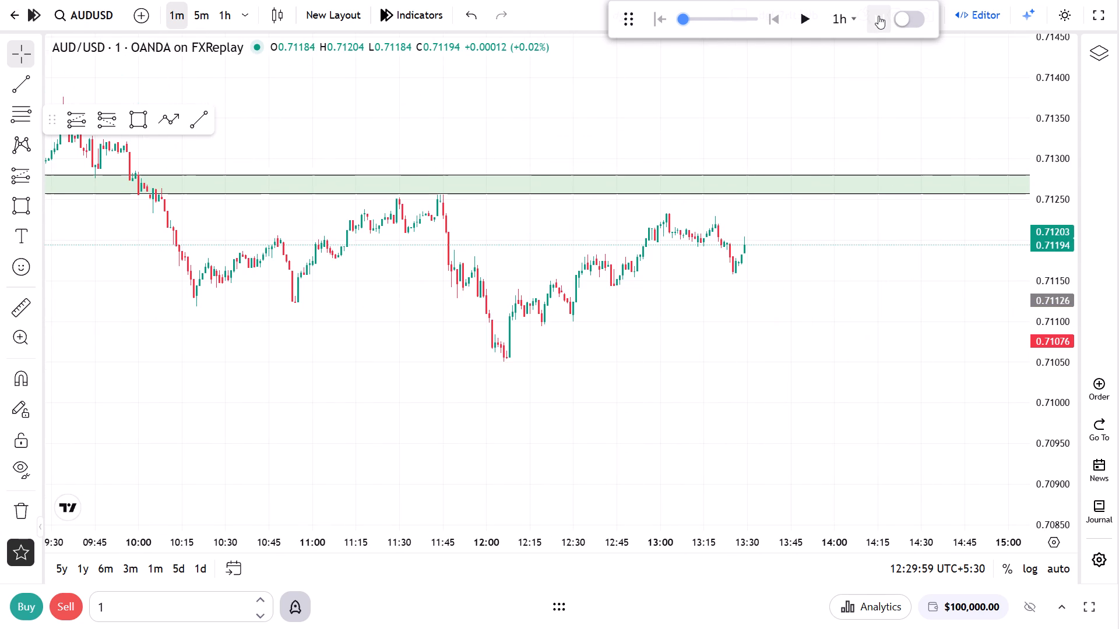
pyautogui.moveTo(698, 405); pyautogui.dragTo(831, 364)
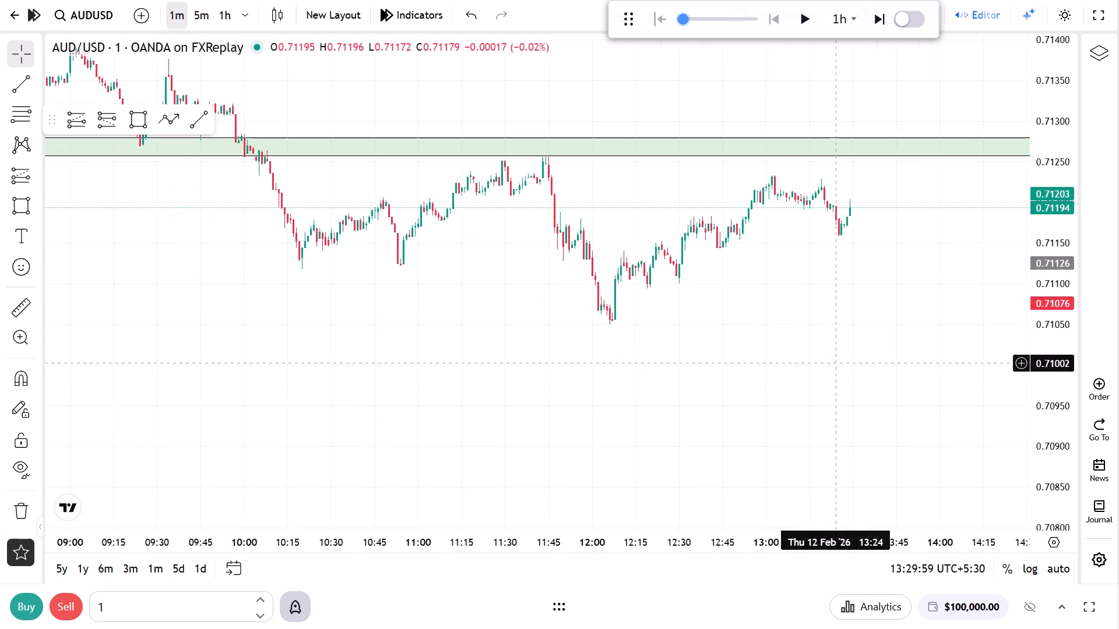
pyautogui.scroll(2, 847, 390)
pyautogui.moveTo(1044, 430); pyautogui.dragTo(1041, 359)
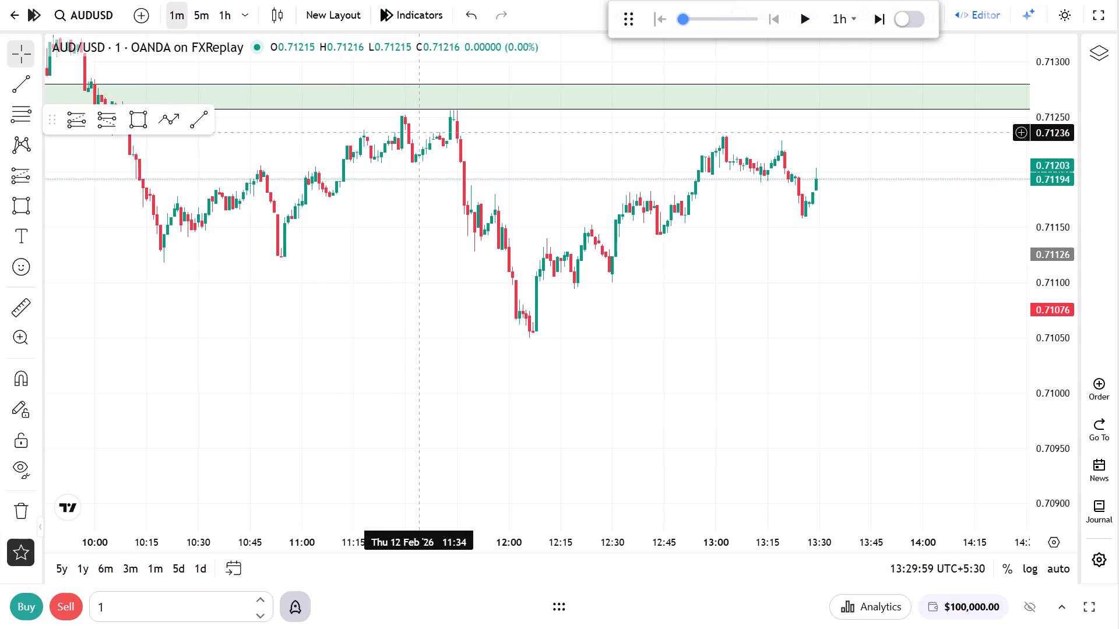
pyautogui.moveTo(420, 238); pyautogui.dragTo(646, 349)
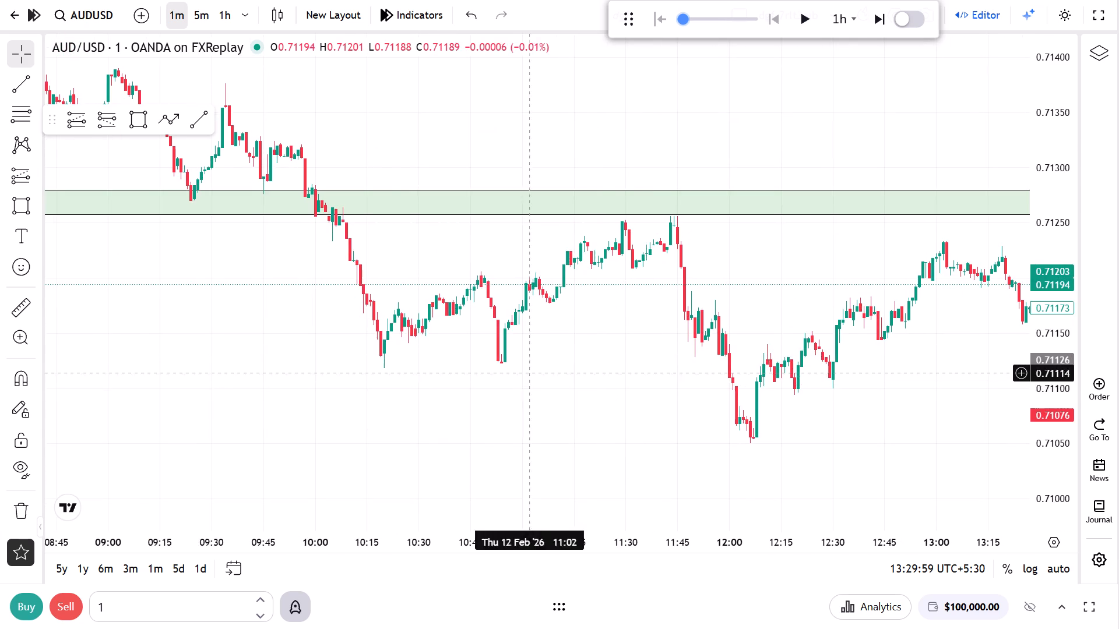
pyautogui.scroll(1, 384, 383)
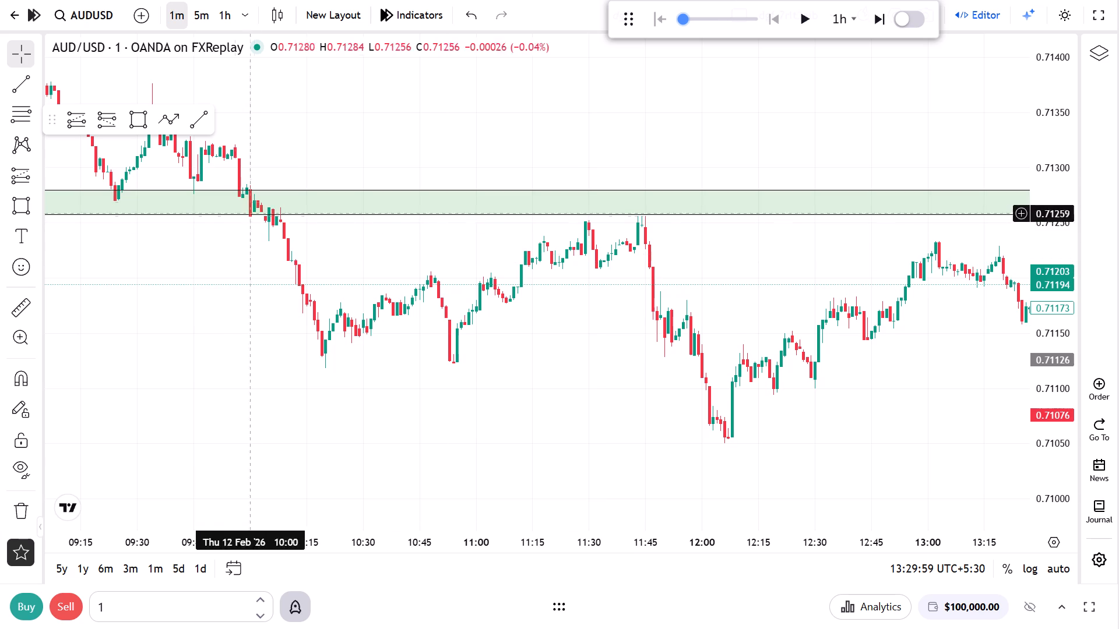
# Plot a long position at 0.71251 from 11:43 on 12 February, with its stop at 0.71202 and end at about 11:49.
pyautogui.click(77, 123)
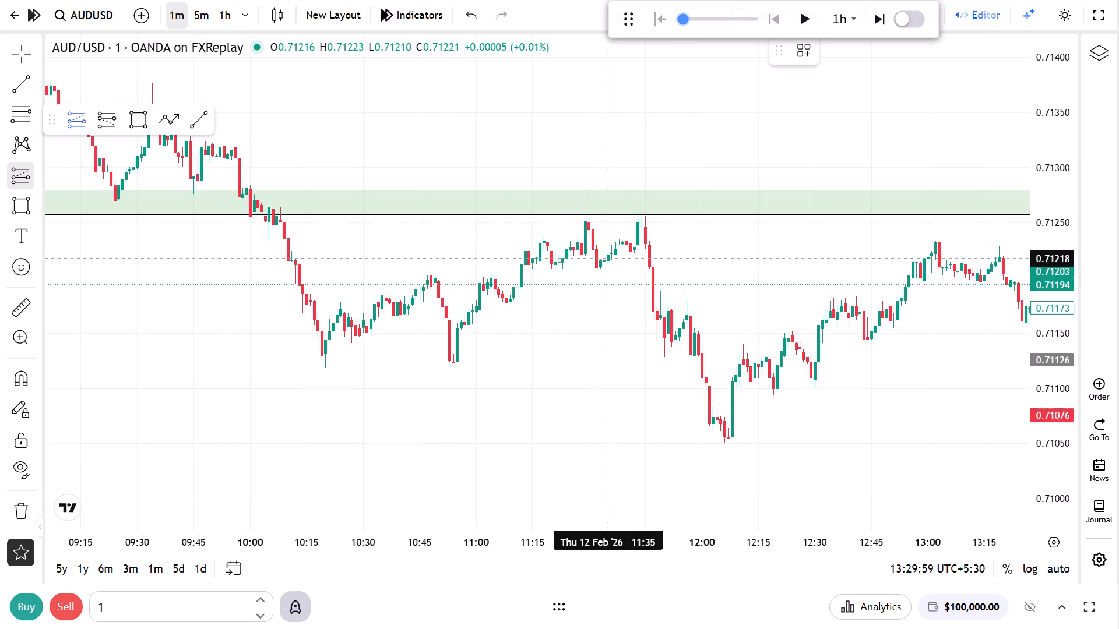
pyautogui.click(638, 222)
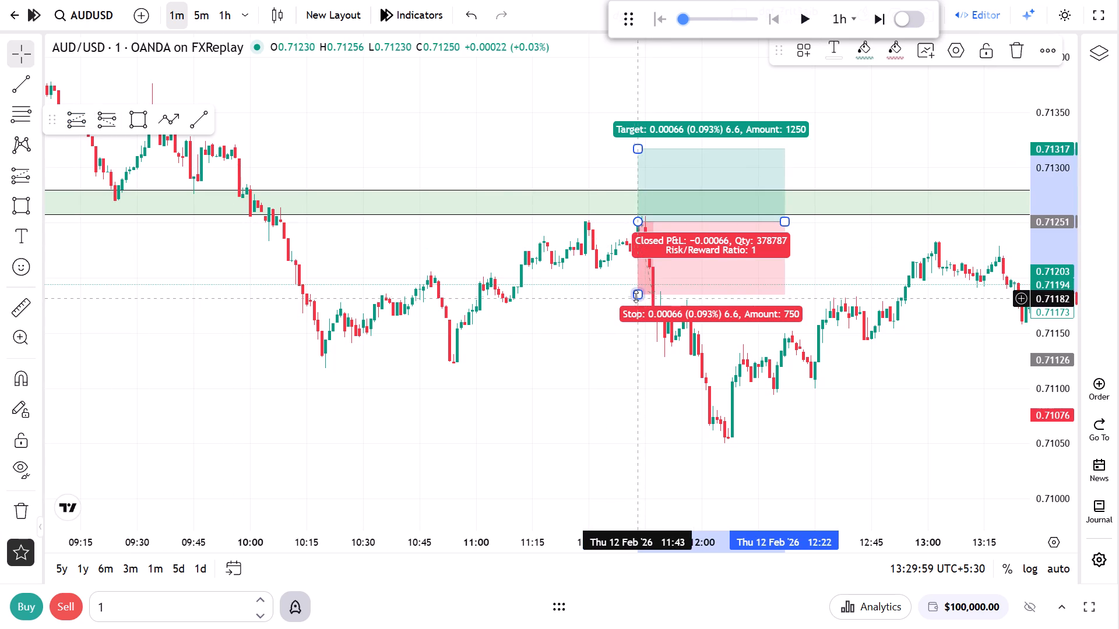
pyautogui.moveTo(636, 296); pyautogui.dragTo(631, 276)
pyautogui.moveTo(786, 224); pyautogui.dragTo(683, 240)
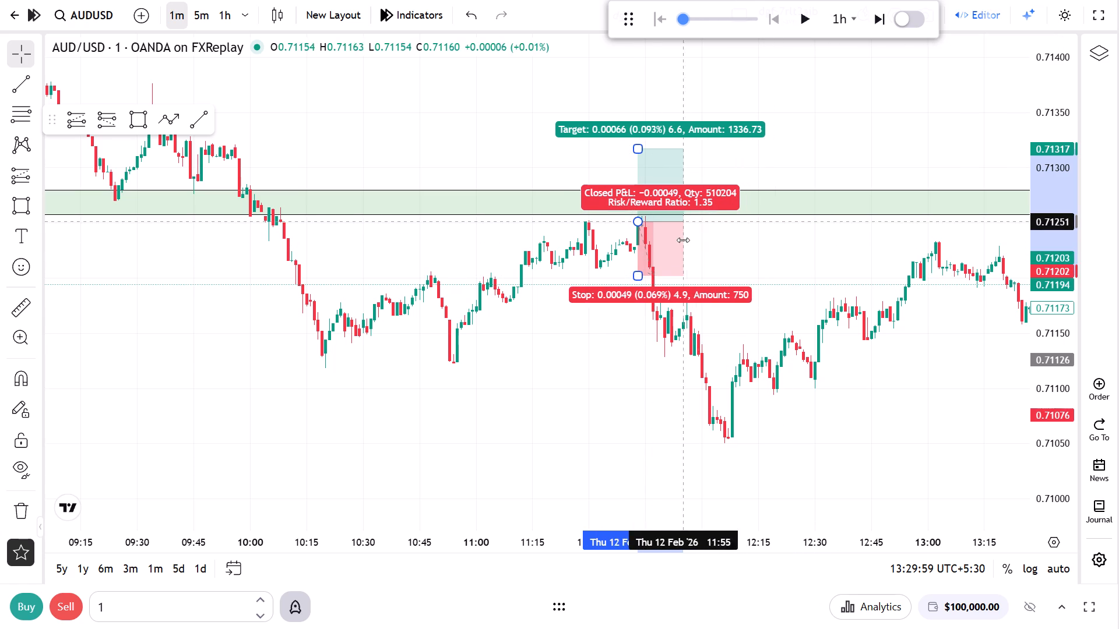
pyautogui.moveTo(683, 240); pyautogui.dragTo(662, 240)
pyautogui.click(727, 245)
# On the 1-hour chart, draw a rectangle zone between 0.71031 and 0.71066, from 10:30 on 11 February to 18:30 on 12 February.
pyautogui.click(221, 9)
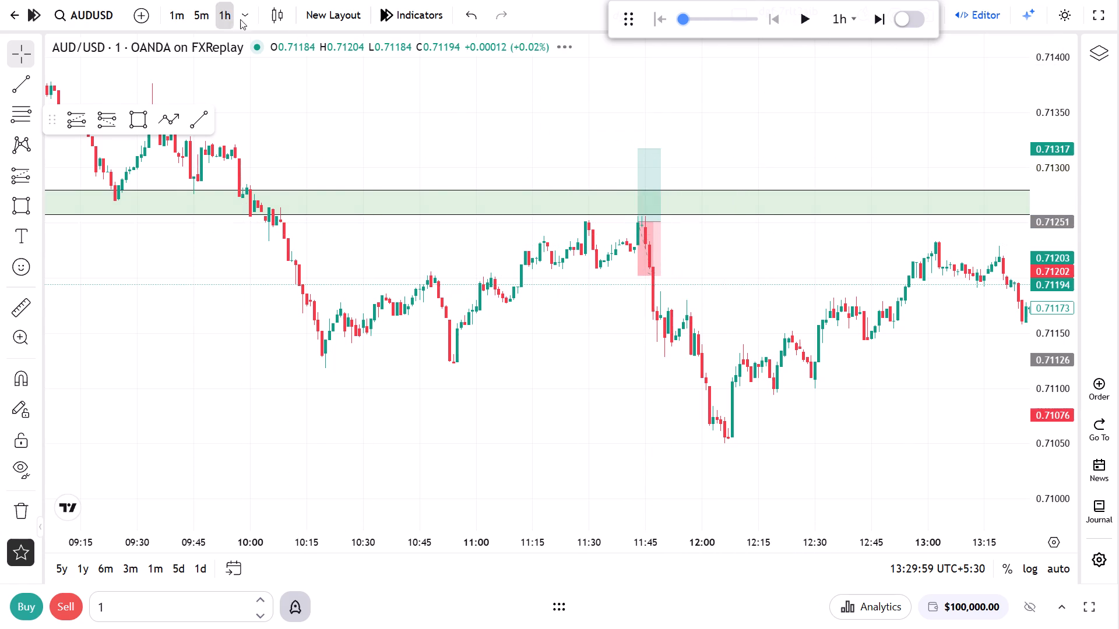
pyautogui.moveTo(1036, 254); pyautogui.dragTo(1015, 422)
pyautogui.moveTo(994, 422); pyautogui.dragTo(764, 375)
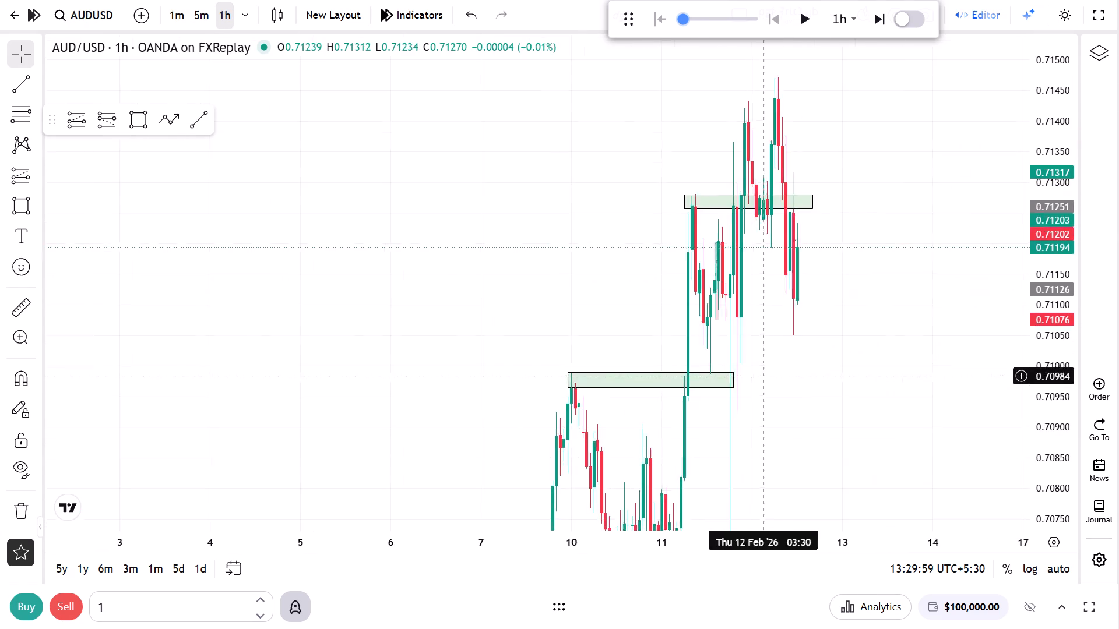
pyautogui.scroll(6, 772, 377)
pyautogui.click(138, 116)
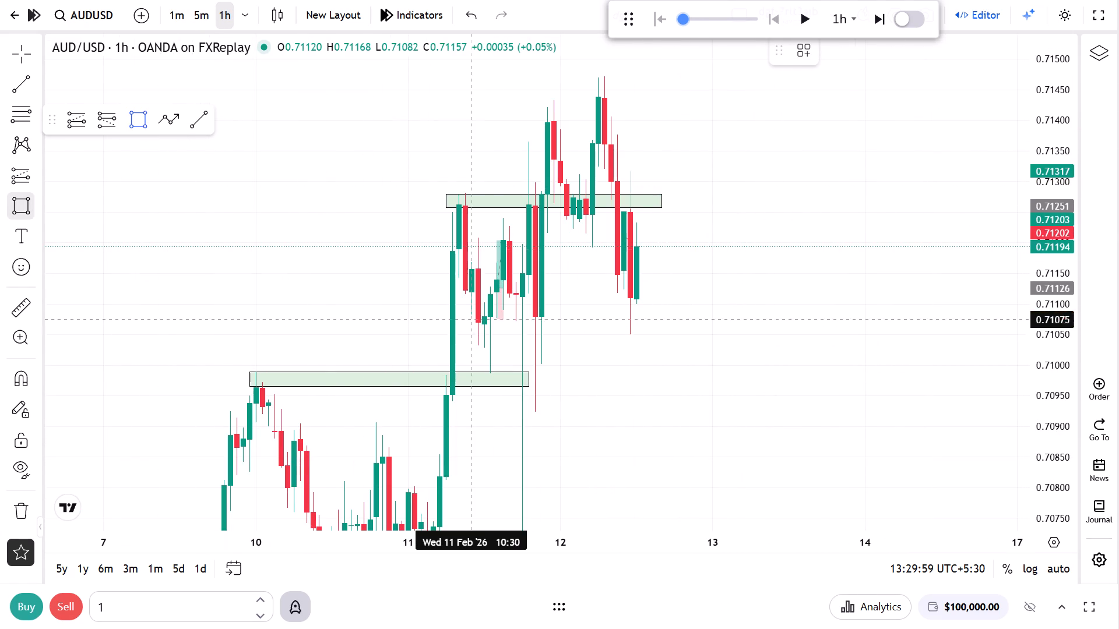
pyautogui.click(473, 325)
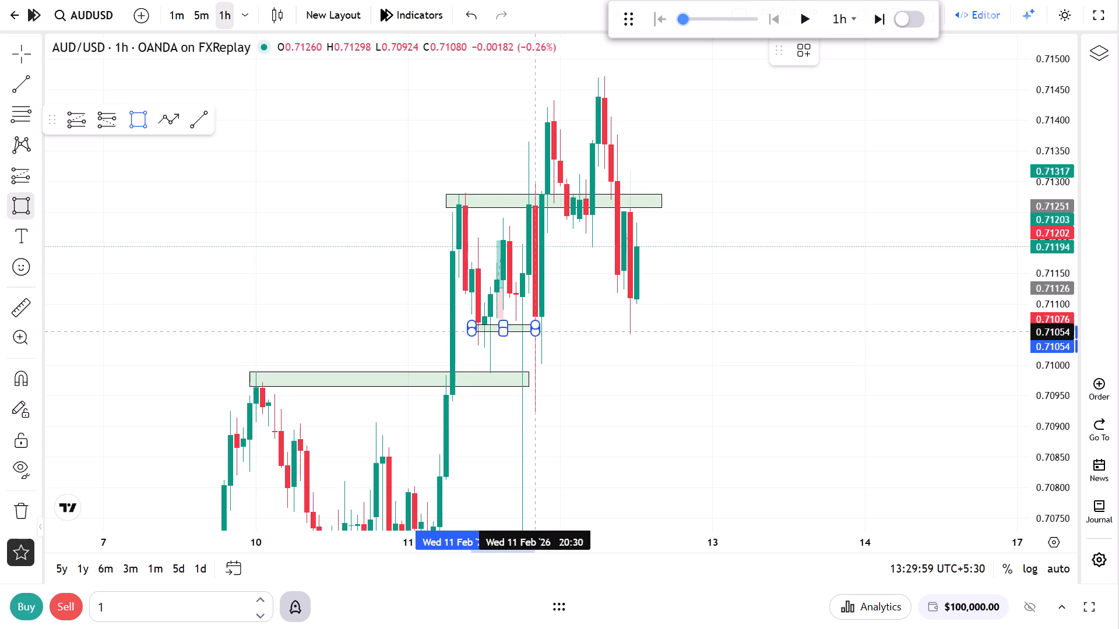
pyautogui.click(674, 346)
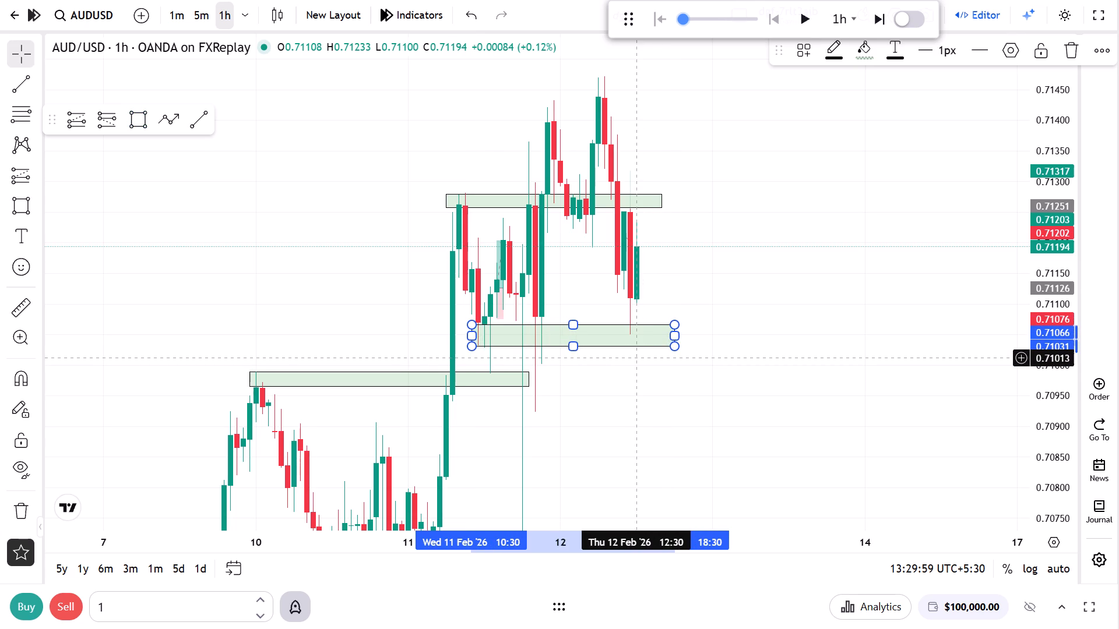
pyautogui.click(631, 357)
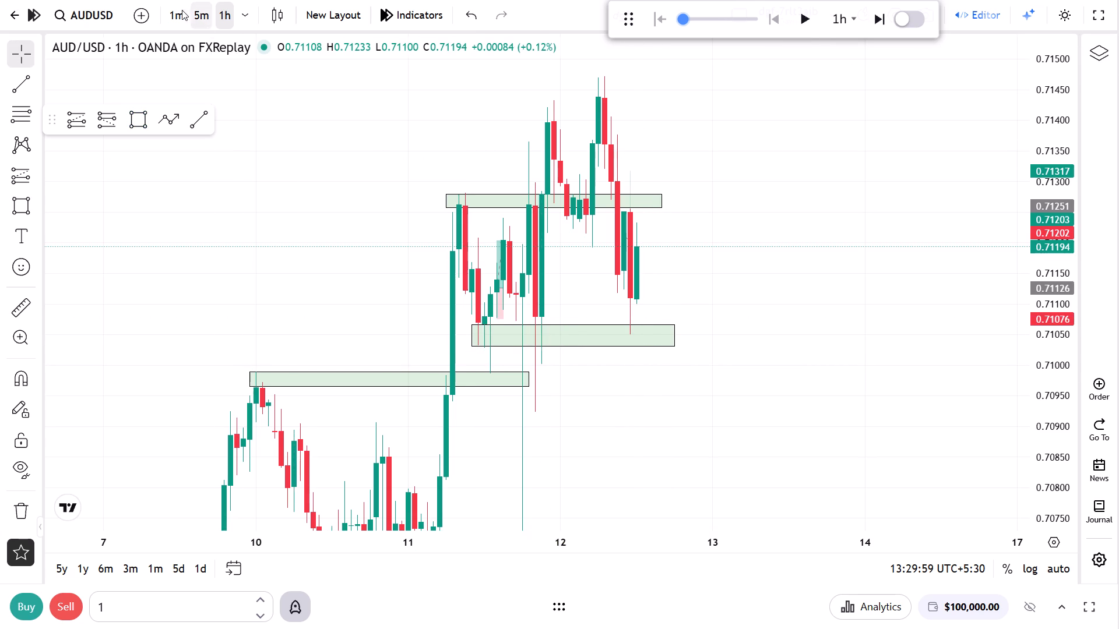
# On the 1-minute chart, trace a path along the rising swings from the lower zone at about 12:05 to the 12:35 high.
pyautogui.click(182, 10)
pyautogui.scroll(-10, 595, 408)
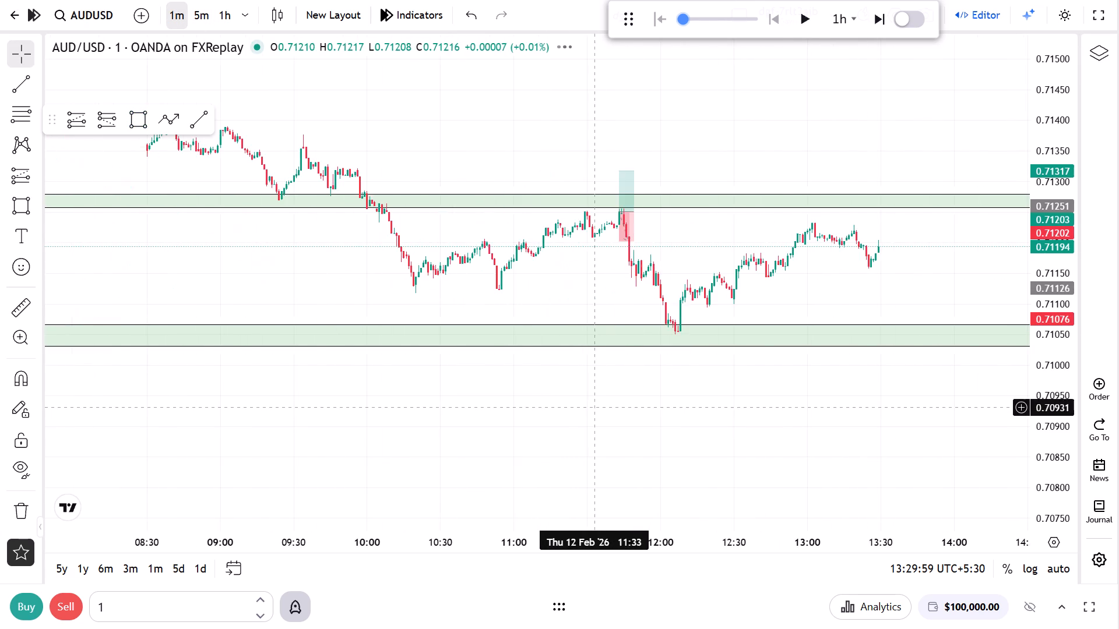
pyautogui.moveTo(703, 412); pyautogui.dragTo(766, 412)
pyautogui.moveTo(1044, 453); pyautogui.dragTo(1044, 317)
pyautogui.scroll(5, 609, 372)
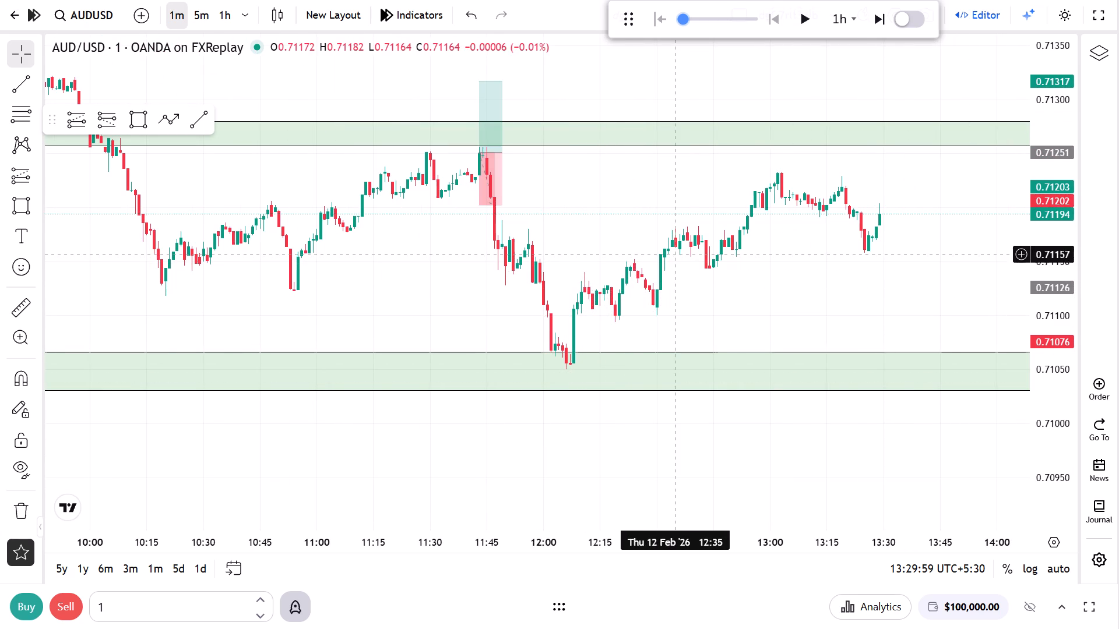
pyautogui.click(176, 122)
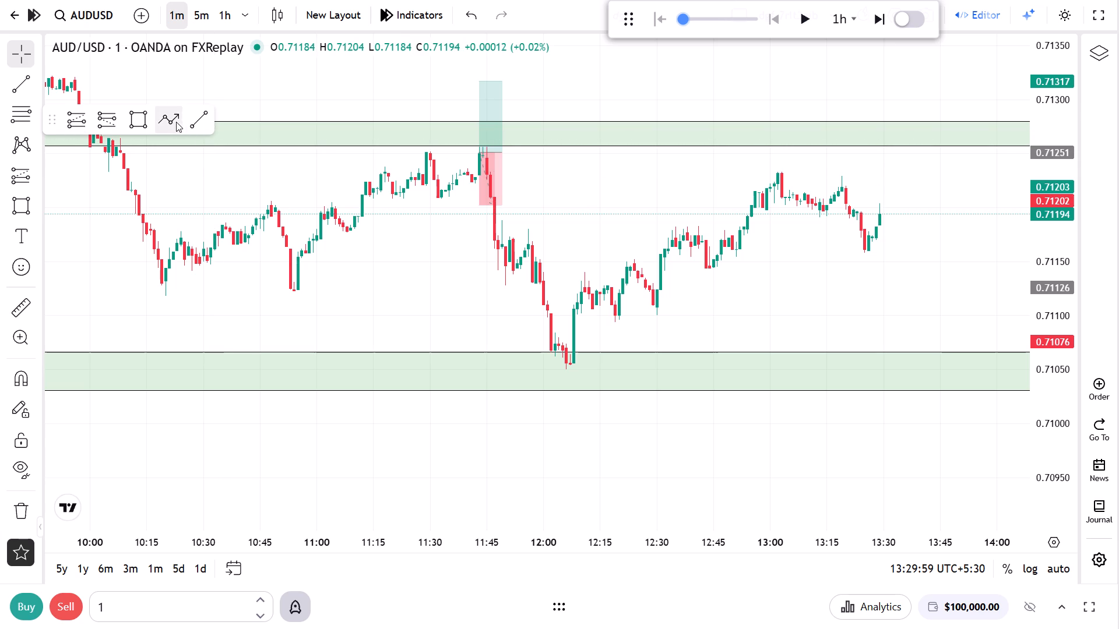
pyautogui.click(564, 366)
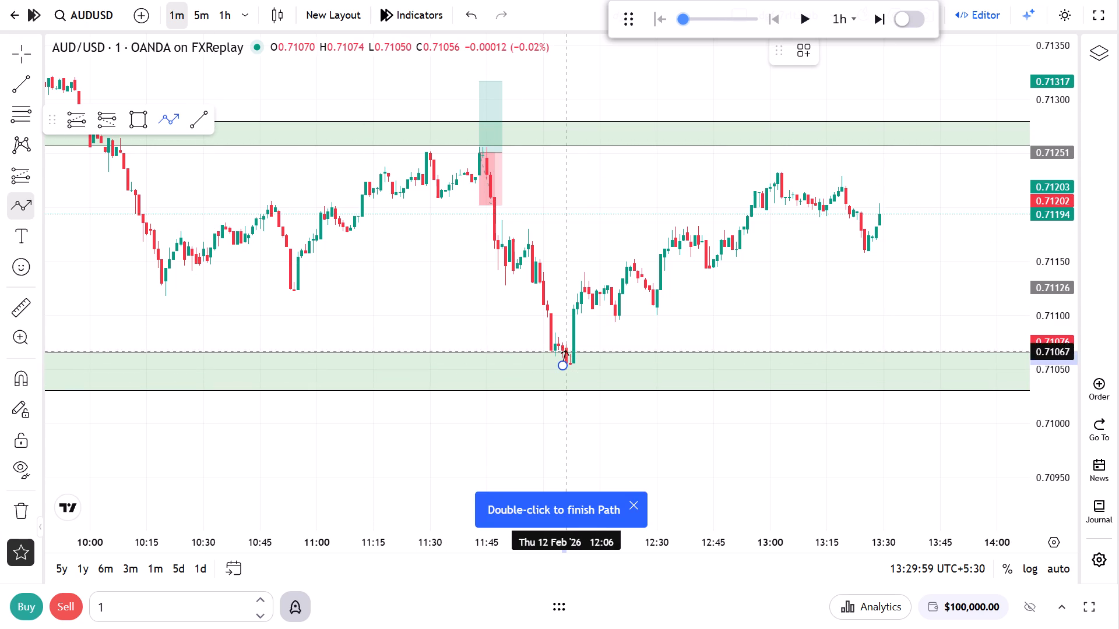
pyautogui.click(586, 278)
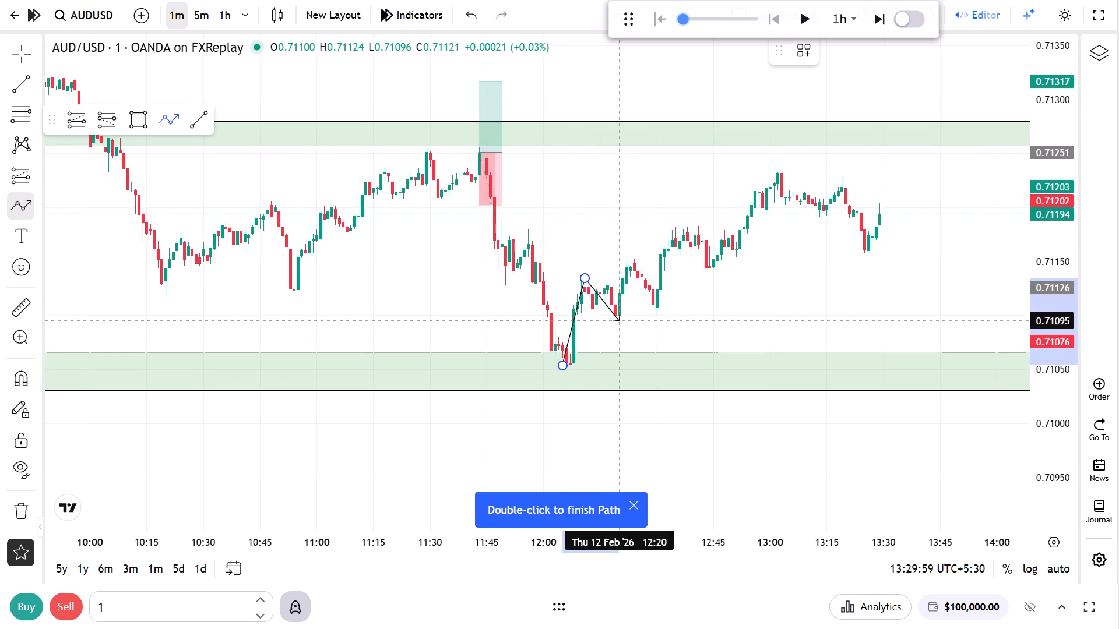
pyautogui.click(617, 321)
pyautogui.click(631, 258)
pyautogui.click(656, 311)
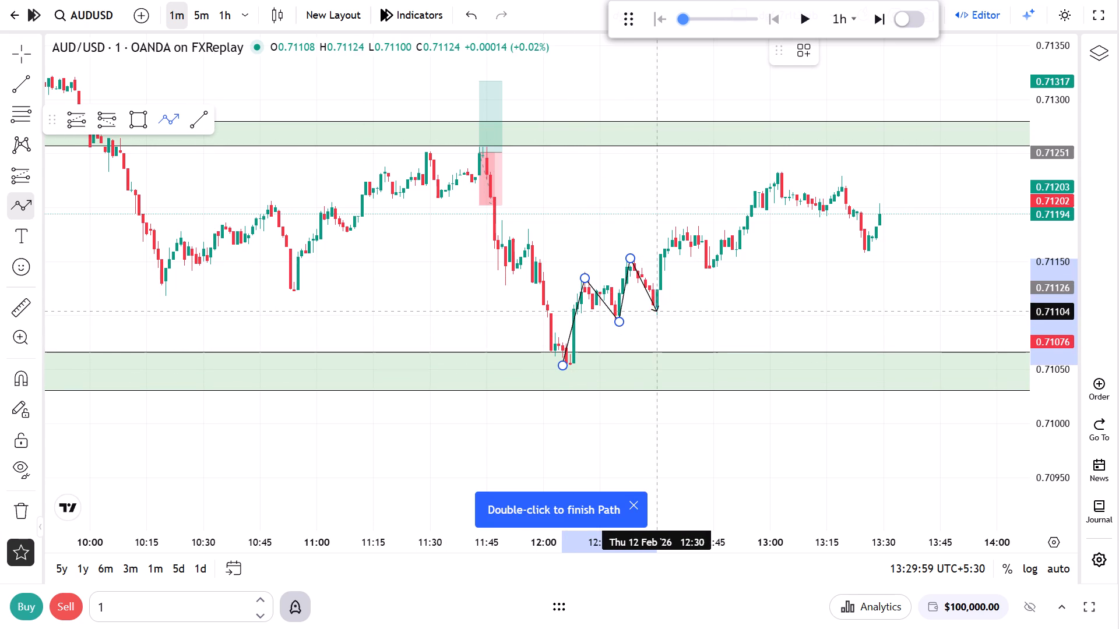
pyautogui.click(674, 233)
pyautogui.rightClick(676, 255)
pyautogui.click(675, 293)
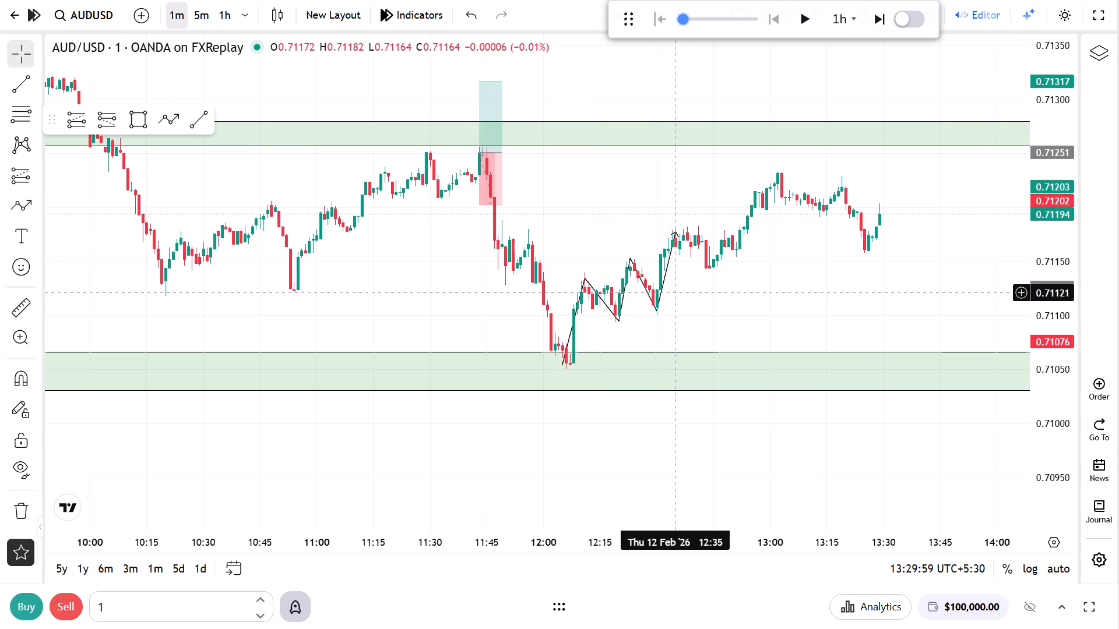
# Plot a long position at 0.71178 from 12:52 on 12 February, with its stop at 0.71097.
pyautogui.moveTo(687, 271); pyautogui.dragTo(574, 292)
pyautogui.click(79, 126)
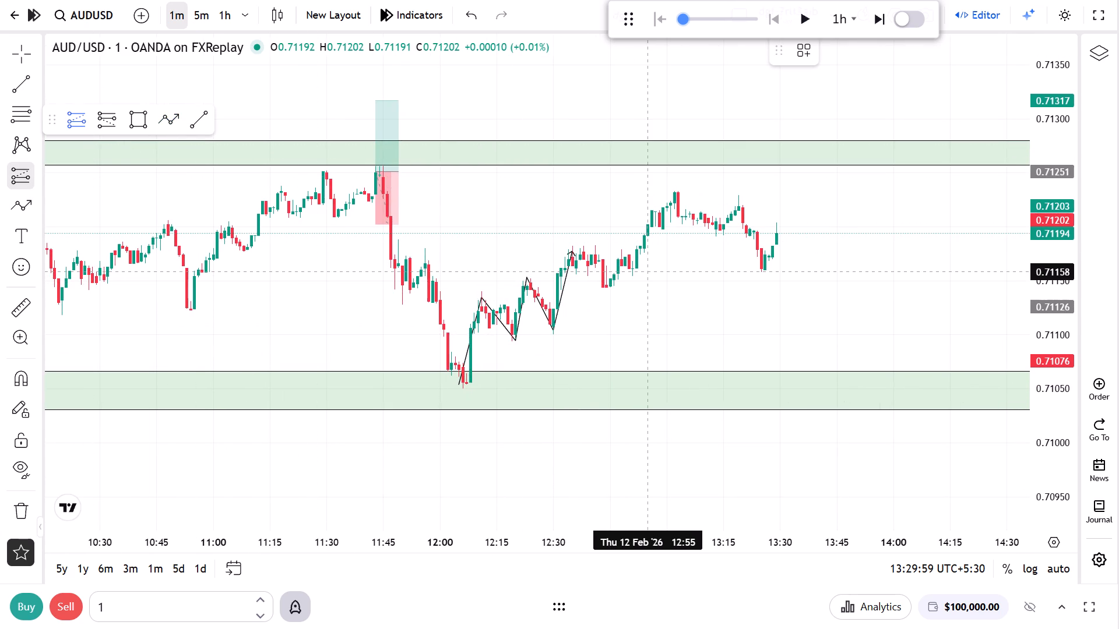
pyautogui.click(638, 250)
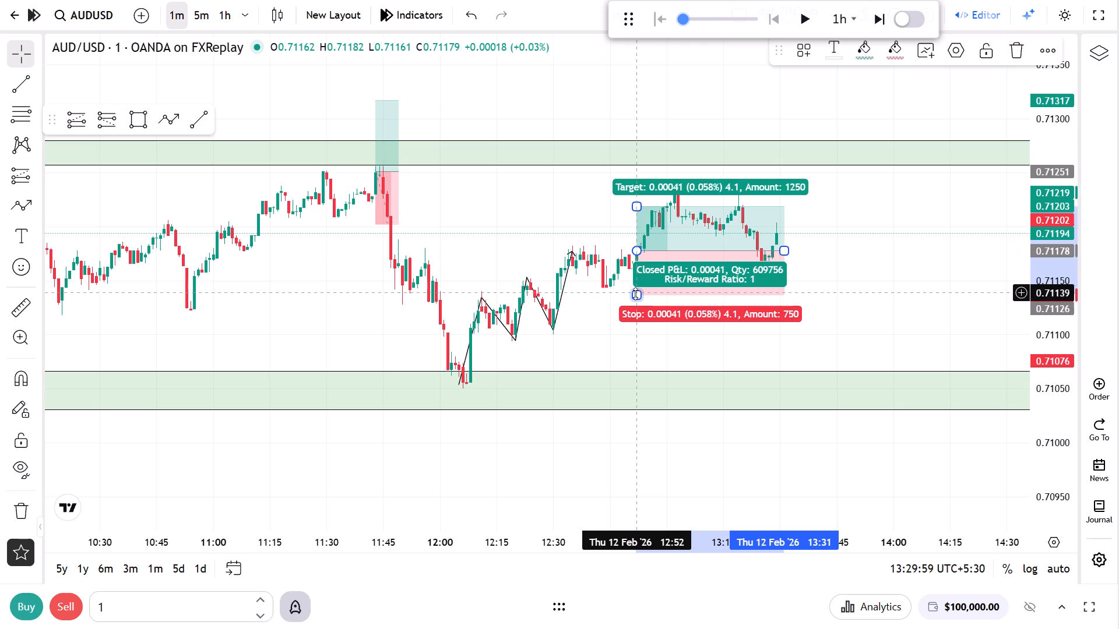
pyautogui.moveTo(635, 294); pyautogui.dragTo(633, 334)
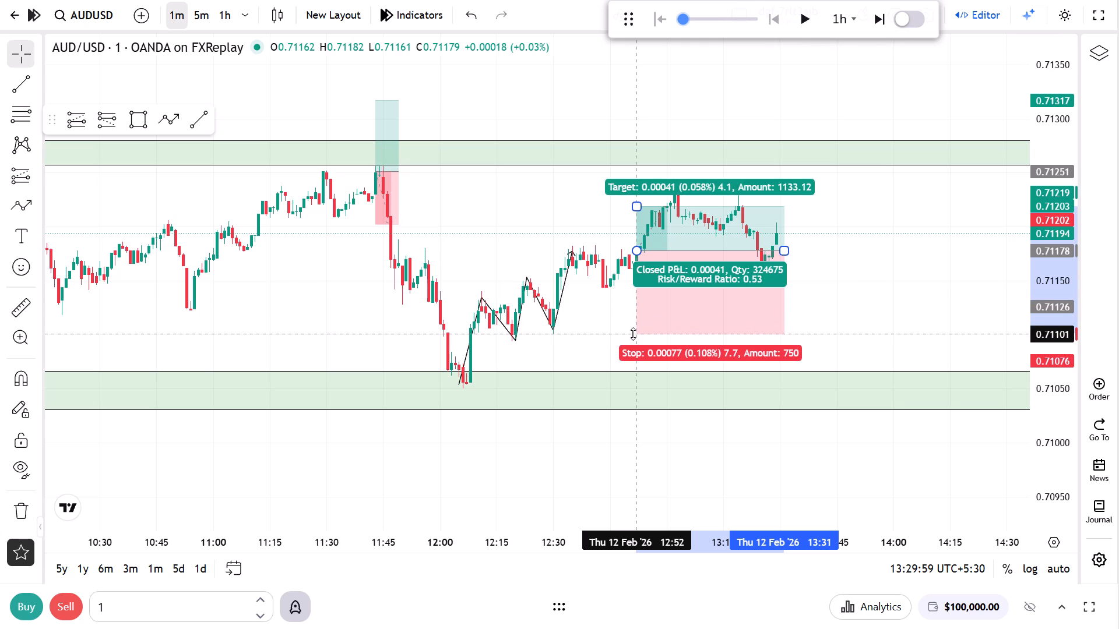
pyautogui.moveTo(633, 334); pyautogui.dragTo(636, 338)
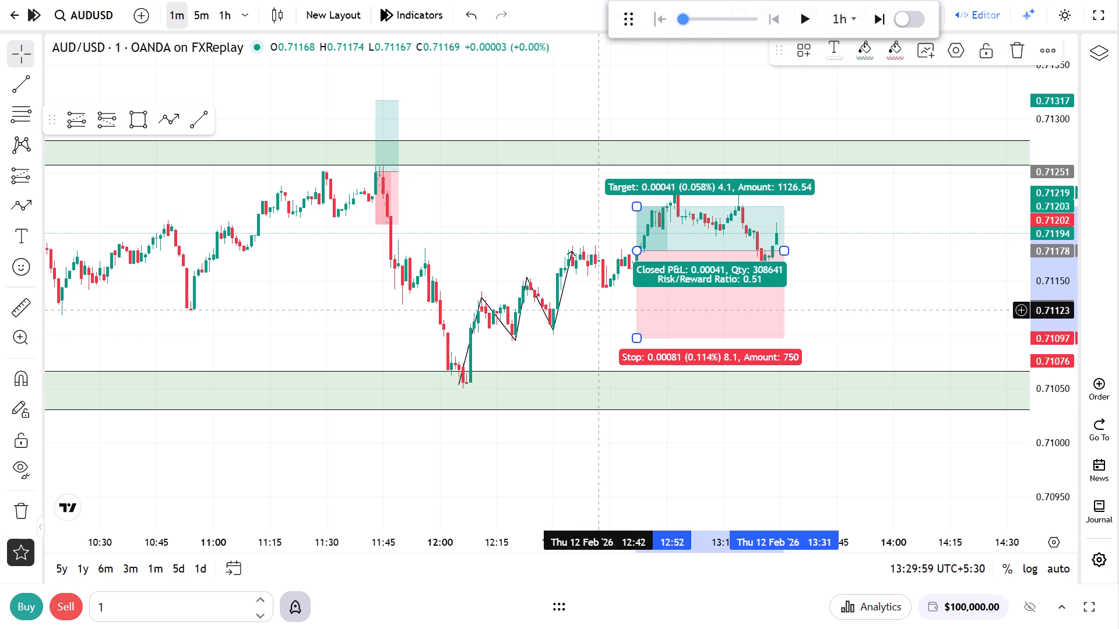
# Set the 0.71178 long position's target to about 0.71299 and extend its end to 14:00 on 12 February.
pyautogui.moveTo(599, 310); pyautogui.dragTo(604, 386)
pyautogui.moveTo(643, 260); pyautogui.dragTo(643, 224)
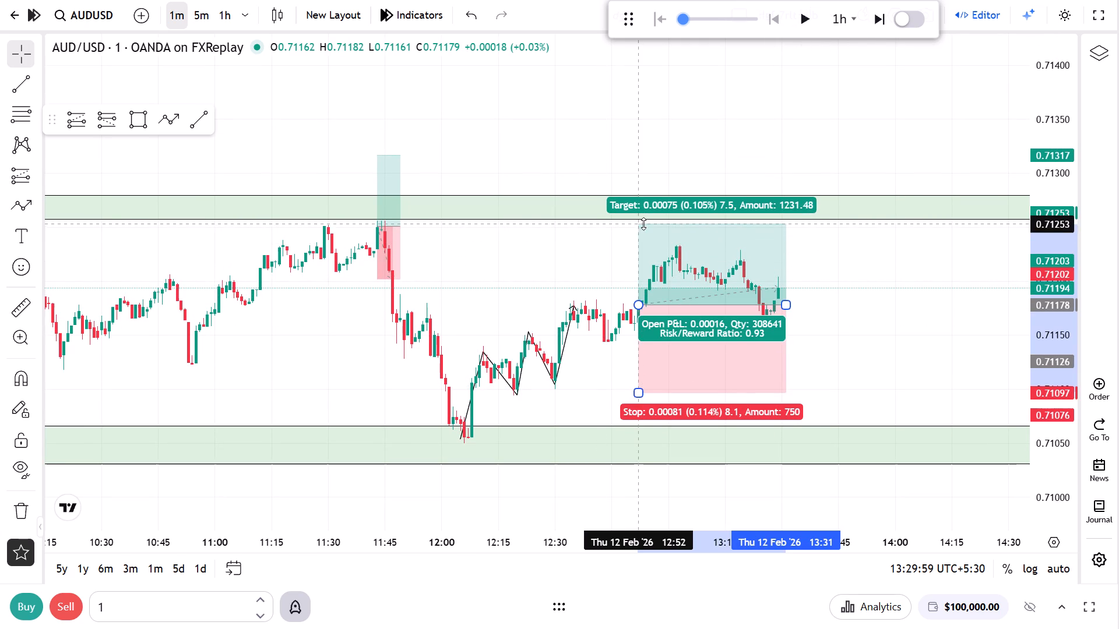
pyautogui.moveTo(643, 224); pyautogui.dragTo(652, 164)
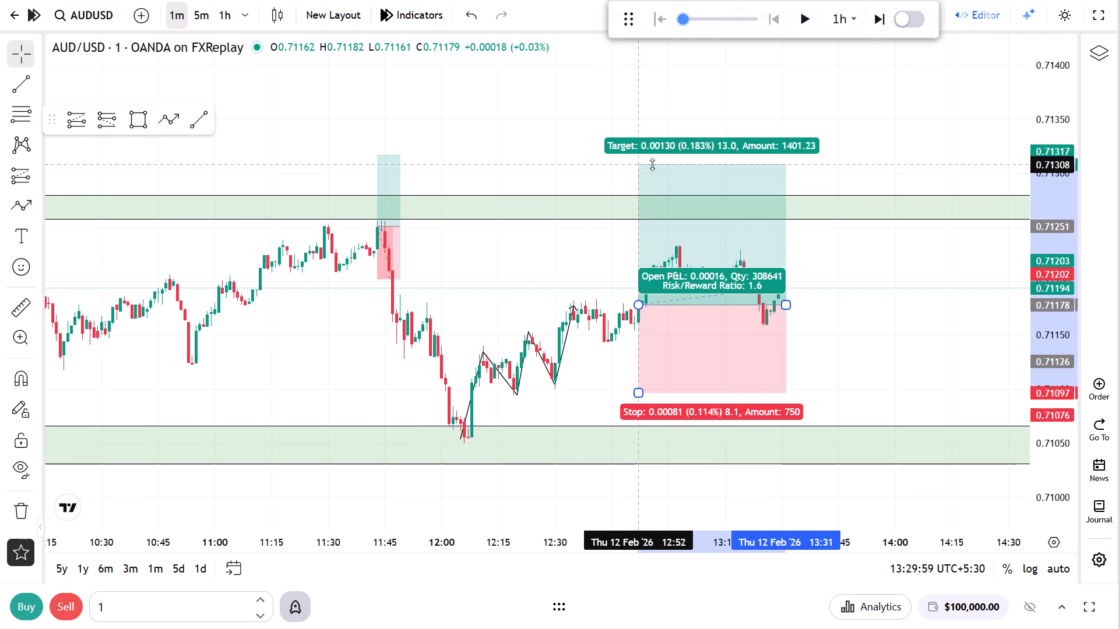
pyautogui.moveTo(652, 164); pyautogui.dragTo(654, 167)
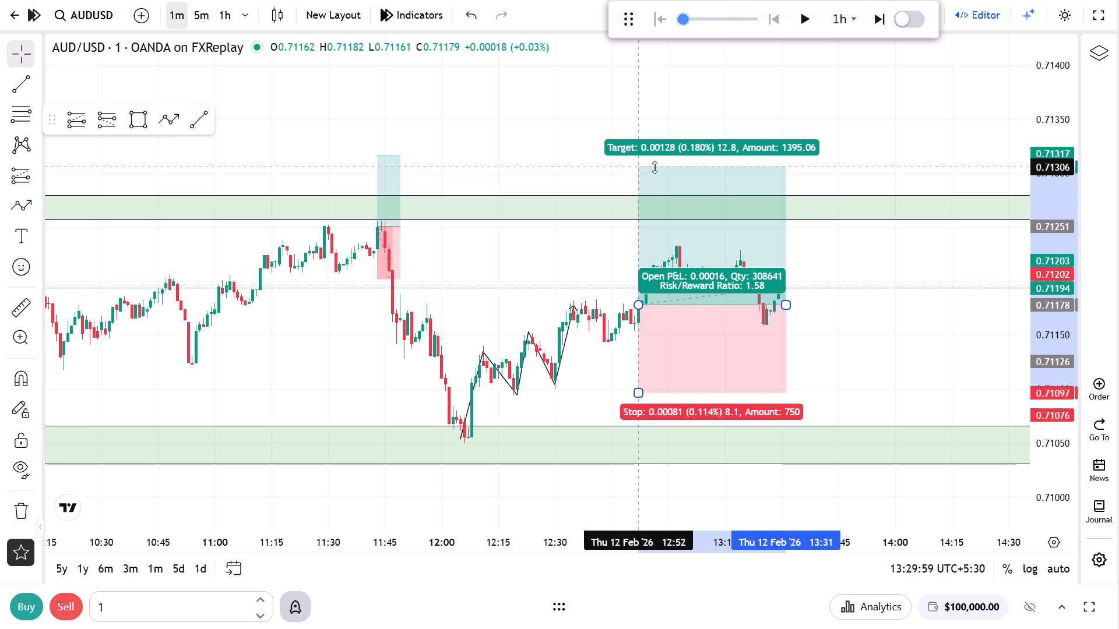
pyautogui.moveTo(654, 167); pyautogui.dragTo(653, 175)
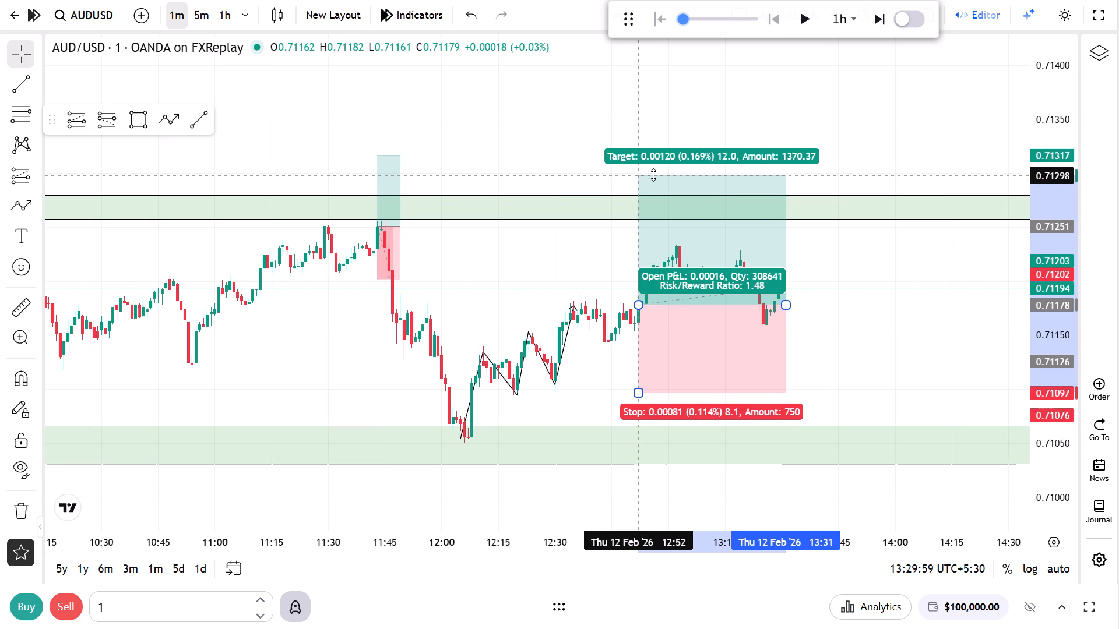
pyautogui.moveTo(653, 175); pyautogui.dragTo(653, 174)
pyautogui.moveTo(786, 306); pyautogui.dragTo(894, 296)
# Advance the replay in 1-hour steps to 16:29:59 on 12 February.
pyautogui.moveTo(952, 361); pyautogui.dragTo(871, 348)
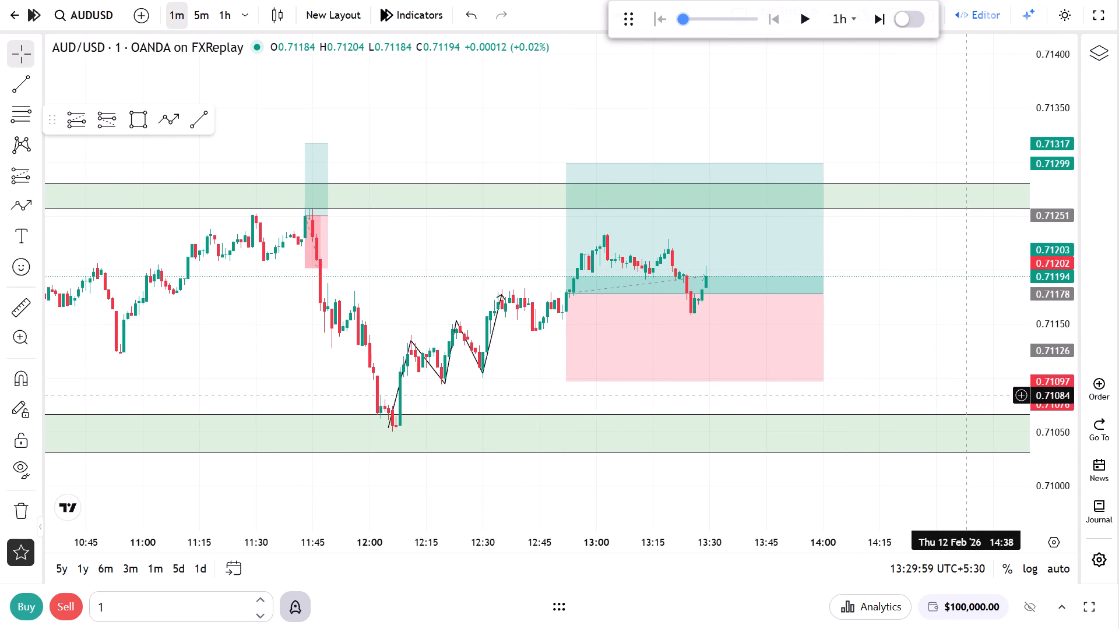
pyautogui.moveTo(917, 330); pyautogui.dragTo(818, 324)
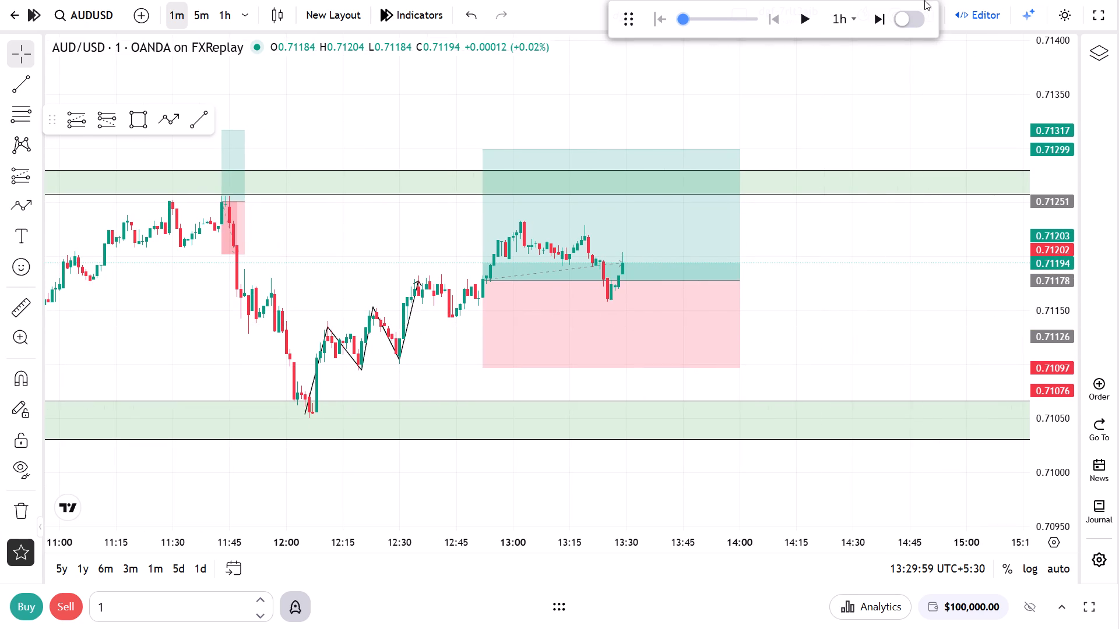
pyautogui.click(880, 19)
pyautogui.click(879, 19)
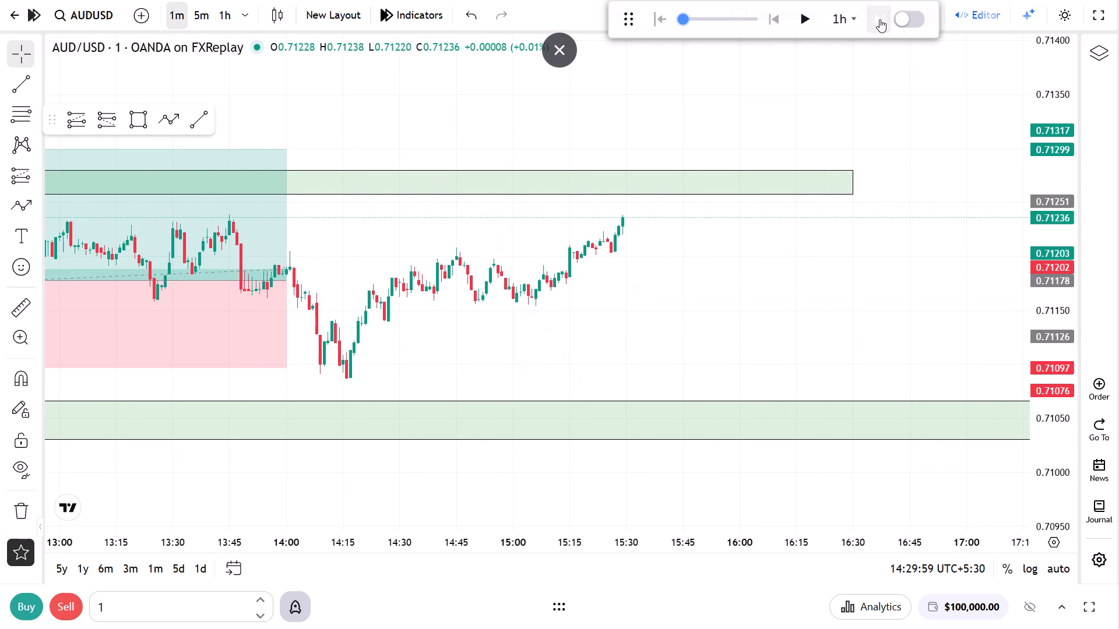
pyautogui.click(879, 19)
# Lower the 0.71178 long position's stop to 0.71038, inside the lower green zone.
pyautogui.scroll(-10, 719, 306)
pyautogui.moveTo(718, 308); pyautogui.dragTo(816, 267)
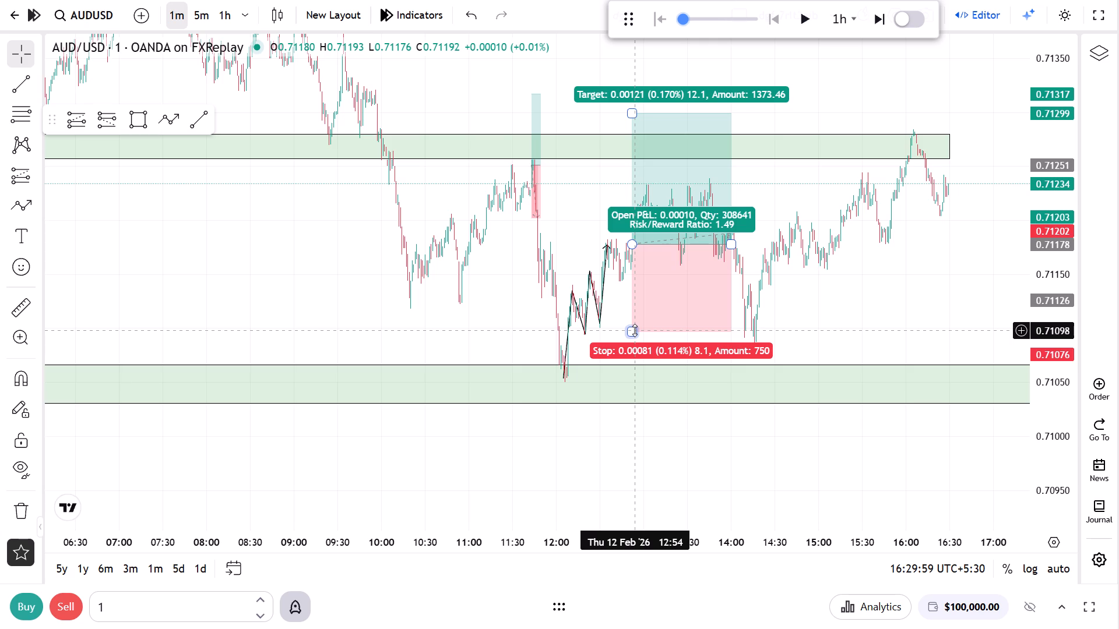
pyautogui.moveTo(635, 330); pyautogui.dragTo(631, 387)
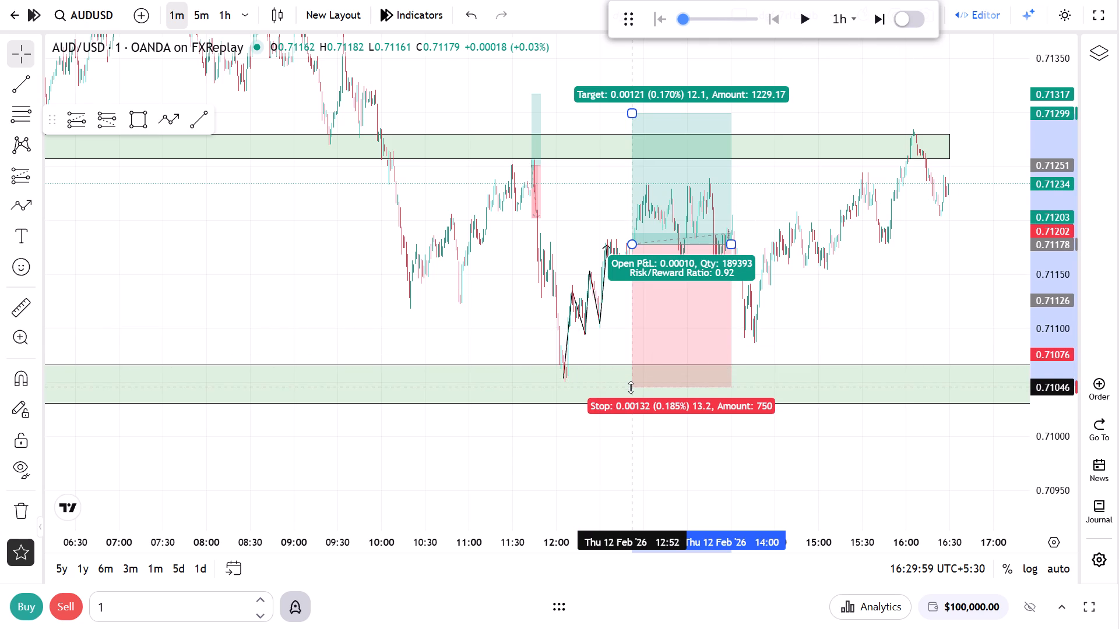
pyautogui.moveTo(631, 387); pyautogui.dragTo(633, 395)
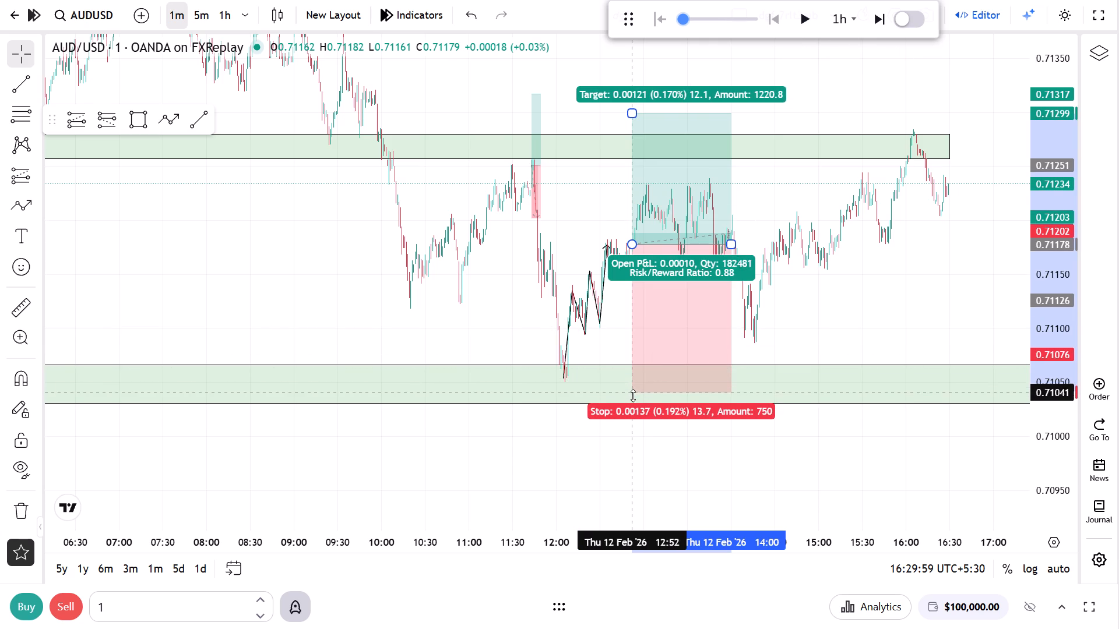
pyautogui.moveTo(633, 395); pyautogui.dragTo(636, 395)
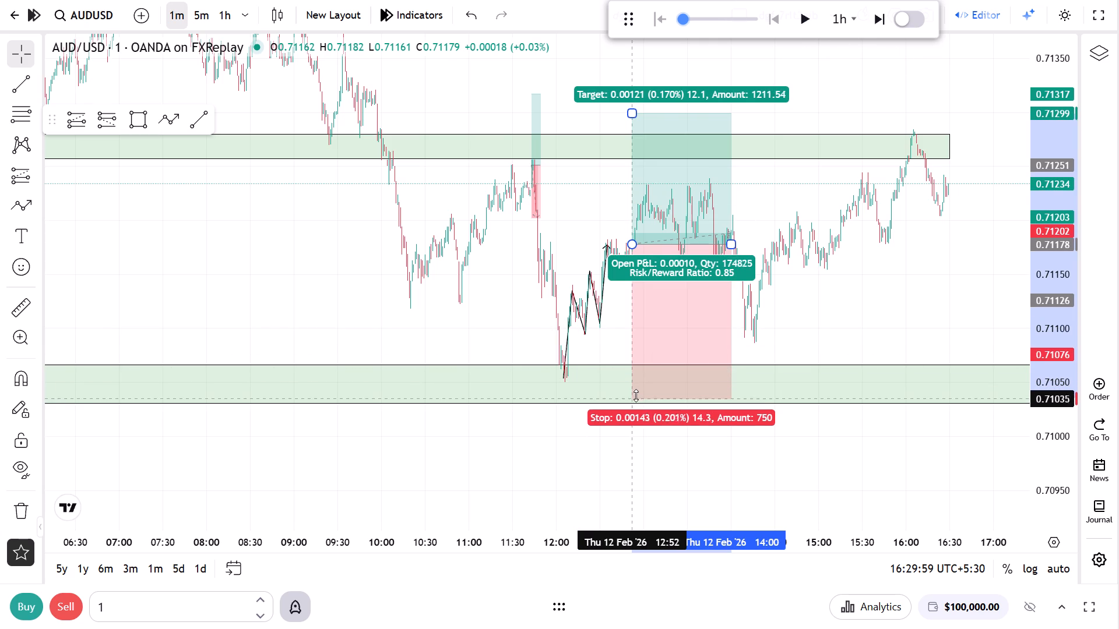
pyautogui.moveTo(636, 395); pyautogui.dragTo(636, 384)
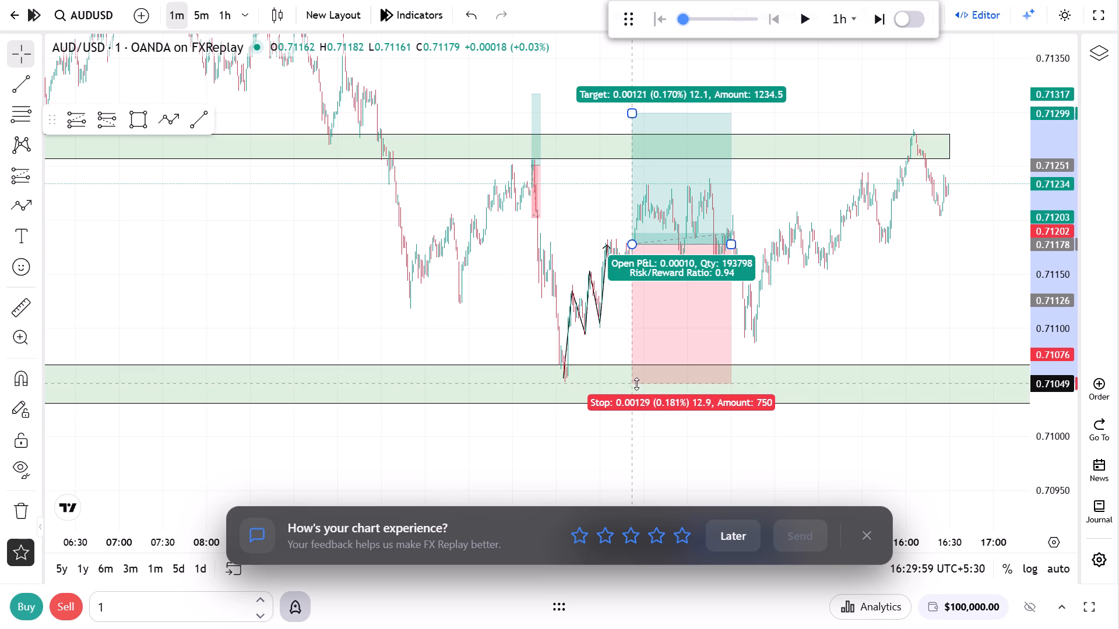
pyautogui.moveTo(636, 384); pyautogui.dragTo(641, 394)
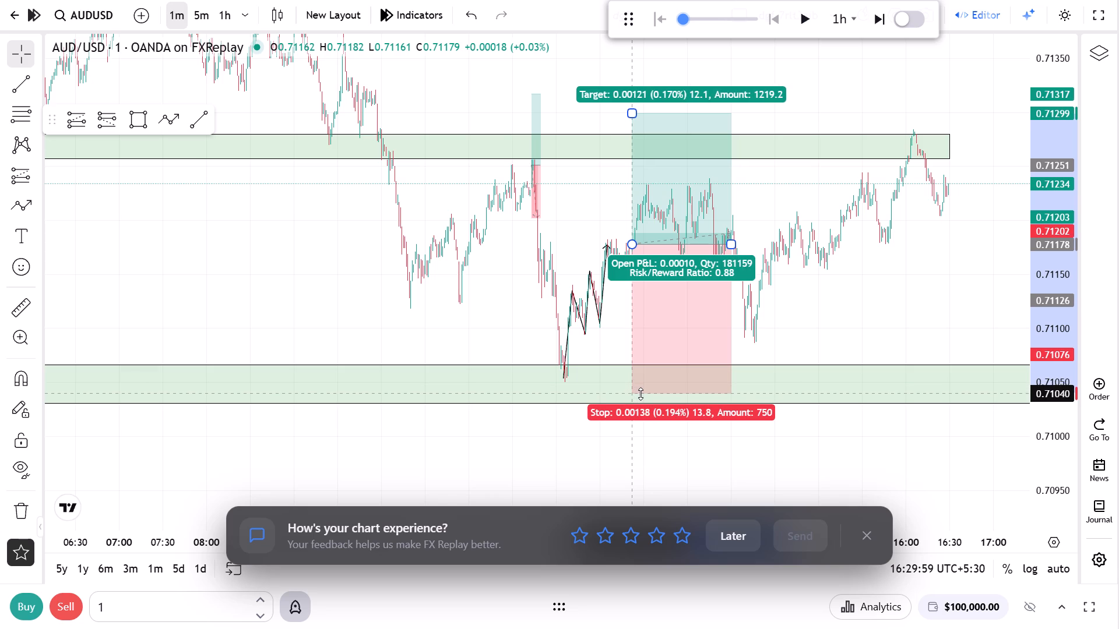
pyautogui.moveTo(641, 394); pyautogui.dragTo(642, 395)
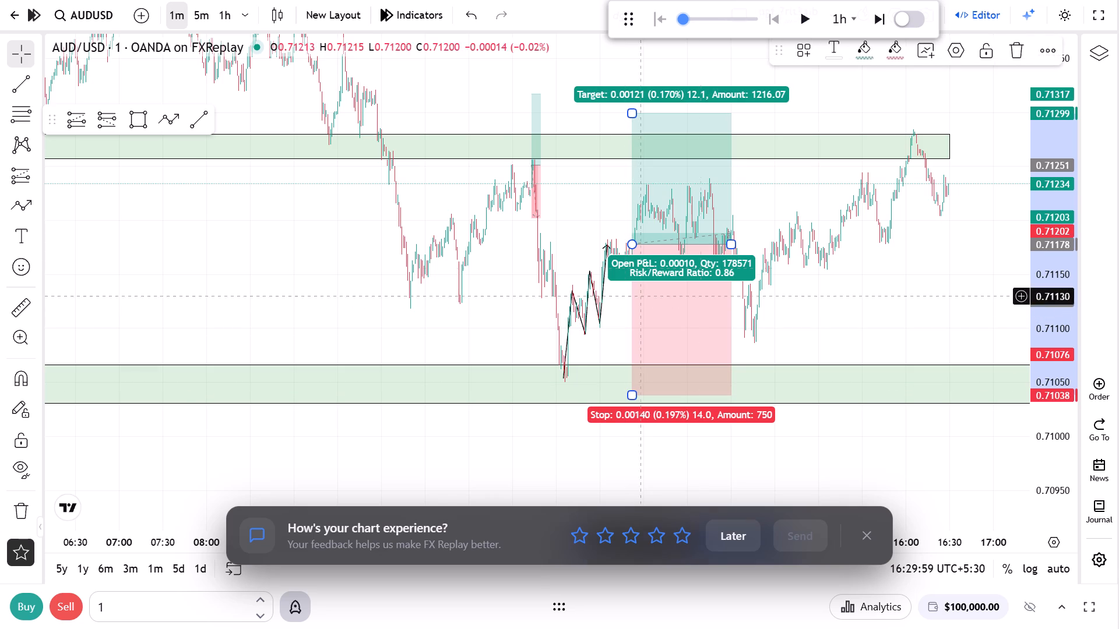
# Extend the 0.71178 long position's end to 16:42 and raise its target to 0.71388.
pyautogui.moveTo(733, 238); pyautogui.dragTo(967, 239)
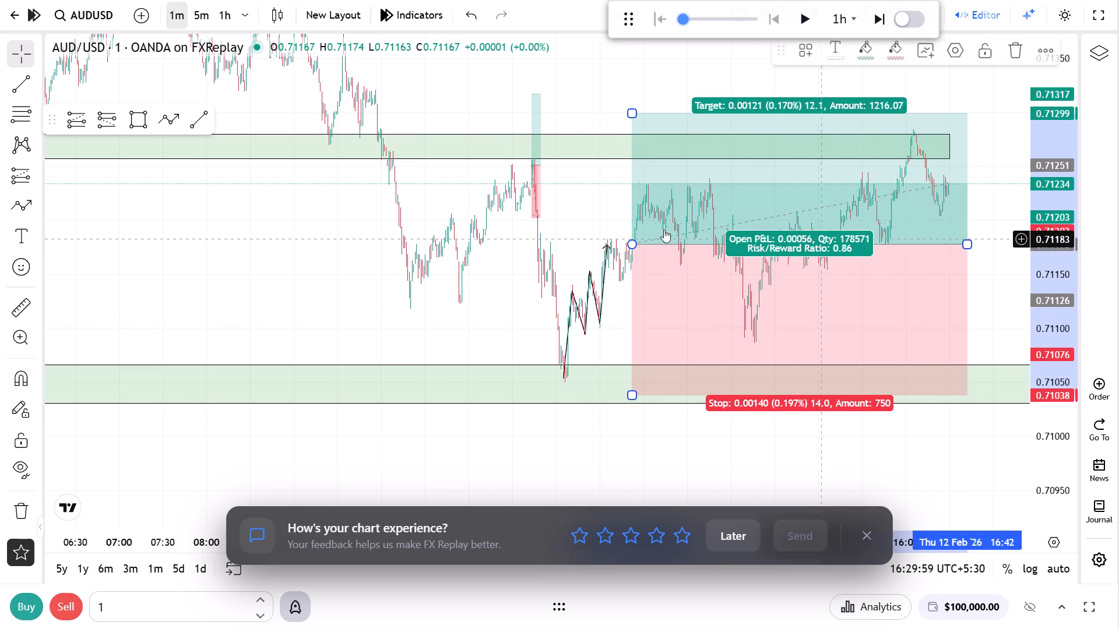
pyautogui.moveTo(596, 200); pyautogui.dragTo(487, 337)
pyautogui.scroll(-5, 560, 337)
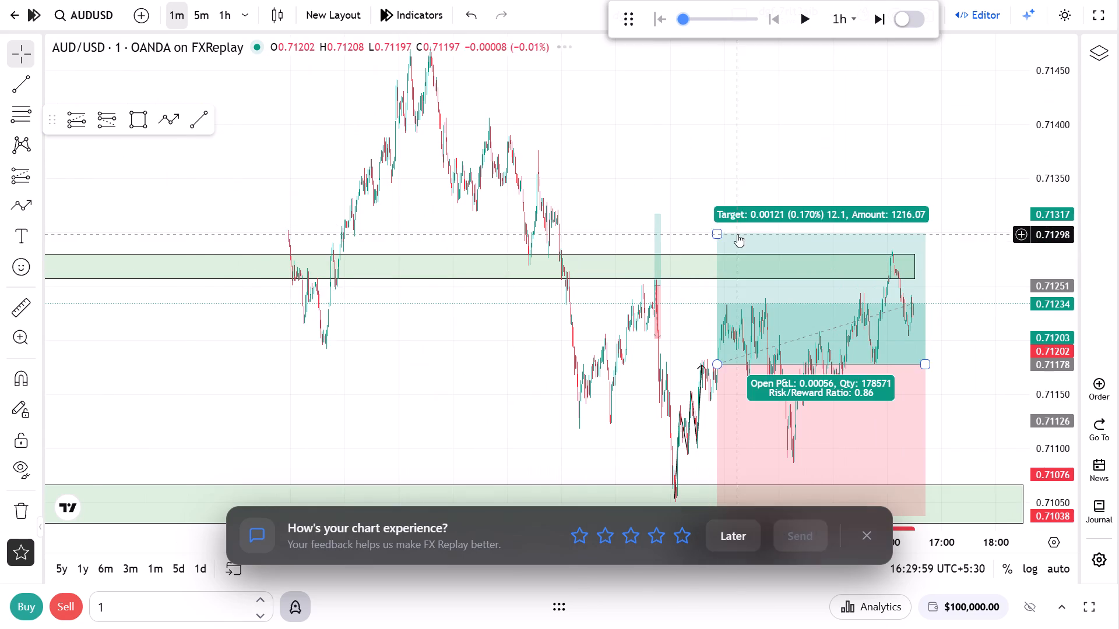
pyautogui.moveTo(715, 232); pyautogui.dragTo(728, 155)
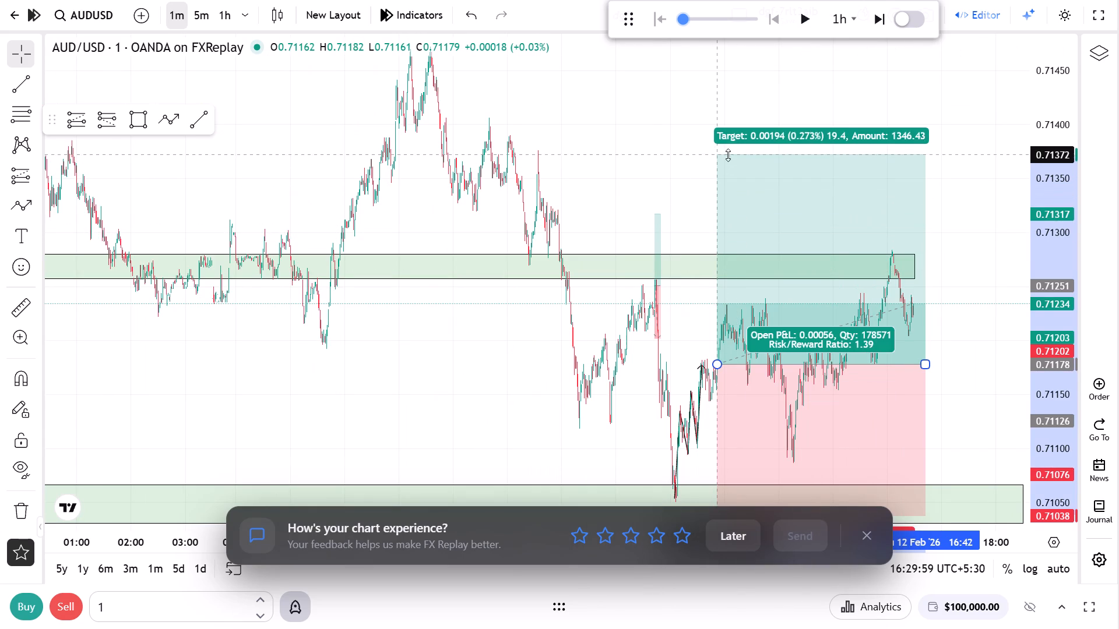
pyautogui.moveTo(728, 155); pyautogui.dragTo(736, 135)
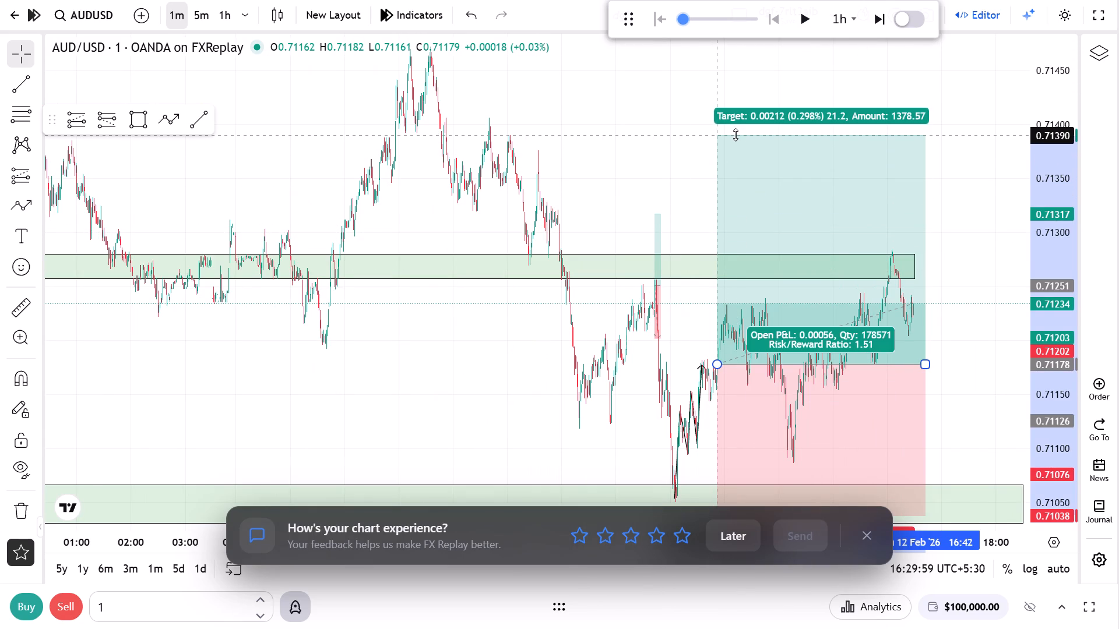
pyautogui.moveTo(736, 135); pyautogui.dragTo(735, 137)
# Dismiss the feedback survey and extend the 0.71178 long position's end to about 21:02 on 12 February.
pyautogui.moveTo(627, 168); pyautogui.dragTo(301, 139)
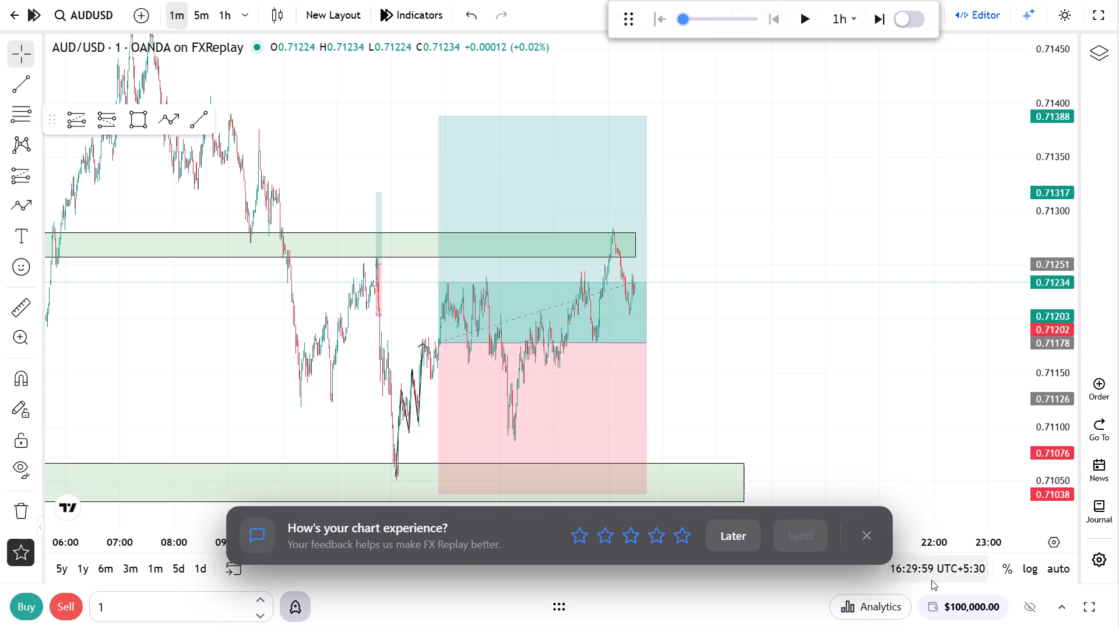
pyautogui.click(868, 531)
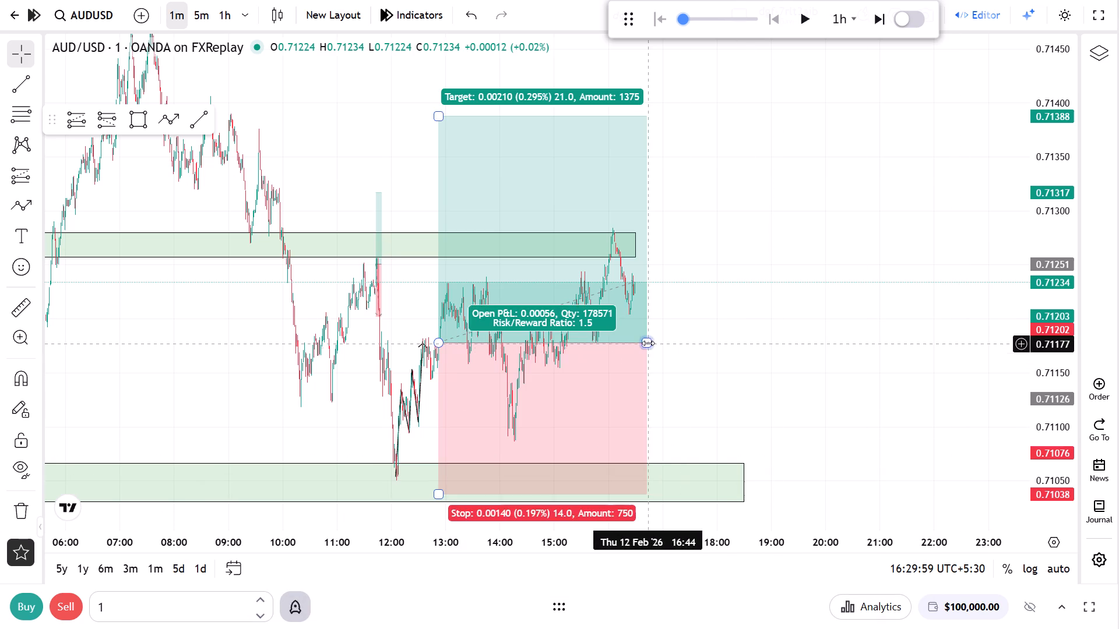
pyautogui.moveTo(648, 342); pyautogui.dragTo(882, 331)
pyautogui.click(1018, 381)
pyautogui.moveTo(1004, 375); pyautogui.dragTo(959, 373)
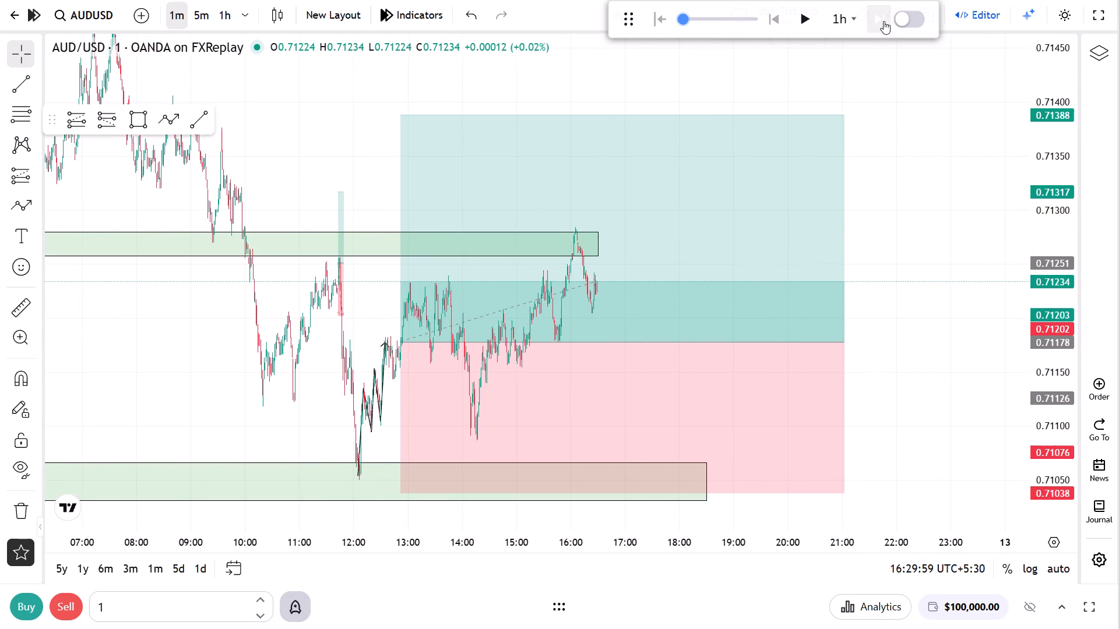
# Advance the replay in 1-hour steps to 20:29:59 on 12 February.
pyautogui.click(884, 21)
pyautogui.click(884, 21)
pyautogui.click(884, 21)
pyautogui.click(884, 21)
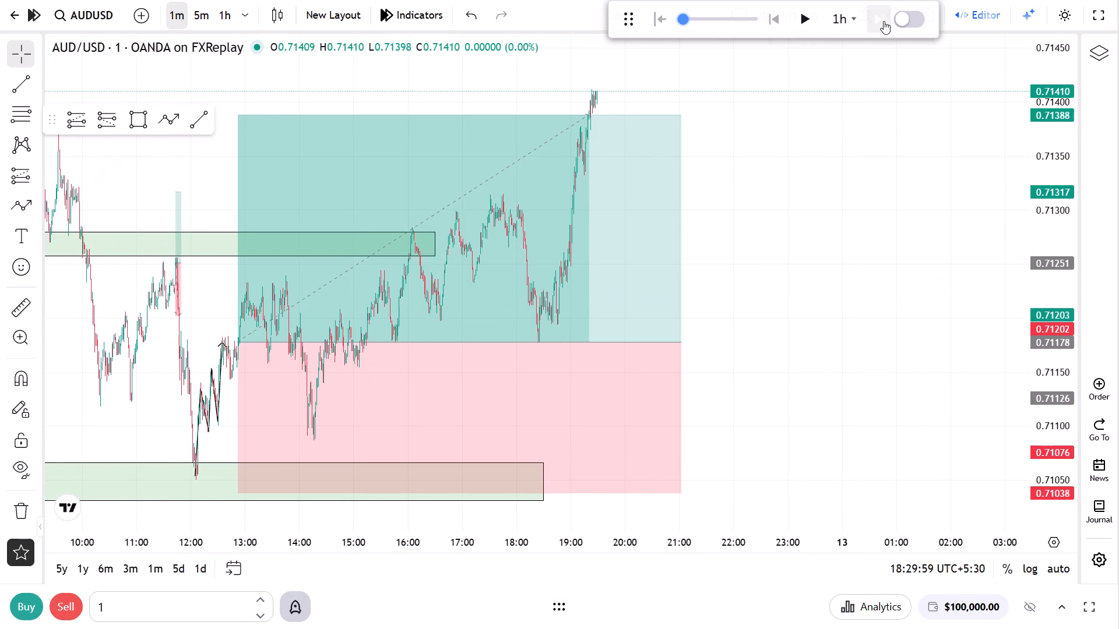
pyautogui.click(858, 217)
# Shorten the 0.71178 long position so it ends at about 19:30 on 12 February.
pyautogui.moveTo(626, 337); pyautogui.dragTo(625, 338)
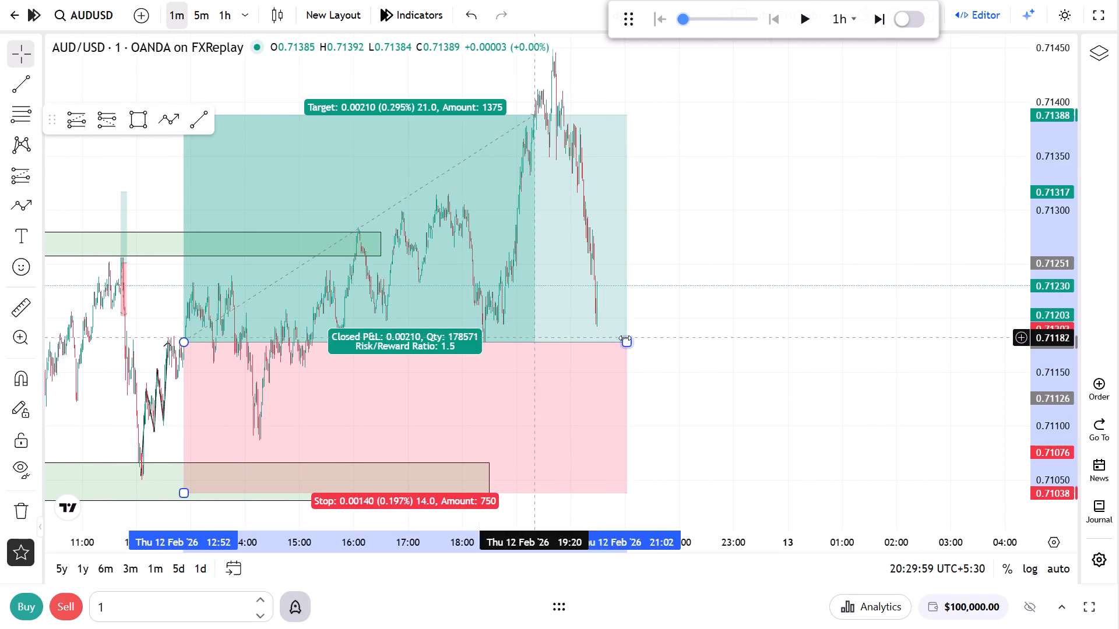
pyautogui.moveTo(625, 338); pyautogui.dragTo(532, 334)
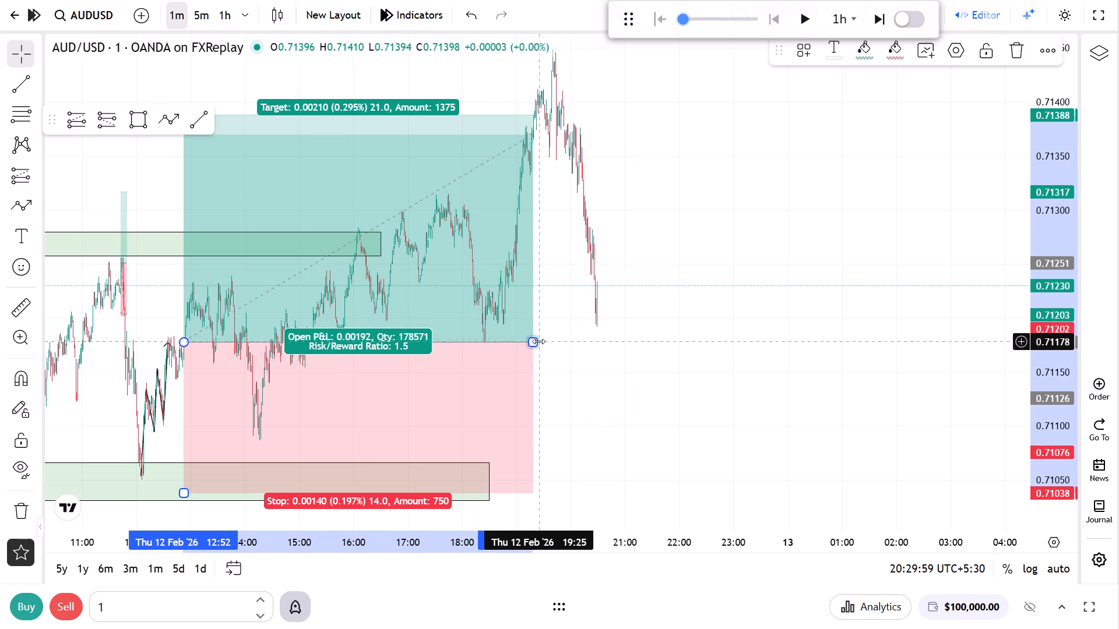
pyautogui.moveTo(537, 344); pyautogui.dragTo(543, 345)
# Review the 1-minute price action, zones and plotted long positions across 11 and 12 February.
pyautogui.moveTo(600, 321); pyautogui.dragTo(822, 327)
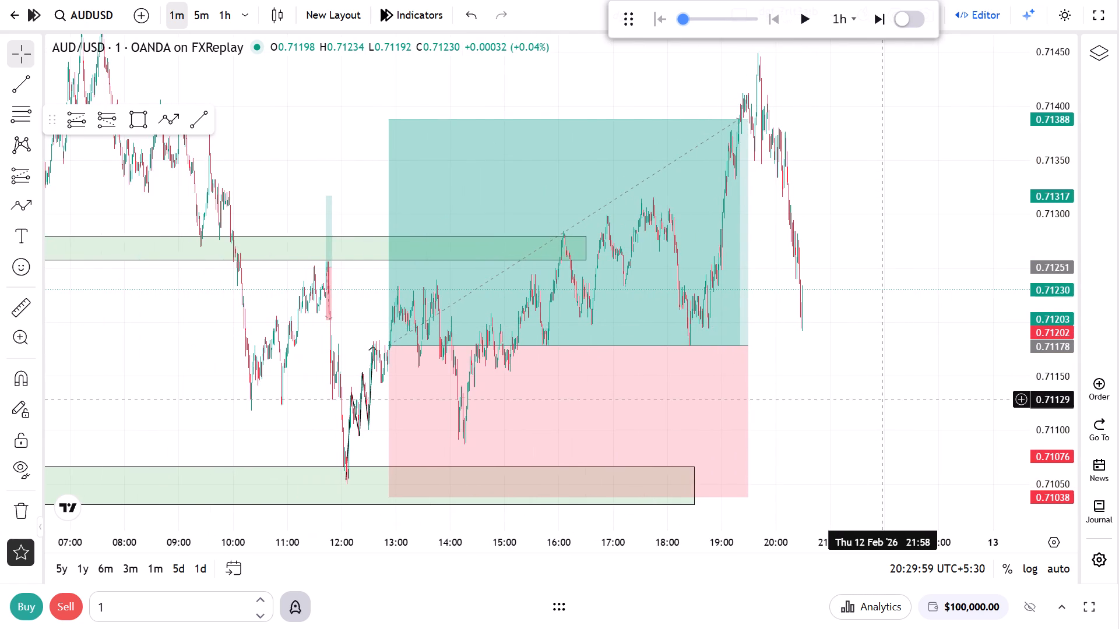
pyautogui.scroll(-12, 847, 429)
pyautogui.moveTo(615, 369); pyautogui.dragTo(744, 440)
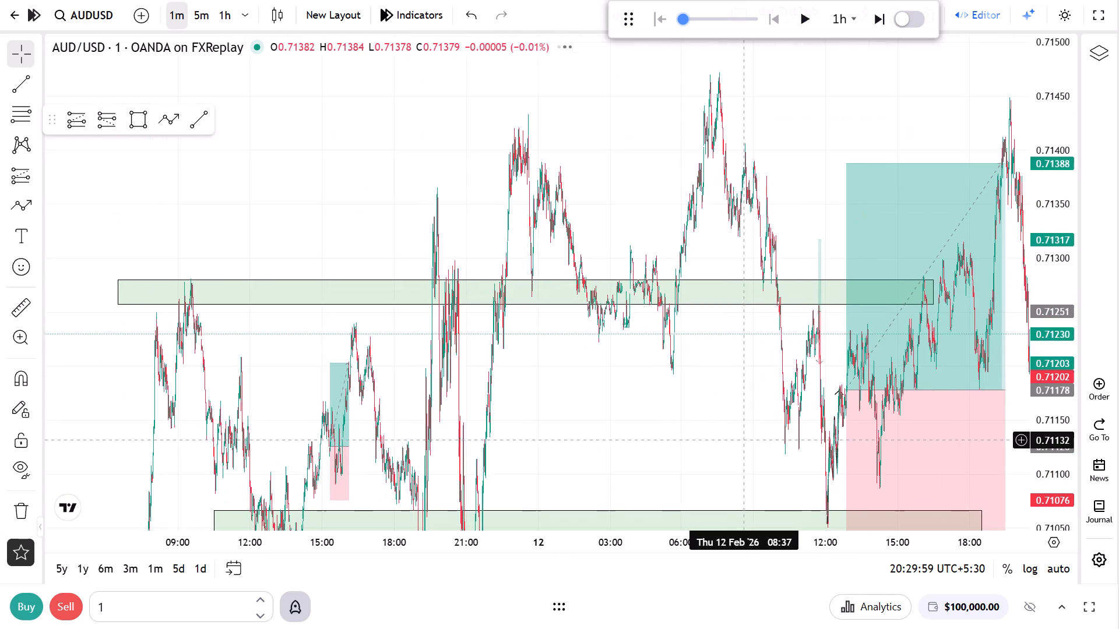
pyautogui.moveTo(702, 431); pyautogui.dragTo(843, 316)
pyautogui.moveTo(703, 362); pyautogui.dragTo(940, 267)
pyautogui.scroll(6, 569, 430)
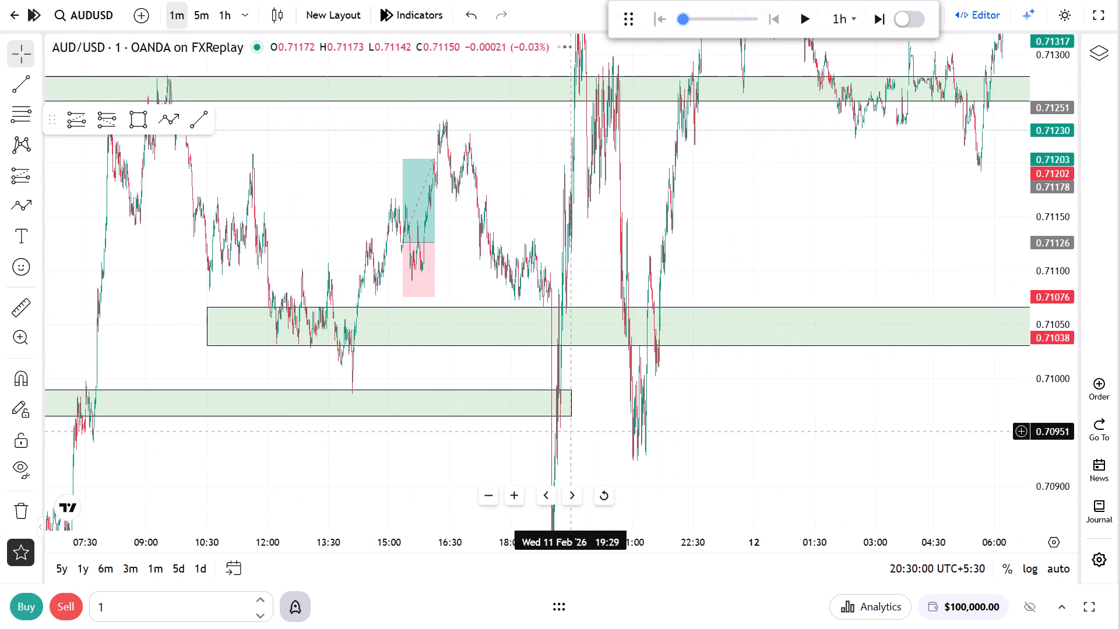
pyautogui.moveTo(506, 369); pyautogui.dragTo(865, 313)
pyautogui.scroll(4, 769, 359)
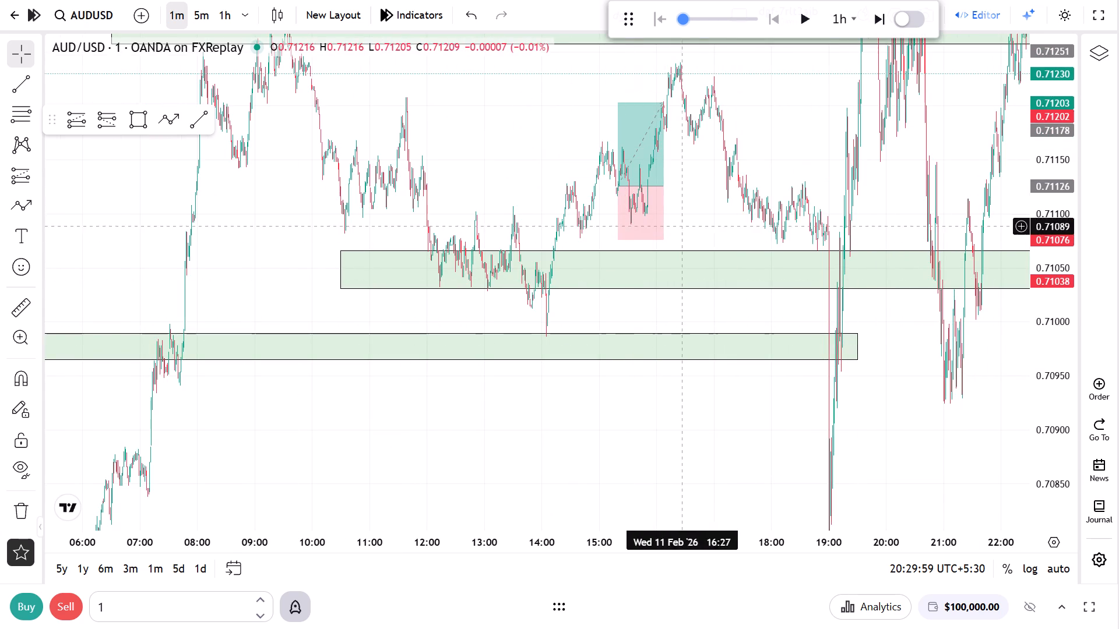
pyautogui.moveTo(748, 200); pyautogui.dragTo(439, 313)
pyautogui.moveTo(912, 440); pyautogui.dragTo(430, 385)
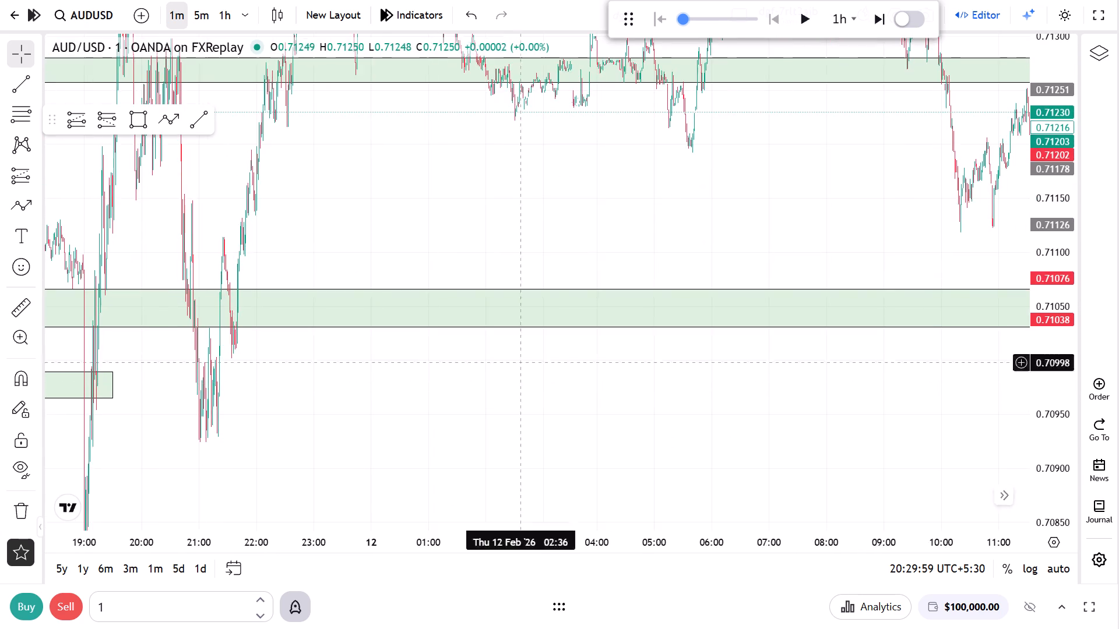
pyautogui.moveTo(895, 232); pyautogui.dragTo(274, 236)
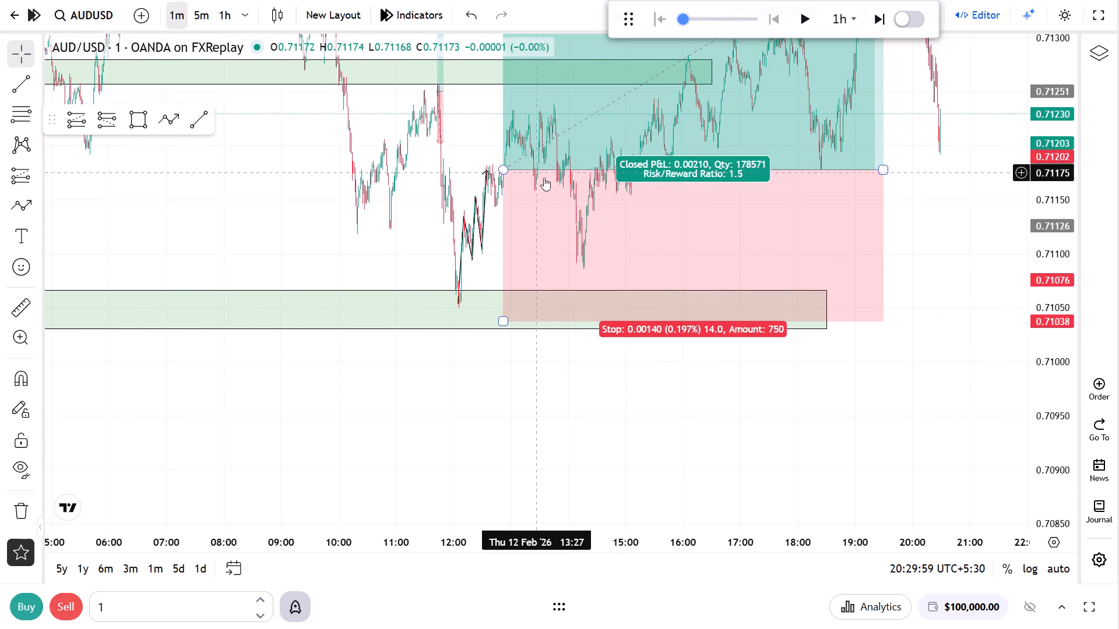
pyautogui.scroll(5, 383, 323)
pyautogui.moveTo(336, 411); pyautogui.dragTo(633, 411)
pyautogui.scroll(4, 502, 441)
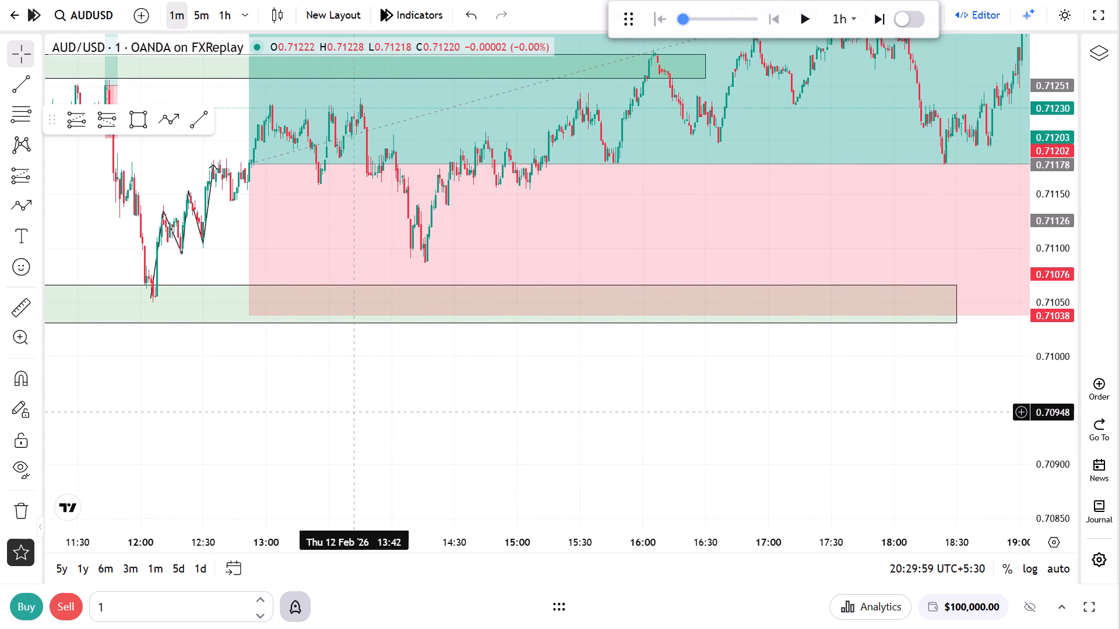
pyautogui.scroll(-5, 483, 415)
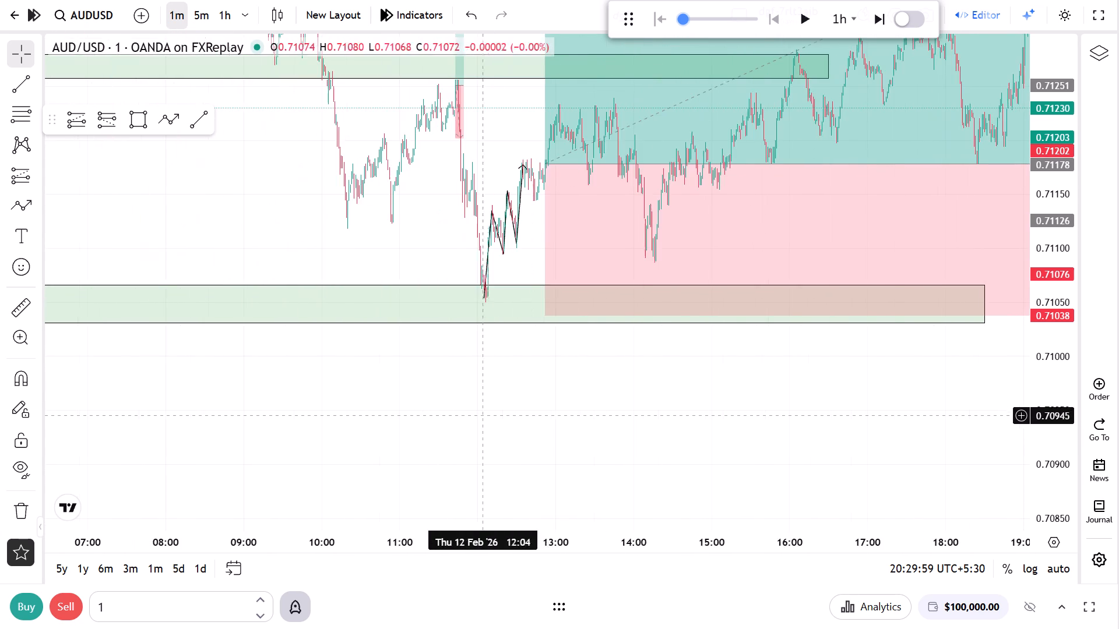
pyautogui.moveTo(821, 409); pyautogui.dragTo(607, 446)
pyautogui.moveTo(711, 458); pyautogui.dragTo(642, 542)
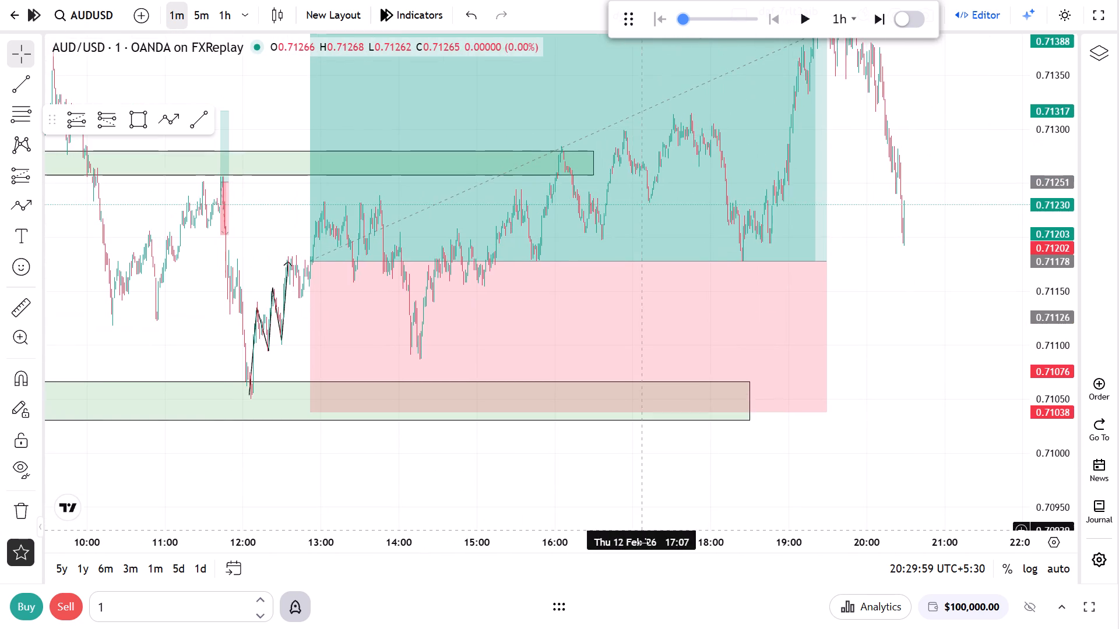
pyautogui.moveTo(928, 287); pyautogui.dragTo(874, 430)
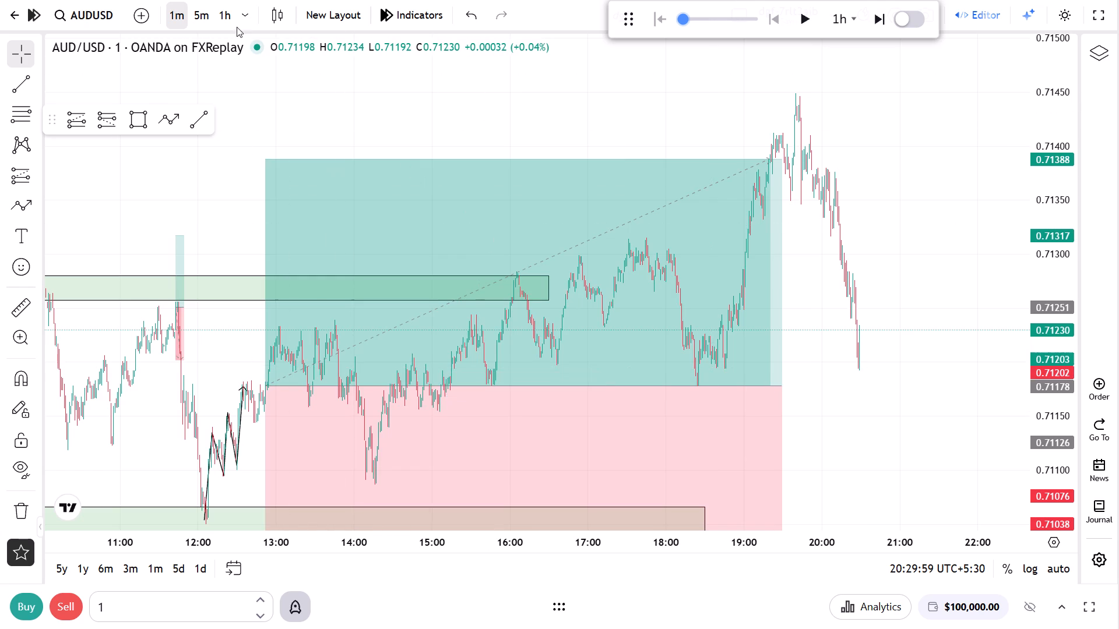
# Switch the chart to the 1-hour timeframe.
pyautogui.click(233, 22)
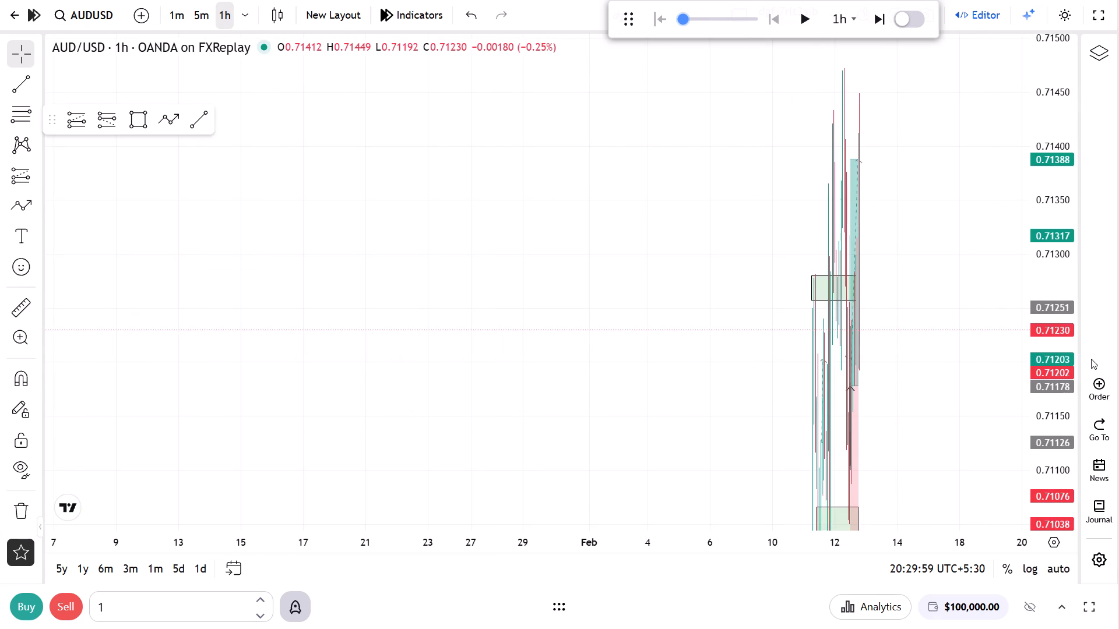
# Advance the replay in 1-hour steps to 00:29:59 on 13 February.
pyautogui.moveTo(1063, 304); pyautogui.dragTo(1059, 511)
pyautogui.scroll(12, 924, 488)
pyautogui.moveTo(706, 402); pyautogui.dragTo(963, 367)
pyautogui.scroll(3, 849, 387)
pyautogui.click(872, 26)
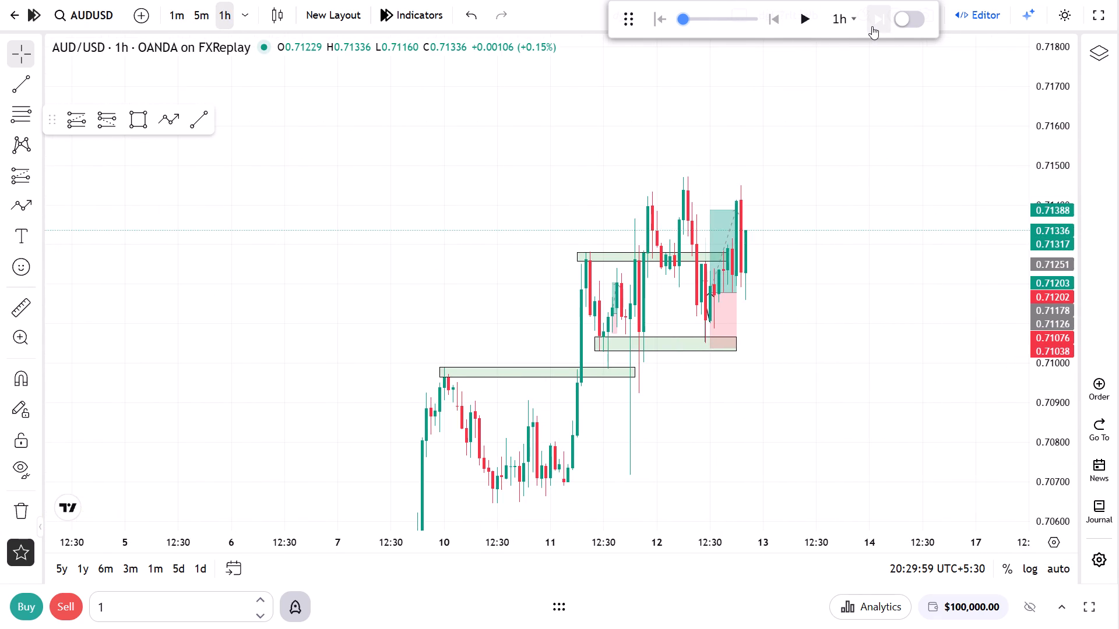
pyautogui.click(872, 26)
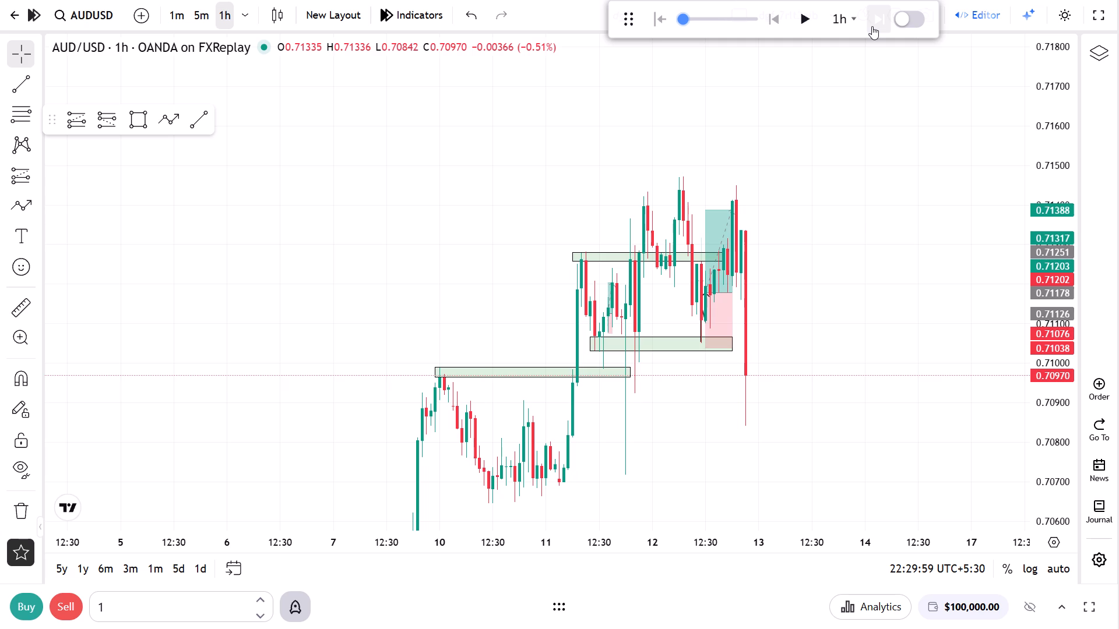
pyautogui.click(872, 26)
pyautogui.click(872, 26)
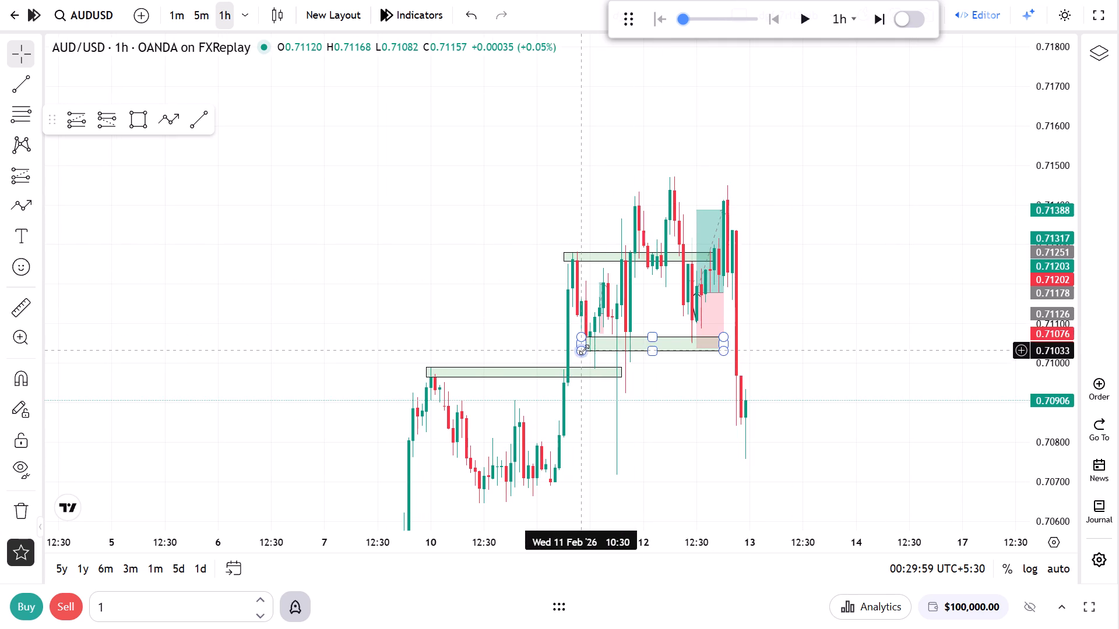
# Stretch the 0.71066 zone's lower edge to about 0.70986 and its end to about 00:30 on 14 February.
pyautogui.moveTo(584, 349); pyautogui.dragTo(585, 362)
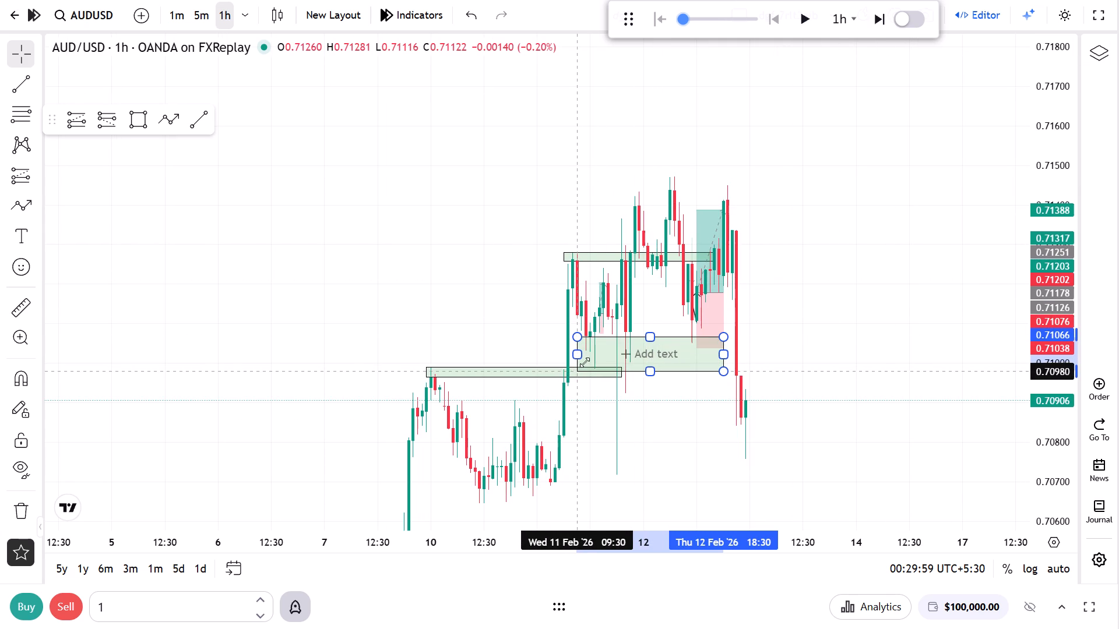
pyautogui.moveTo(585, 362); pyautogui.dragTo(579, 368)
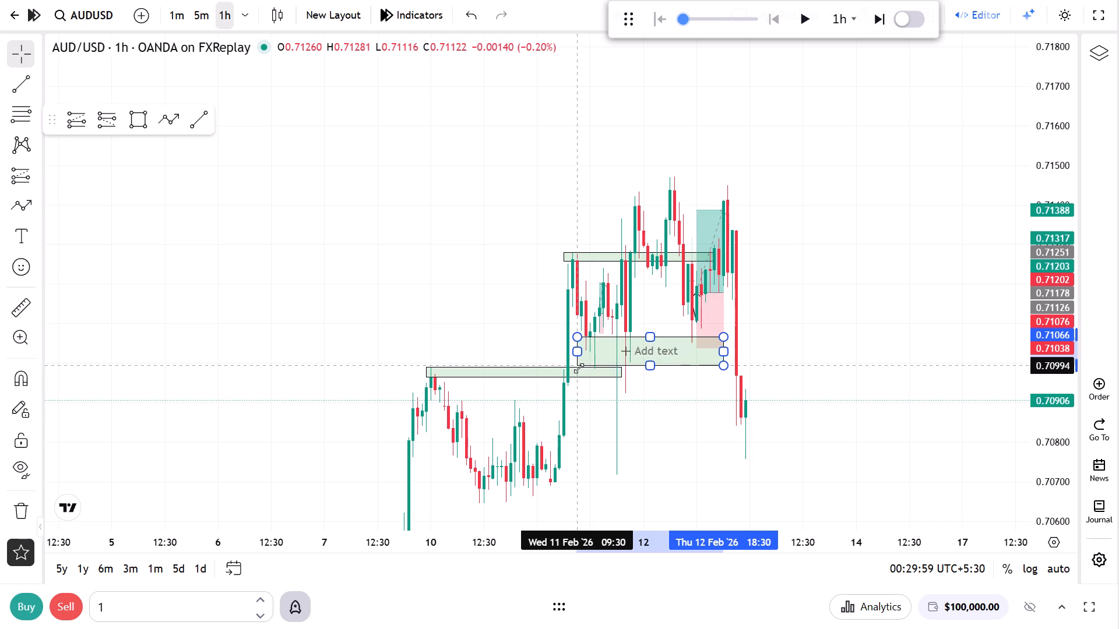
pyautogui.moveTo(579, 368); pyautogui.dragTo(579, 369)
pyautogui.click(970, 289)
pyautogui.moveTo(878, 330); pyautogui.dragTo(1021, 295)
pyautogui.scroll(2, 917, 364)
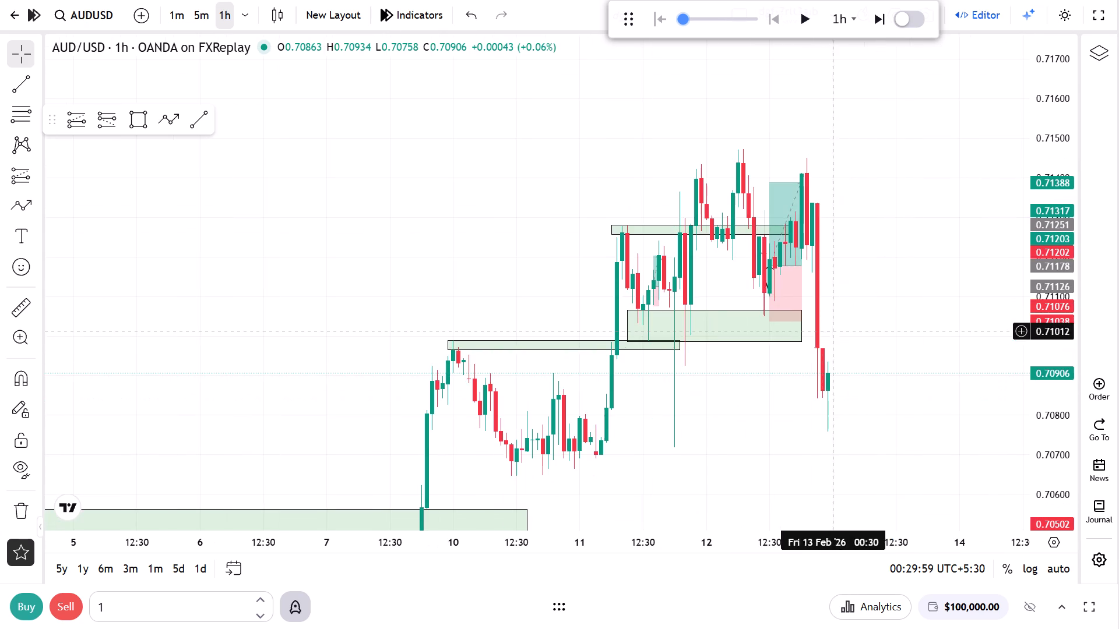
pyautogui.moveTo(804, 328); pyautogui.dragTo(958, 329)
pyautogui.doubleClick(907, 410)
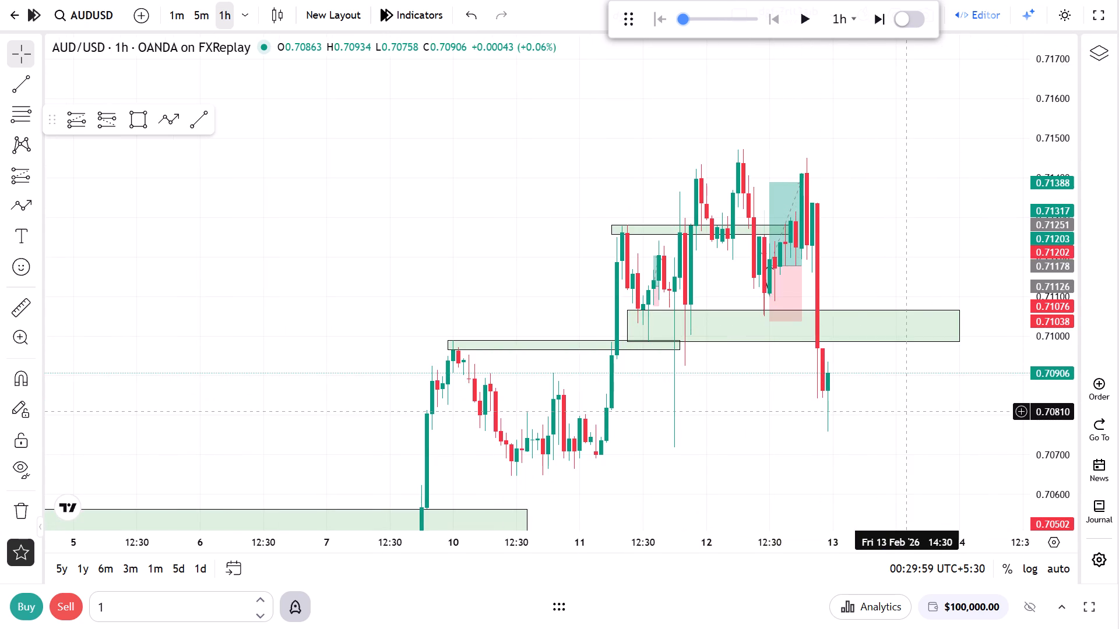
# Advance the replay on the 1-hour chart to 13:29:59 on 13 February.
pyautogui.moveTo(907, 411); pyautogui.dragTo(935, 296)
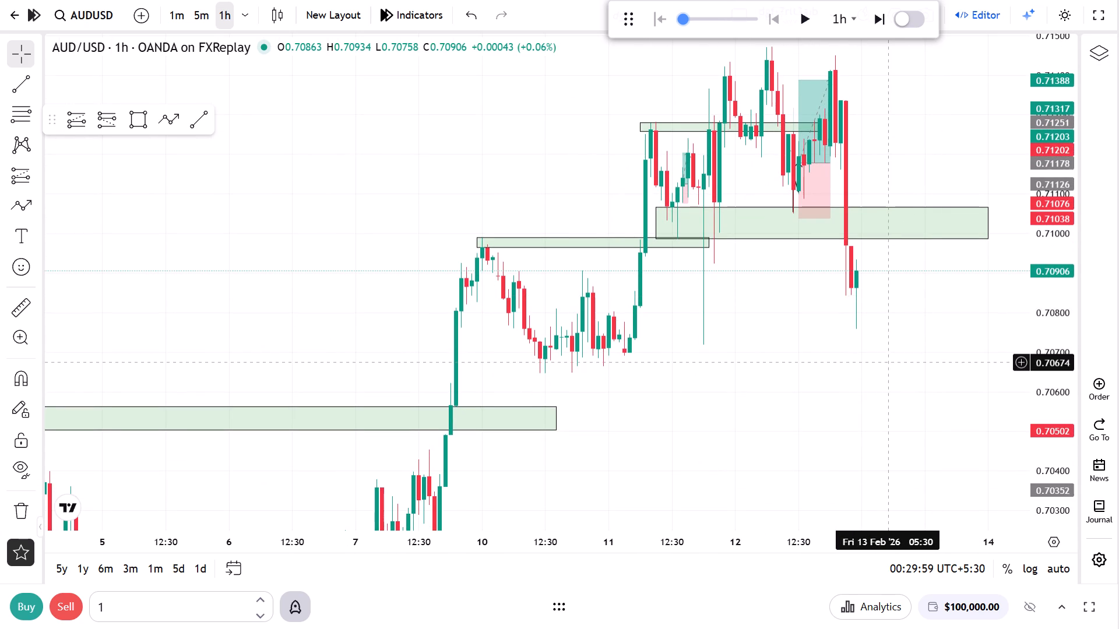
pyautogui.click(881, 19)
pyautogui.click(881, 19)
pyautogui.click(881, 19)
pyautogui.click(881, 19)
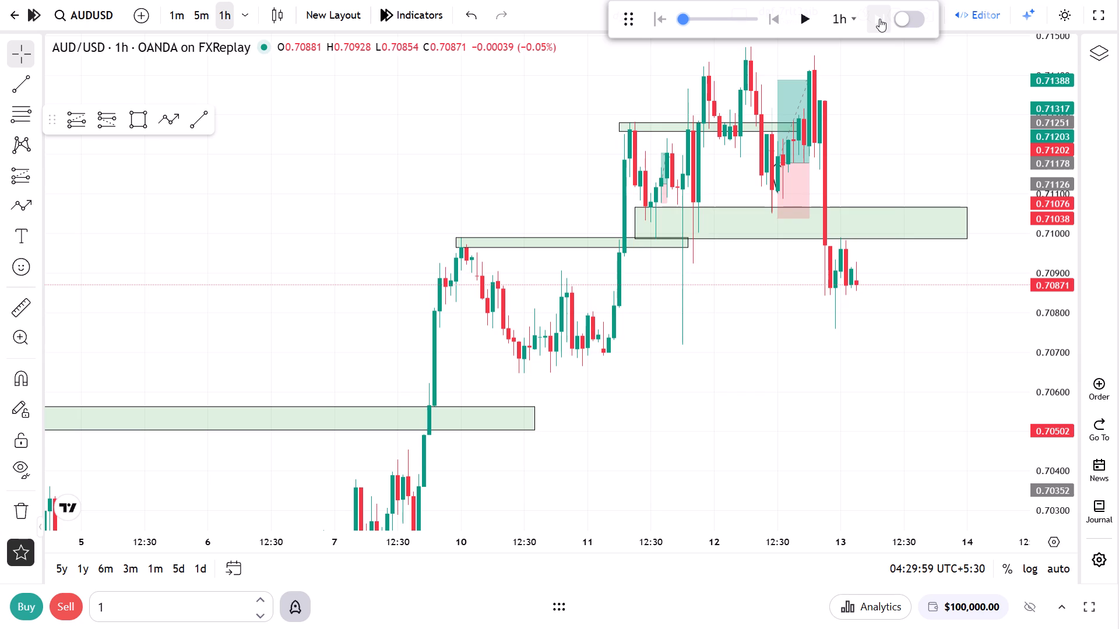
pyautogui.click(825, 29)
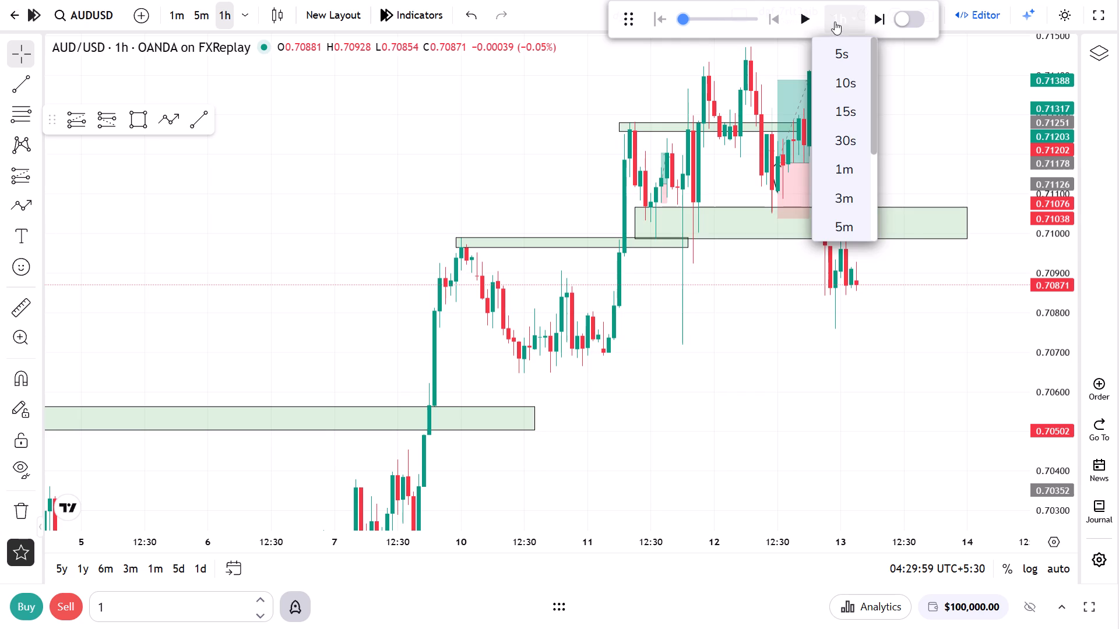
pyautogui.click(928, 92)
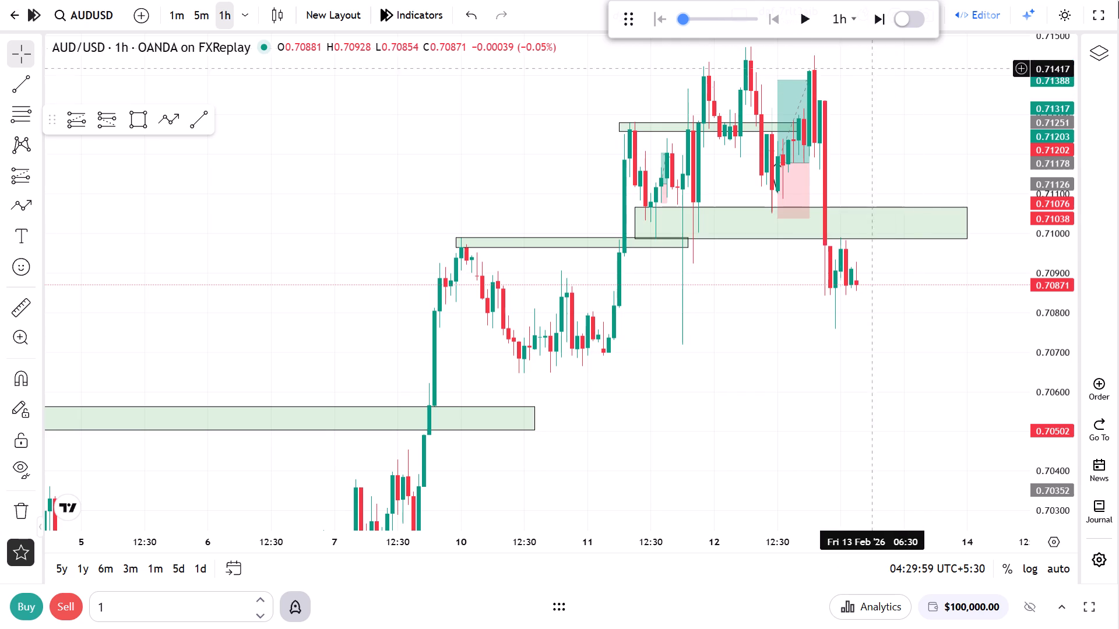
pyautogui.click(800, 16)
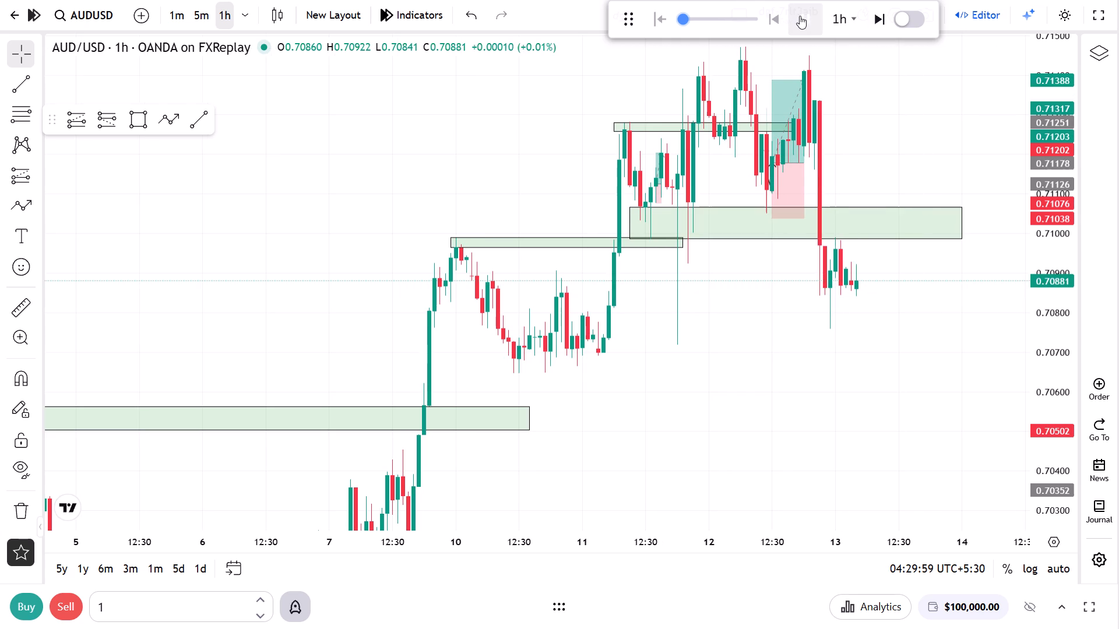
pyautogui.click(800, 16)
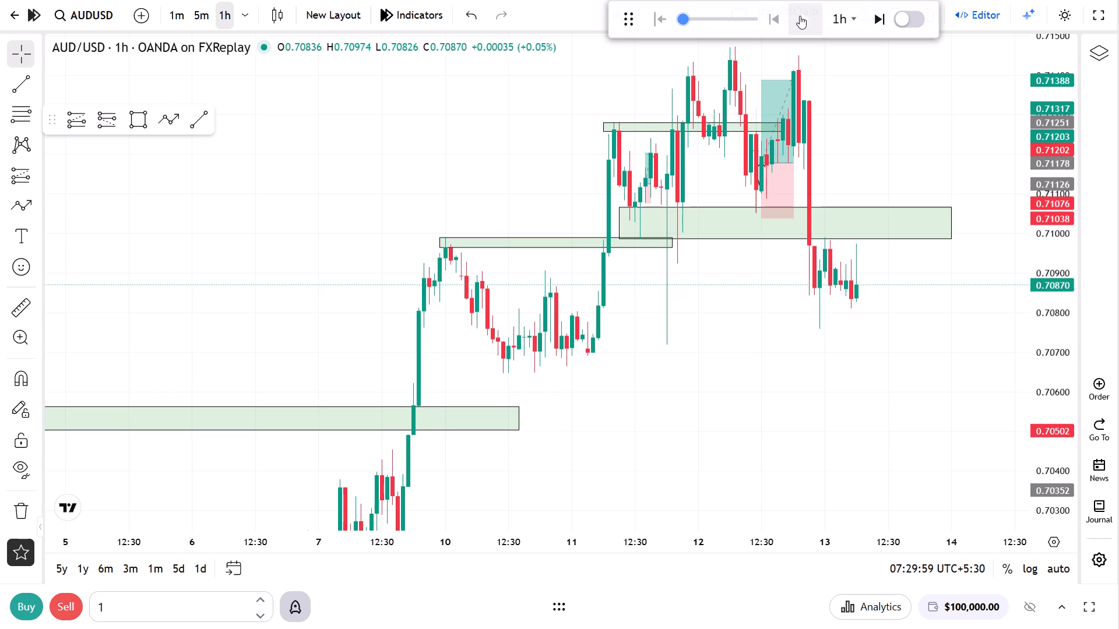
pyautogui.click(802, 16)
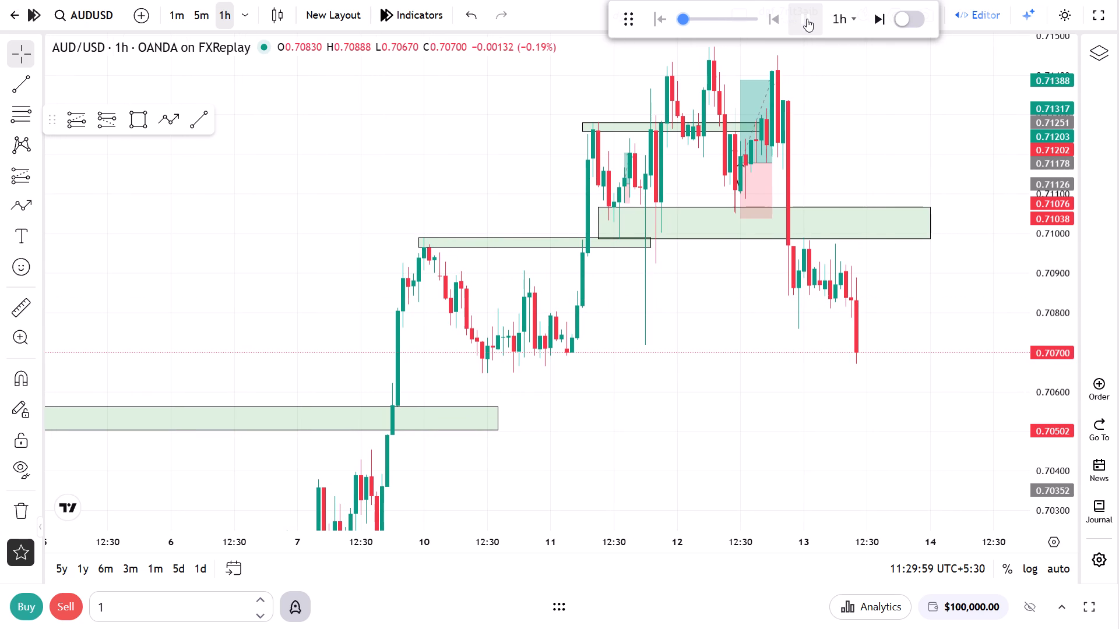
pyautogui.click(807, 19)
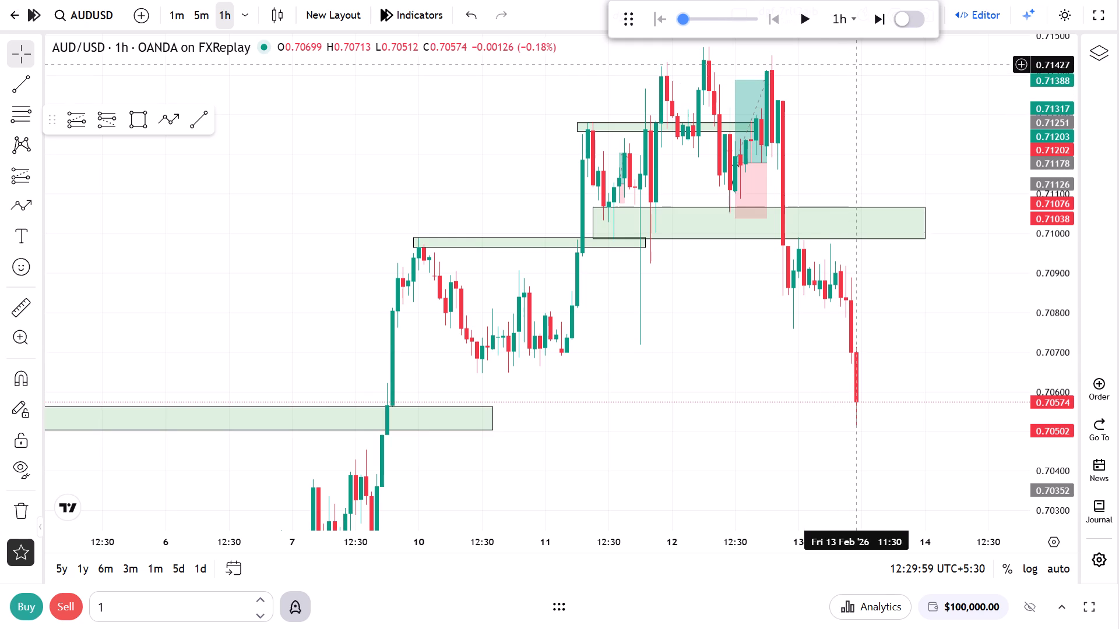
pyautogui.click(755, 174)
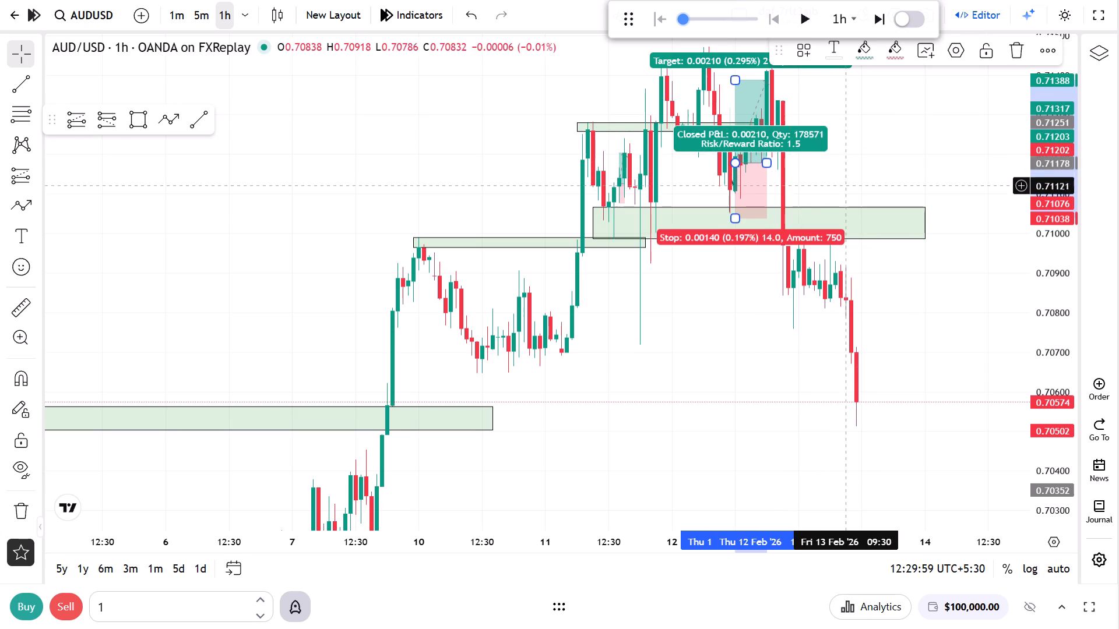
pyautogui.click(804, 8)
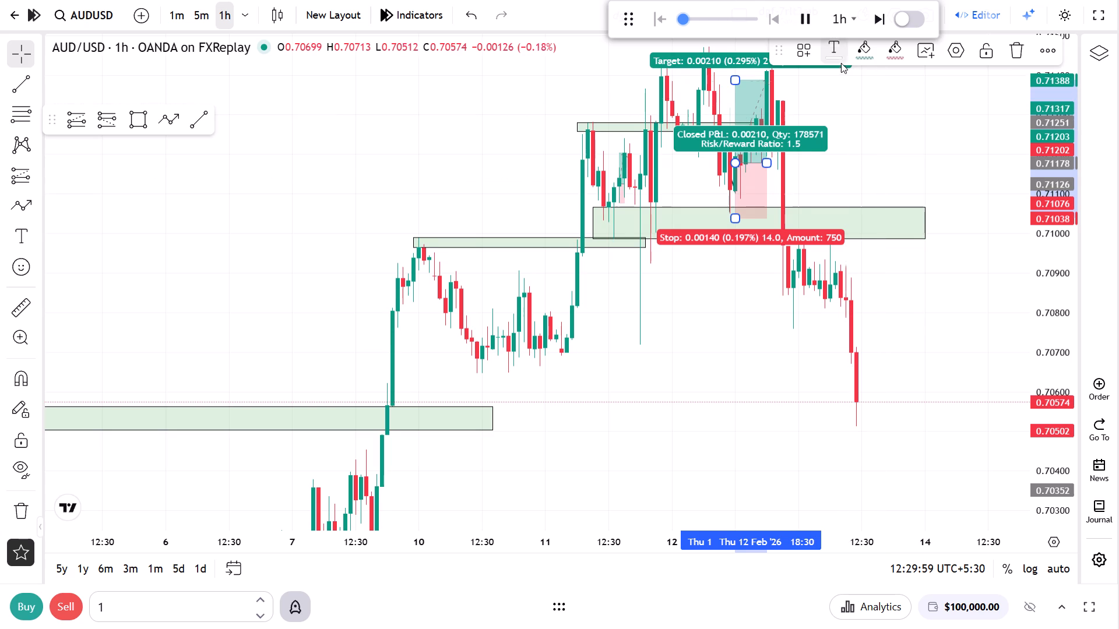
pyautogui.click(796, 20)
# Delete the 0.71178 long position and the zone between 0.70986 and 0.71066.
pyautogui.click(744, 152)
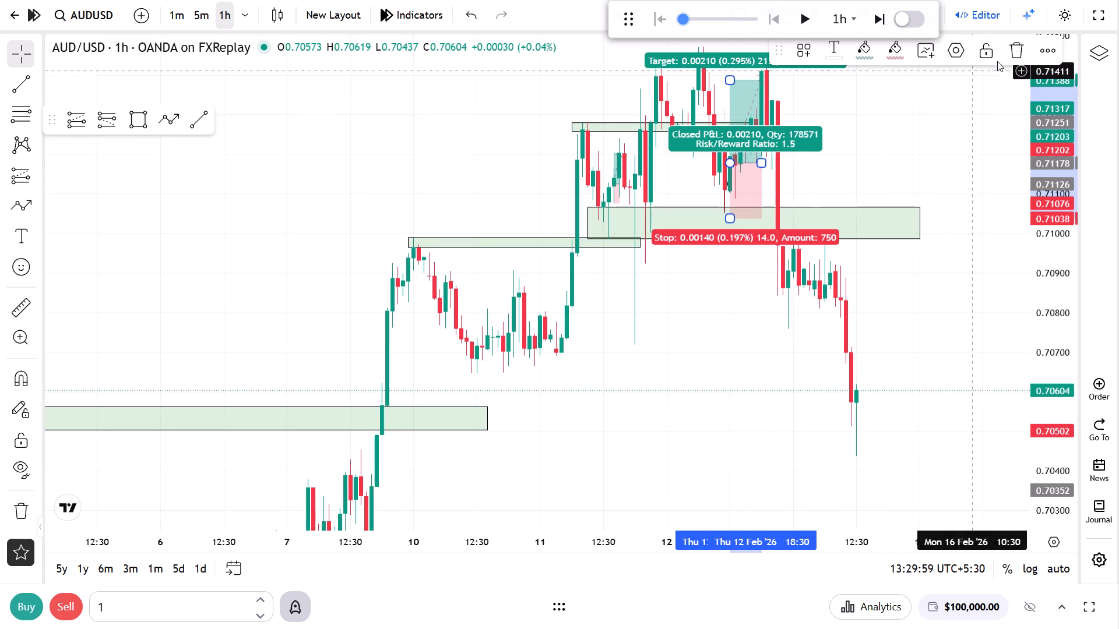
pyautogui.click(1016, 56)
pyautogui.moveTo(891, 128); pyautogui.dragTo(877, 148)
pyautogui.click(737, 220)
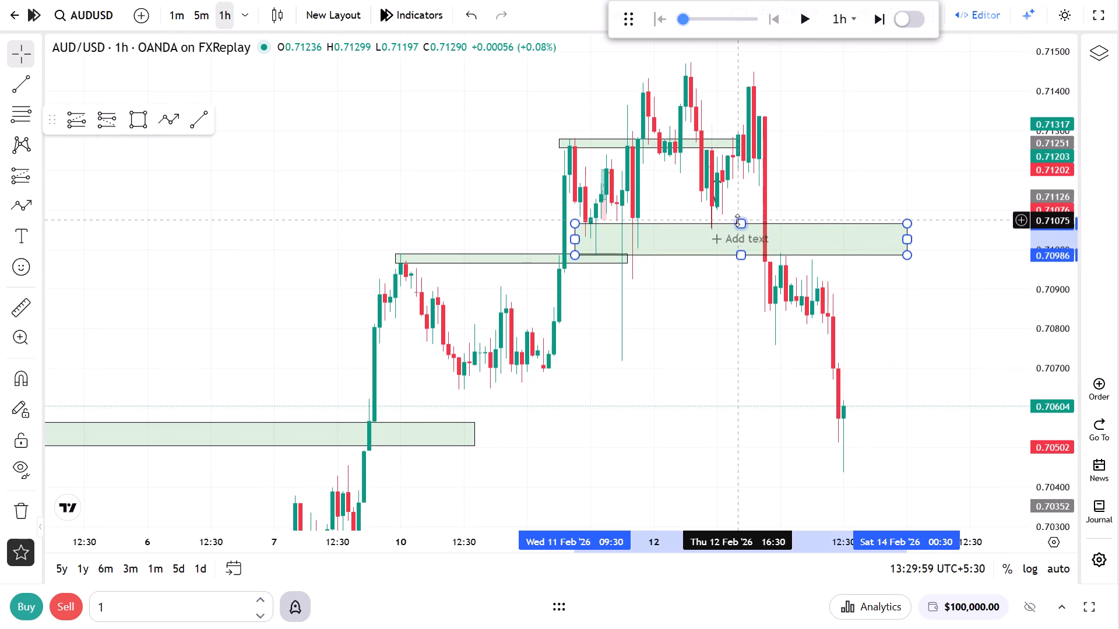
pyautogui.click(1077, 49)
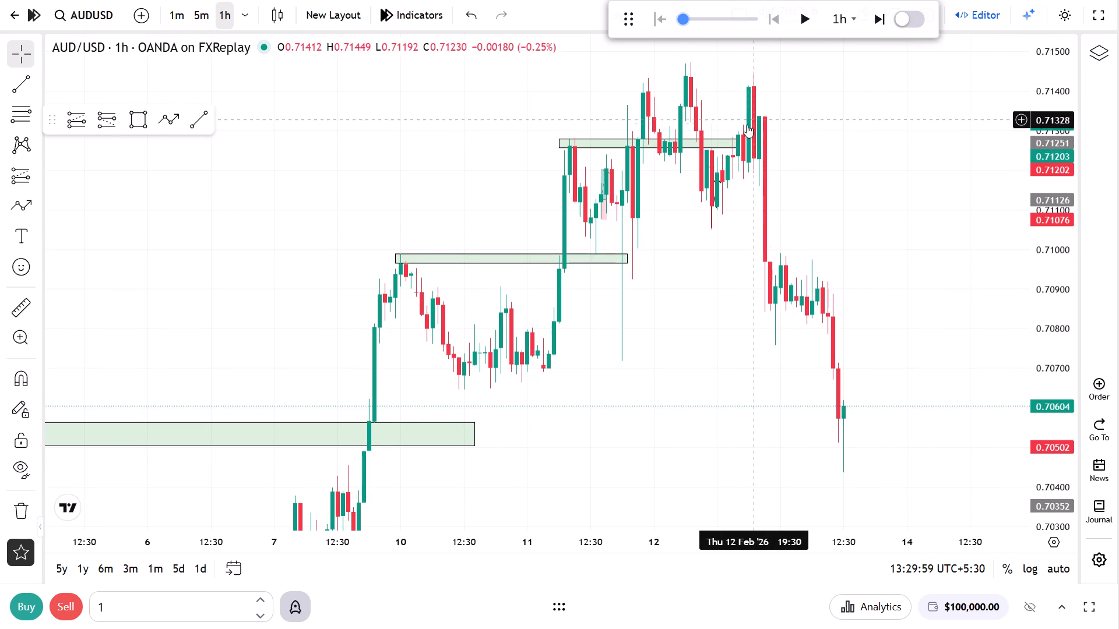
# Delete the small long position with its entry at 0.71251 on 12 February.
pyautogui.click(733, 131)
pyautogui.click(732, 134)
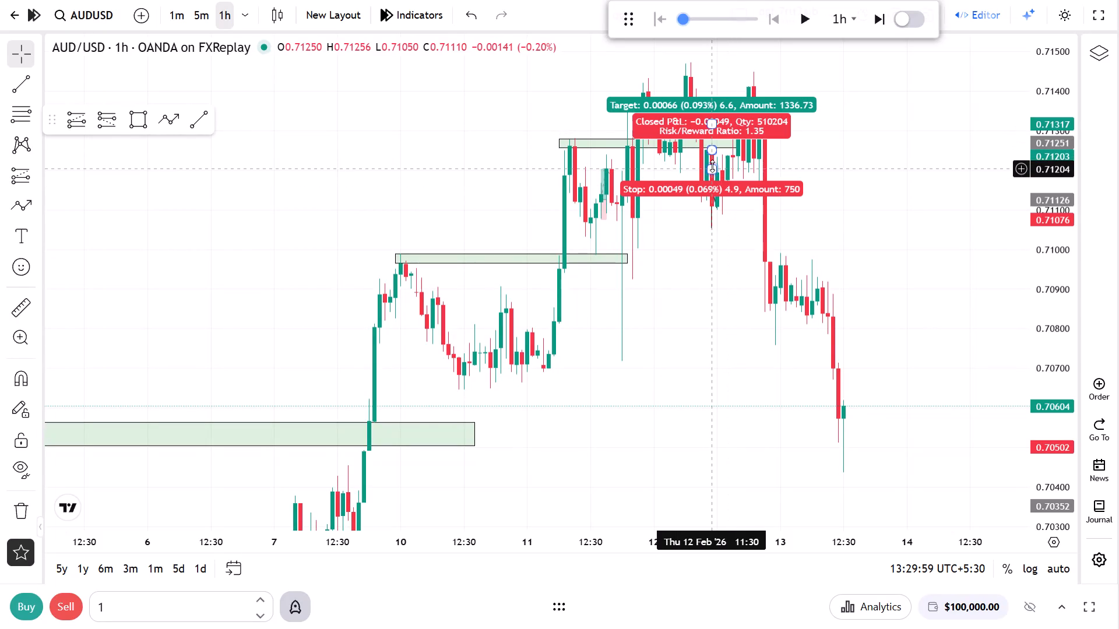
pyautogui.click(712, 166)
pyautogui.click(1043, 43)
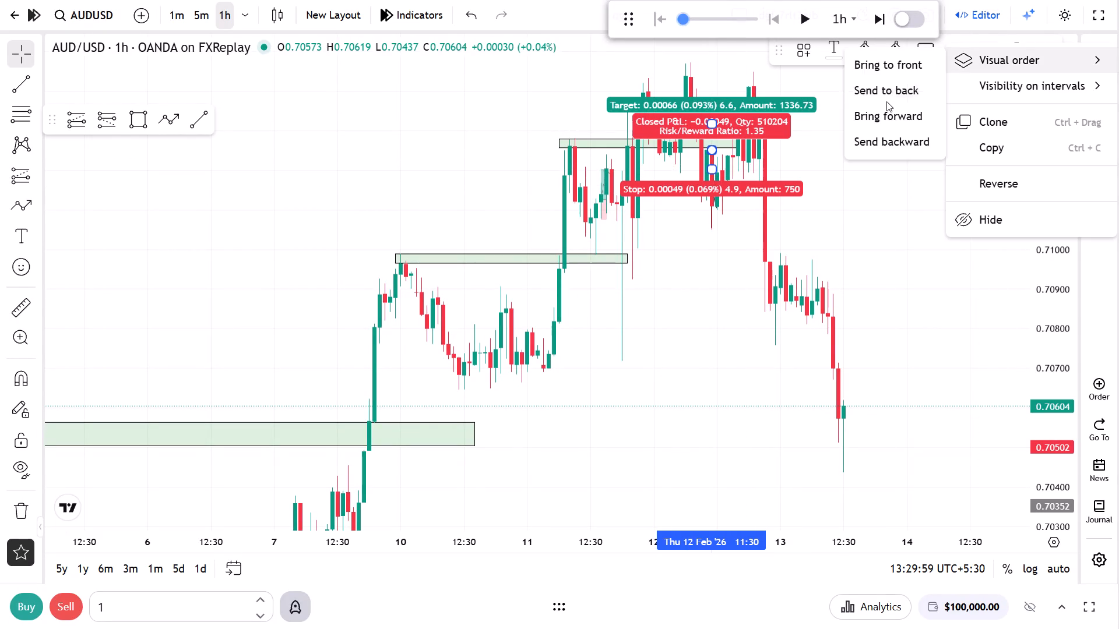
pyautogui.click(886, 103)
pyautogui.click(1010, 62)
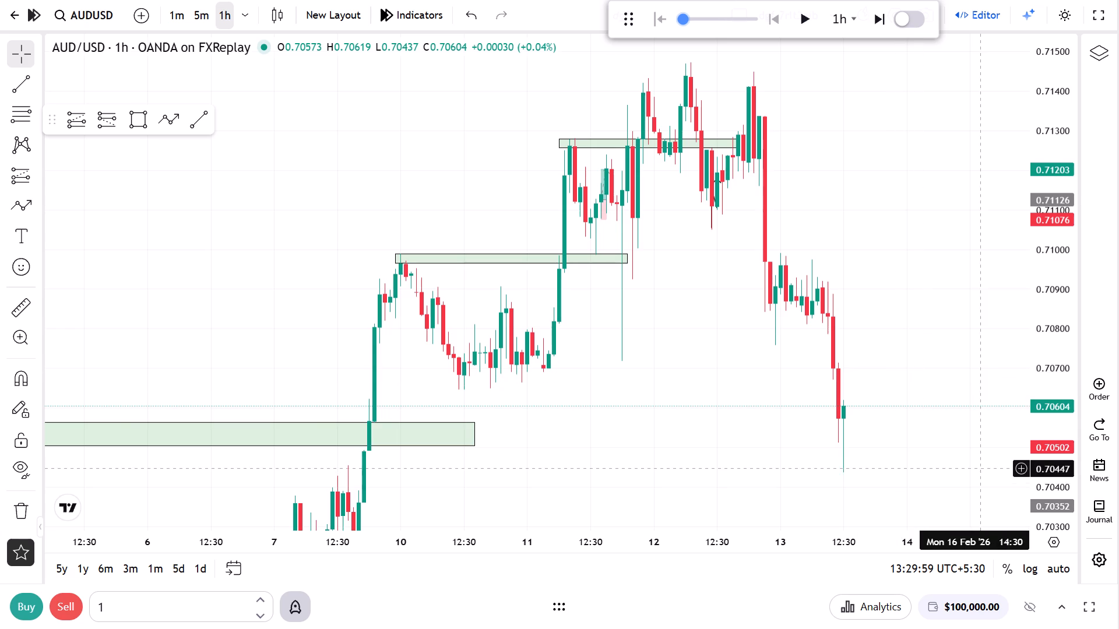
# Draw a rectangle zone from 0.70682 down to about 0.7065, spanning 09:30 on 10 February to about 16:30 on 13 February.
pyautogui.click(142, 126)
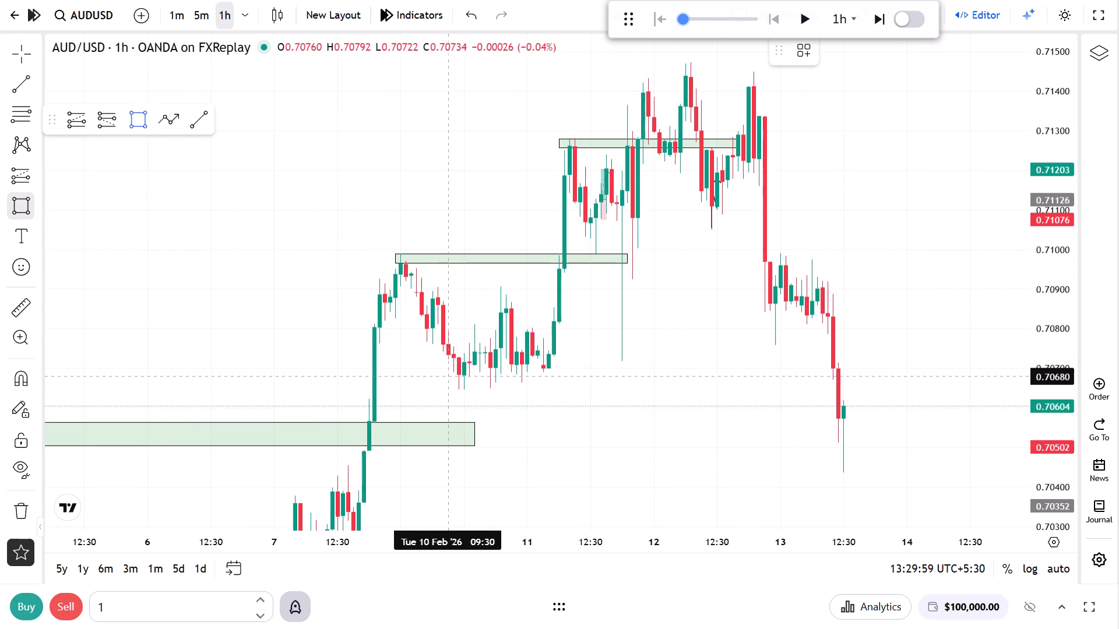
pyautogui.click(450, 375)
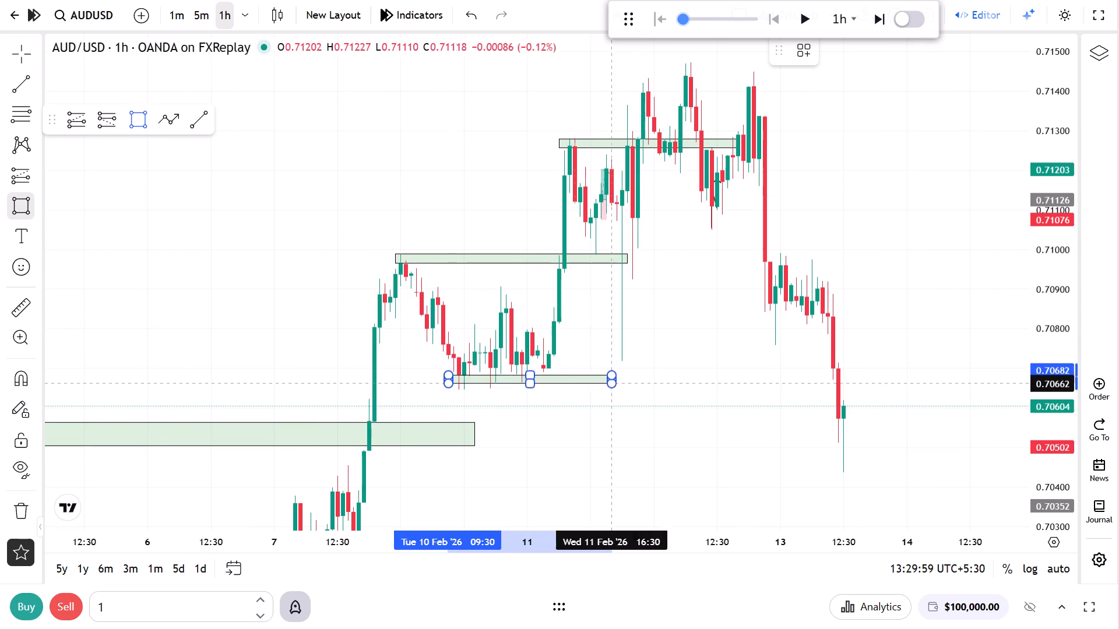
pyautogui.click(863, 389)
pyautogui.click(828, 436)
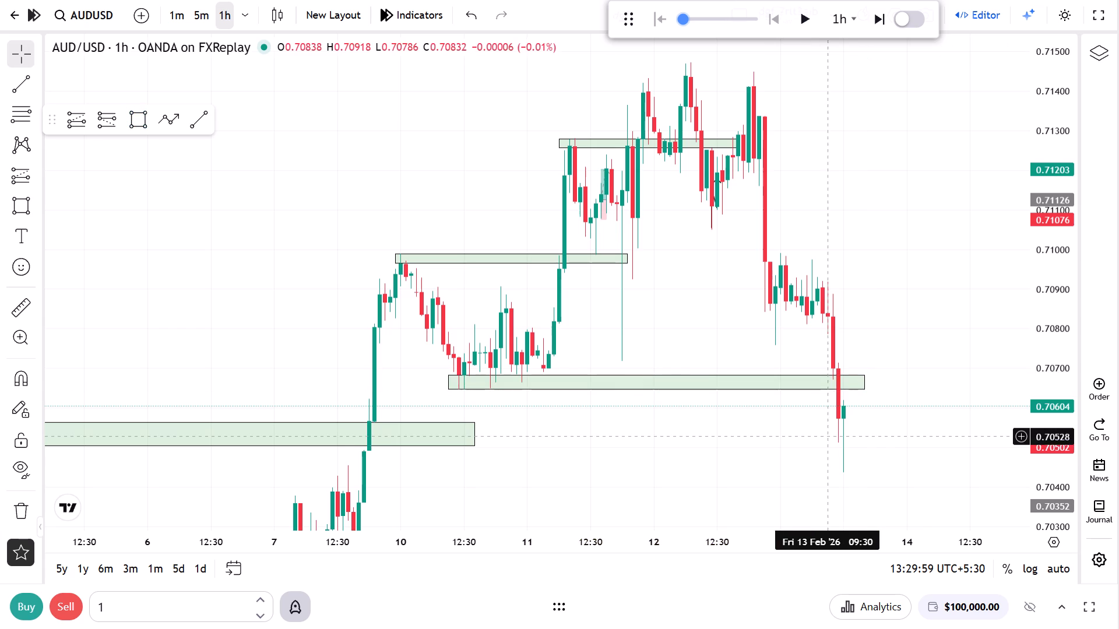
# Advance the replay one hour to 14:29:59 on 13 February.
pyautogui.click(870, 26)
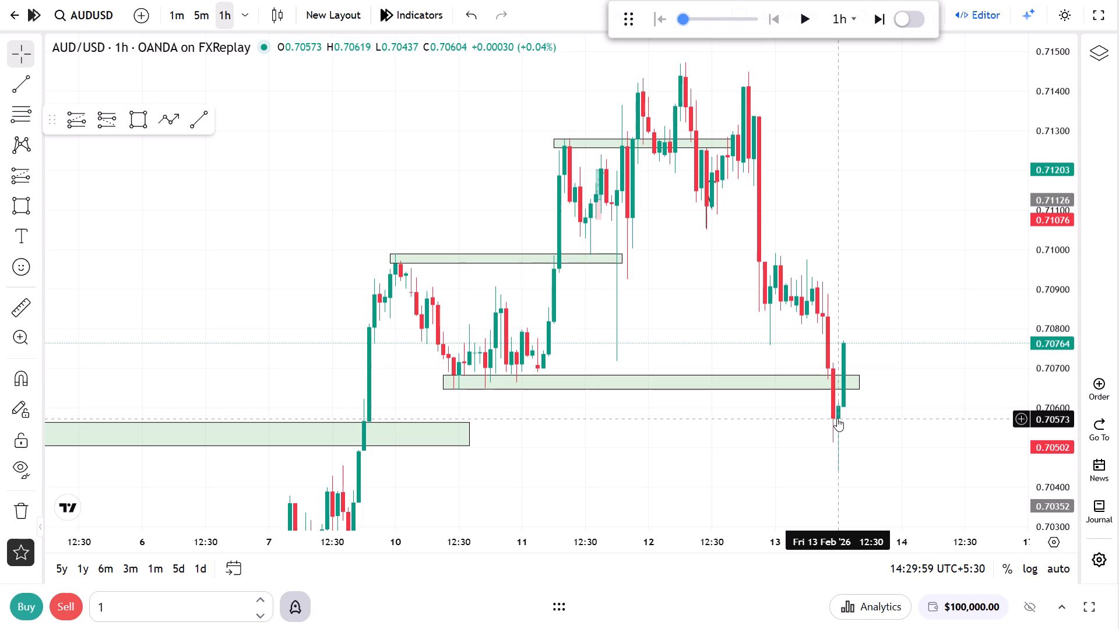
# Switch to the 1-minute timeframe and examine the 13 February price action below and around the new zone.
pyautogui.click(180, 2)
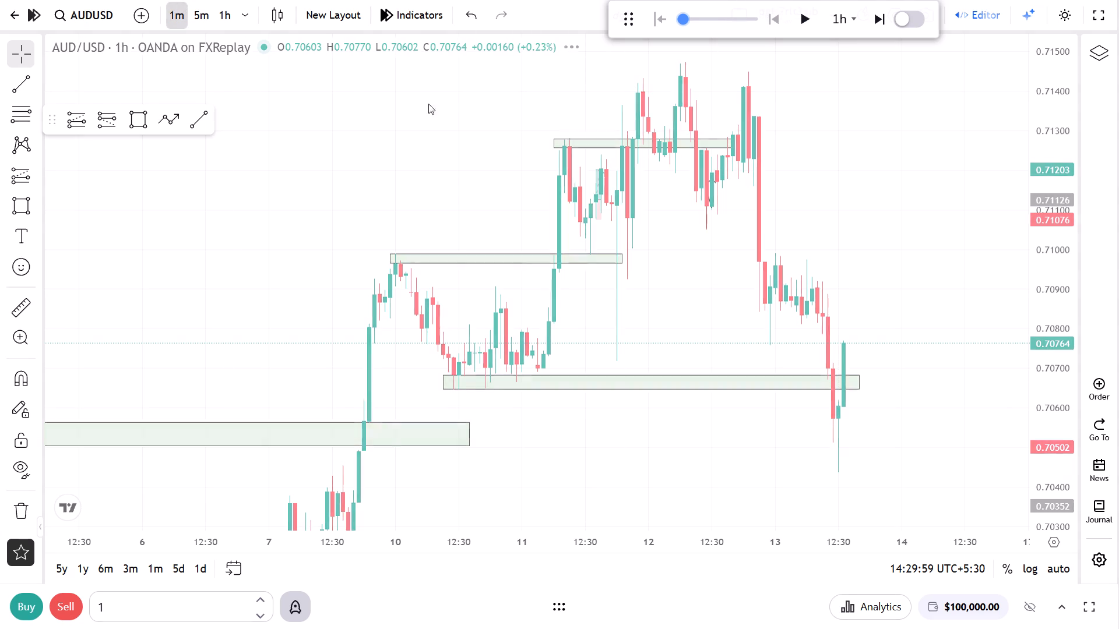
pyautogui.scroll(-11, 771, 331)
pyautogui.moveTo(770, 316); pyautogui.dragTo(841, 207)
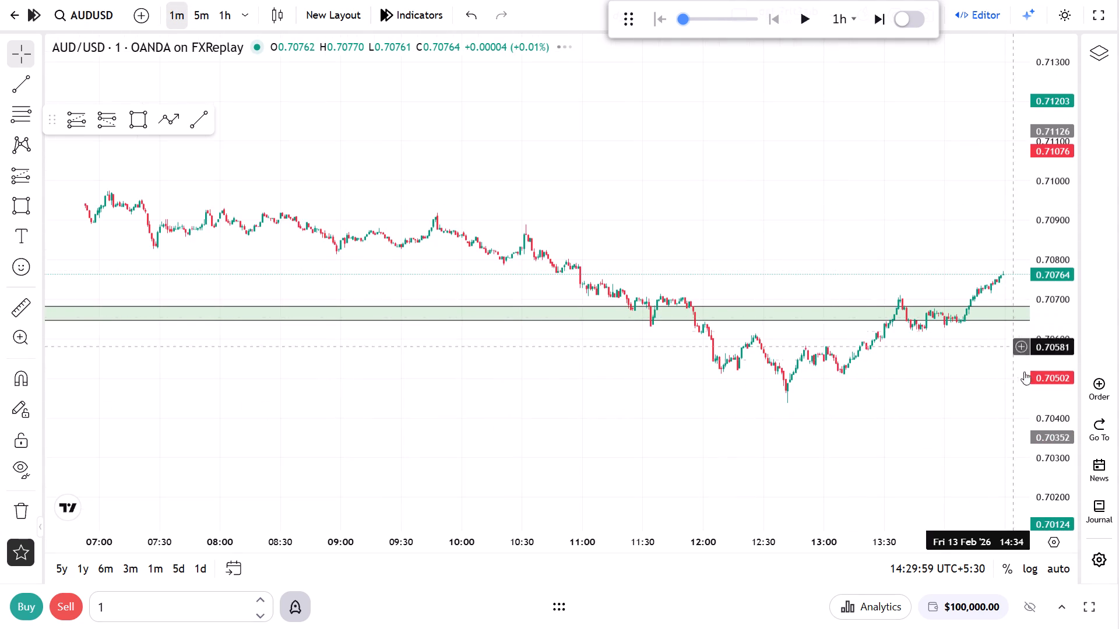
pyautogui.moveTo(1043, 403); pyautogui.dragTo(1061, 157)
pyautogui.moveTo(751, 224); pyautogui.dragTo(910, 84)
pyautogui.scroll(4, 681, 269)
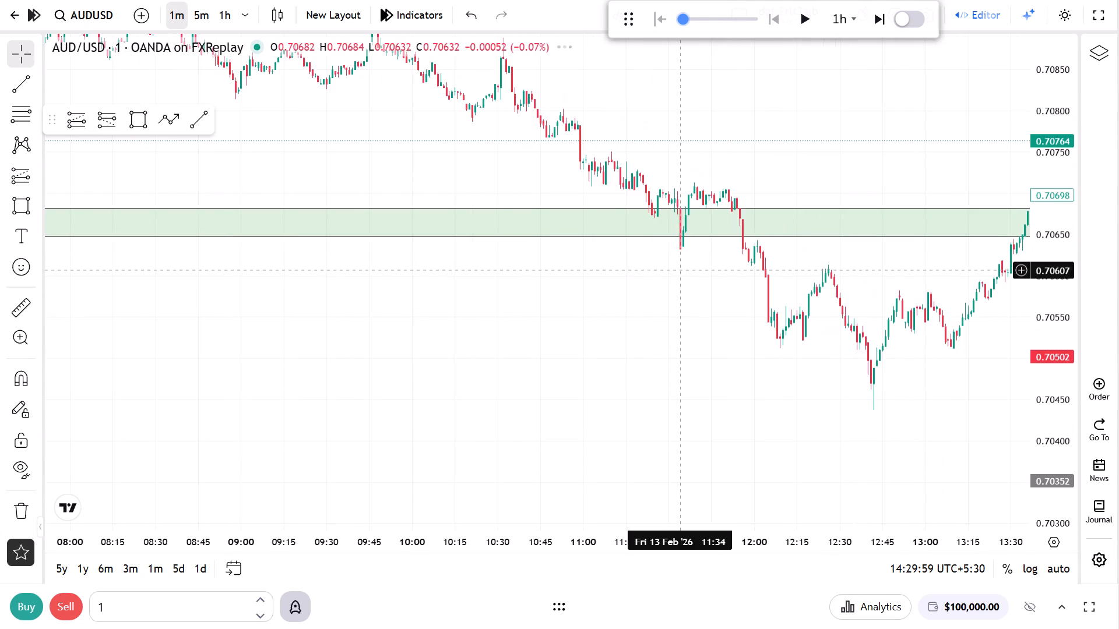
pyautogui.scroll(4, 733, 276)
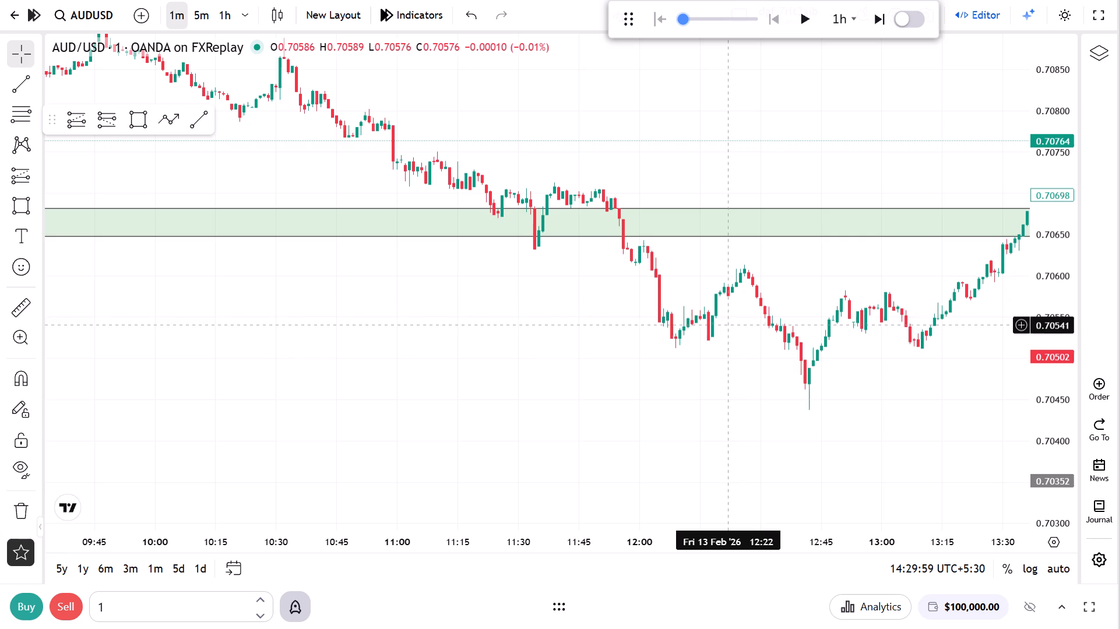
pyautogui.moveTo(738, 344); pyautogui.dragTo(674, 330)
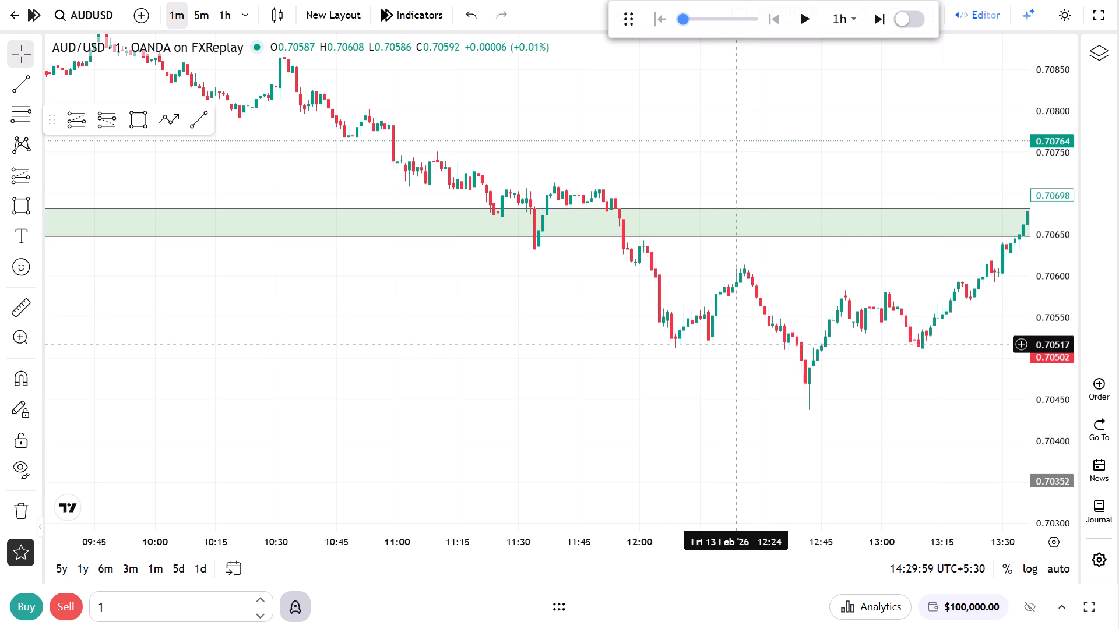
pyautogui.moveTo(674, 330); pyautogui.dragTo(529, 295)
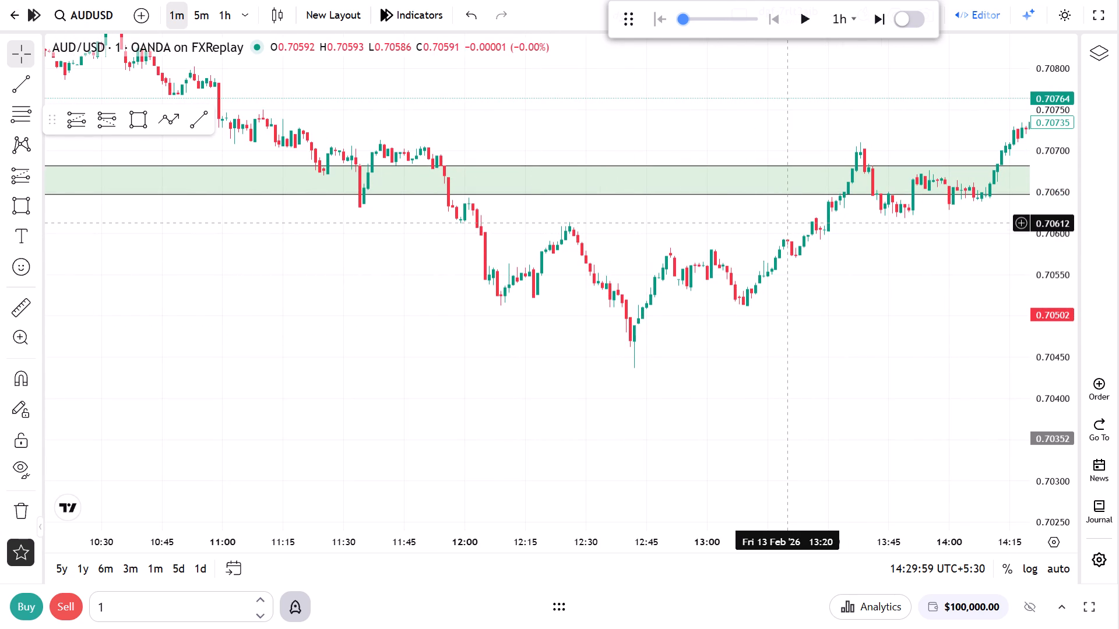
pyautogui.scroll(4, 787, 223)
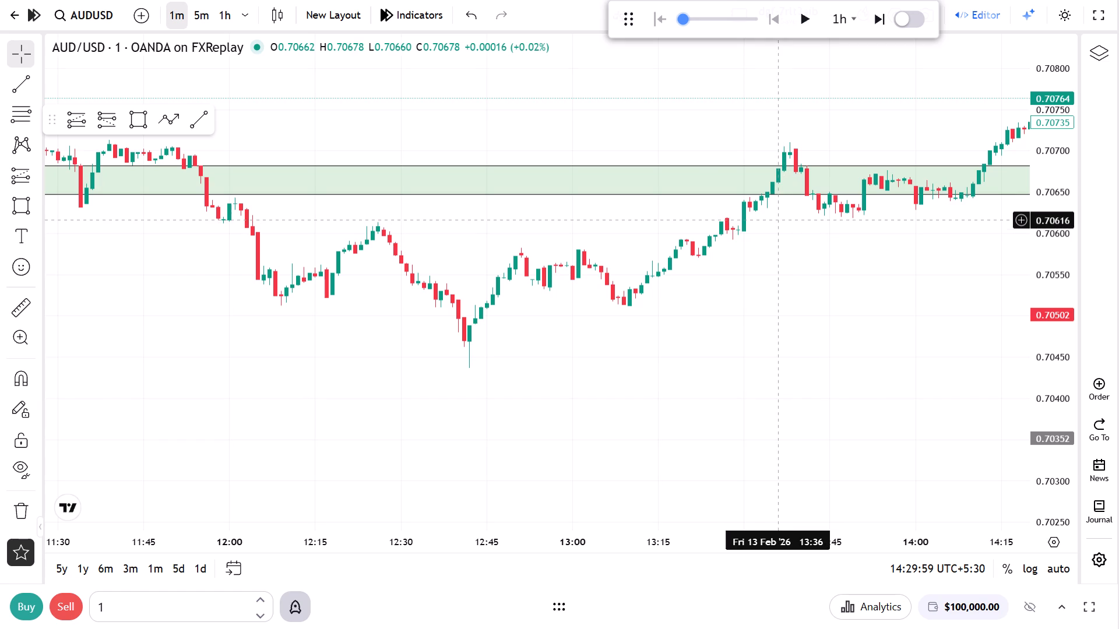
pyautogui.moveTo(1053, 354); pyautogui.dragTo(1066, 164)
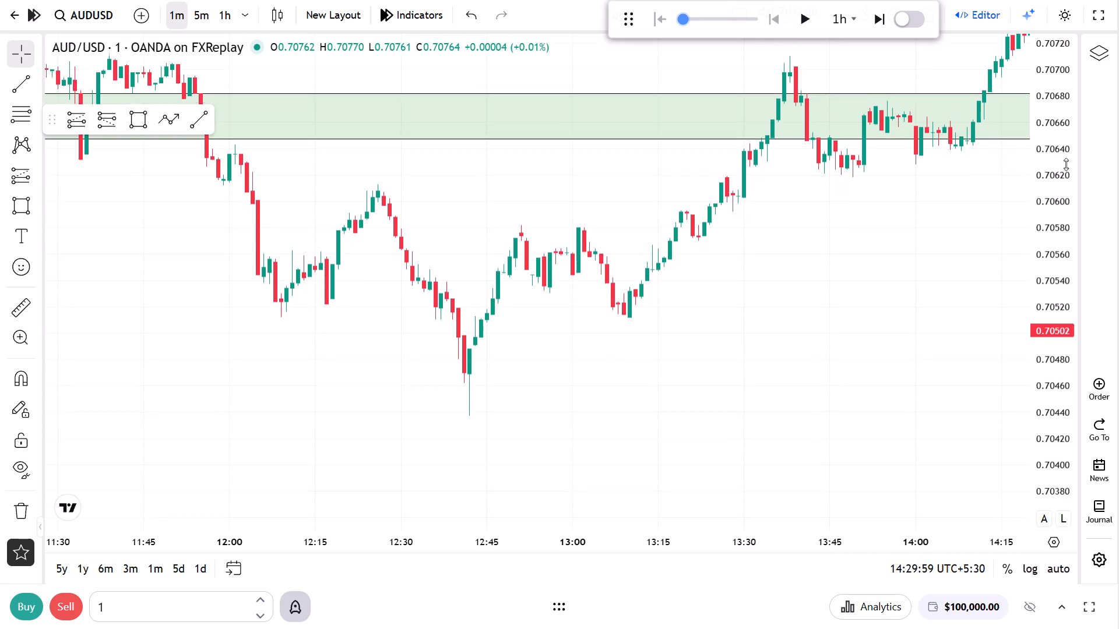
# Draw a horizontal trend line at 0.70613 from the 12:26 swing high to 13:27 on 13 February.
pyautogui.moveTo(1066, 164); pyautogui.dragTo(1065, 144)
pyautogui.moveTo(743, 231); pyautogui.dragTo(810, 370)
pyautogui.moveTo(730, 362); pyautogui.dragTo(743, 236)
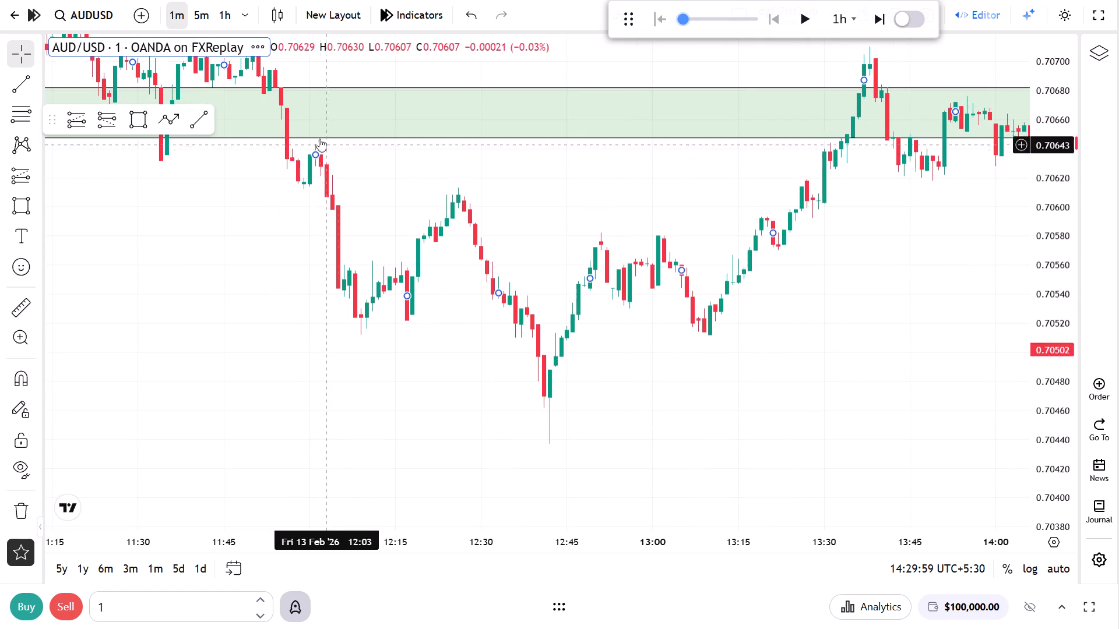
pyautogui.click(196, 125)
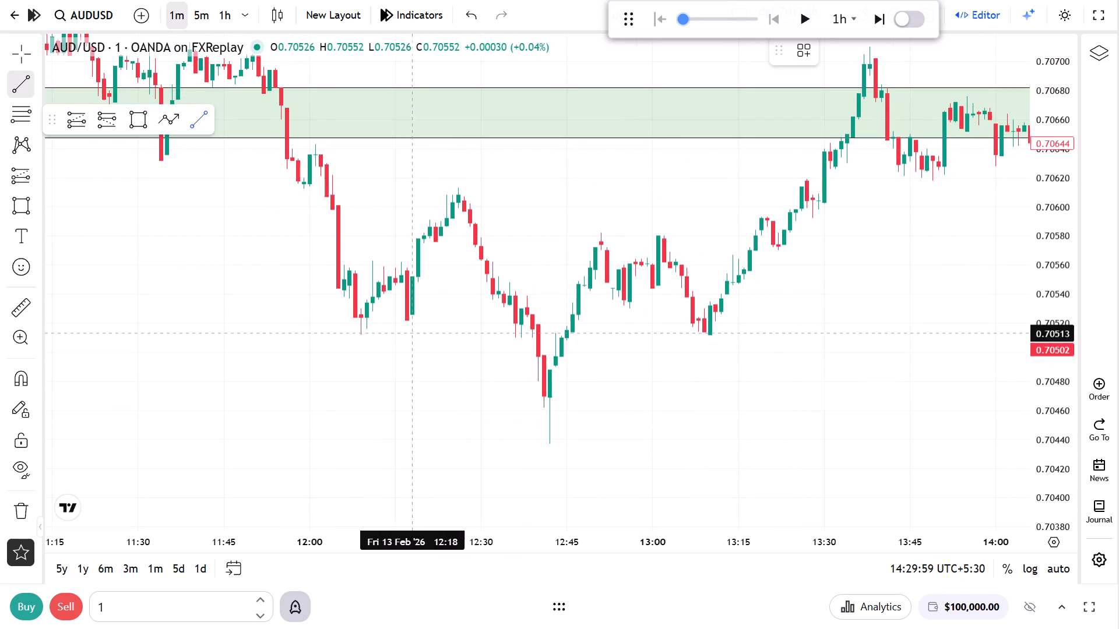
pyautogui.click(459, 188)
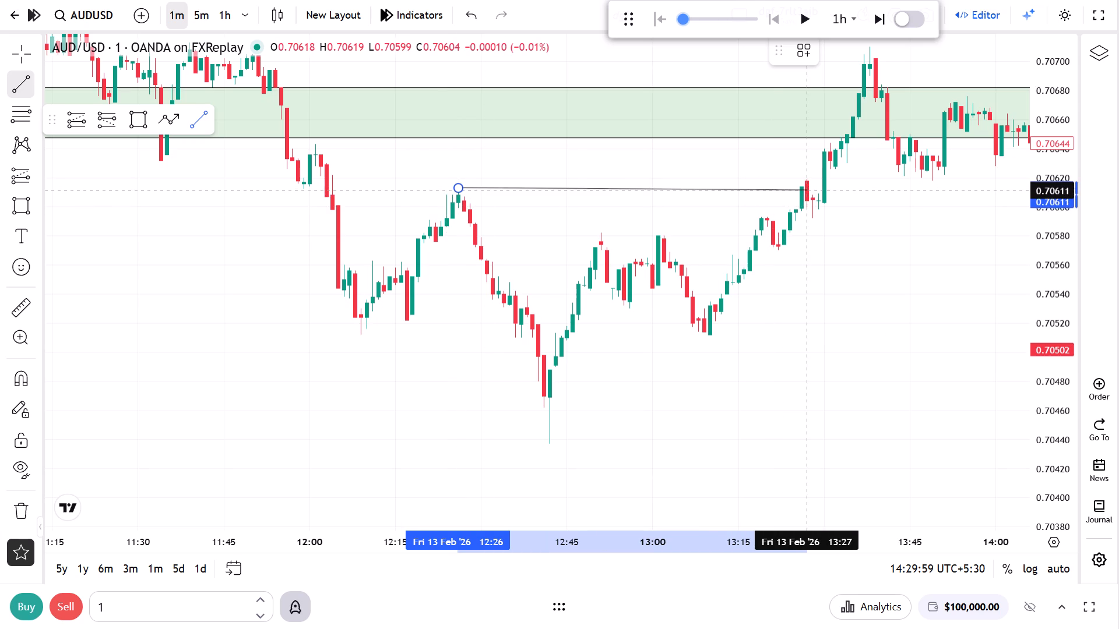
pyautogui.click(805, 188)
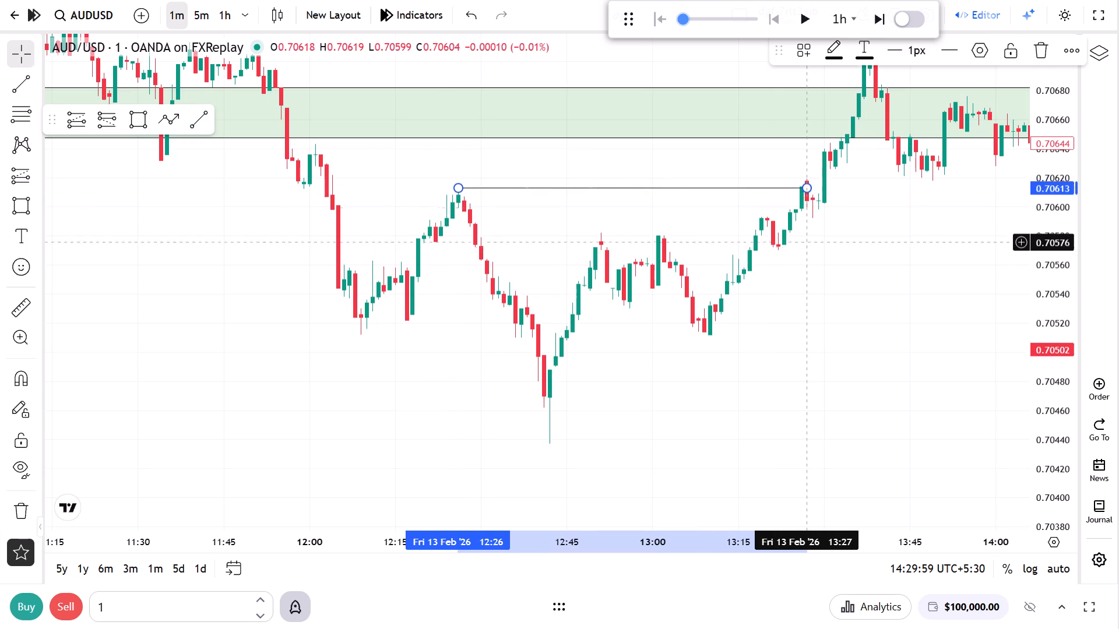
pyautogui.click(810, 253)
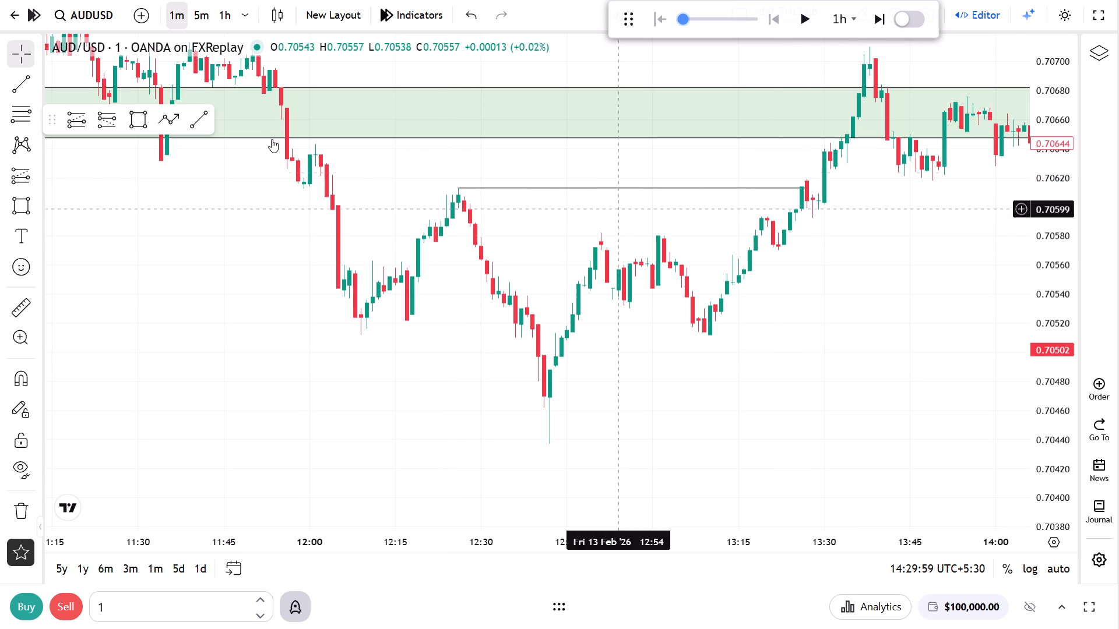
# Place a long position with its entry at 0.70639 at 13:30 on 13 February and its stop at 0.70438.
pyautogui.click(80, 129)
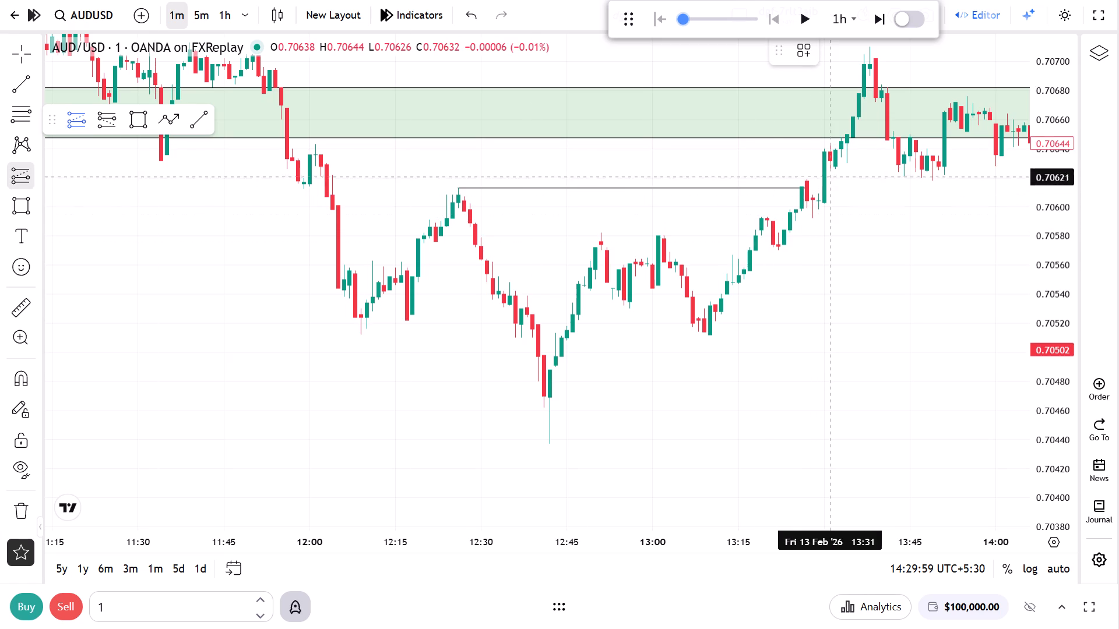
pyautogui.click(824, 150)
pyautogui.moveTo(773, 271); pyautogui.dragTo(528, 302)
pyautogui.scroll(-3, 540, 300)
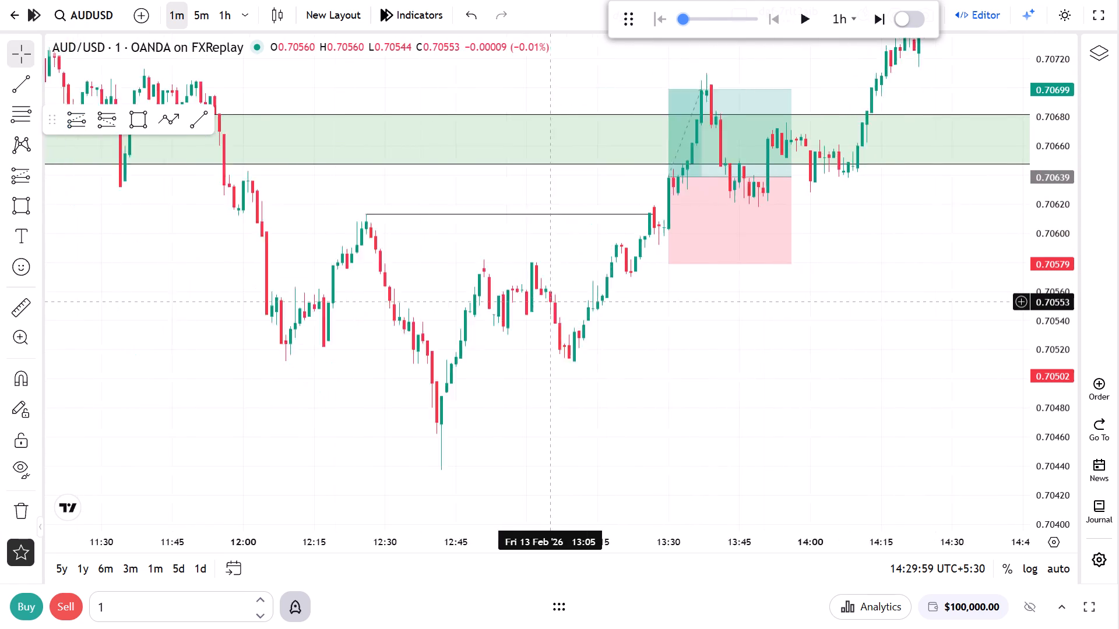
pyautogui.moveTo(708, 266); pyautogui.dragTo(705, 323)
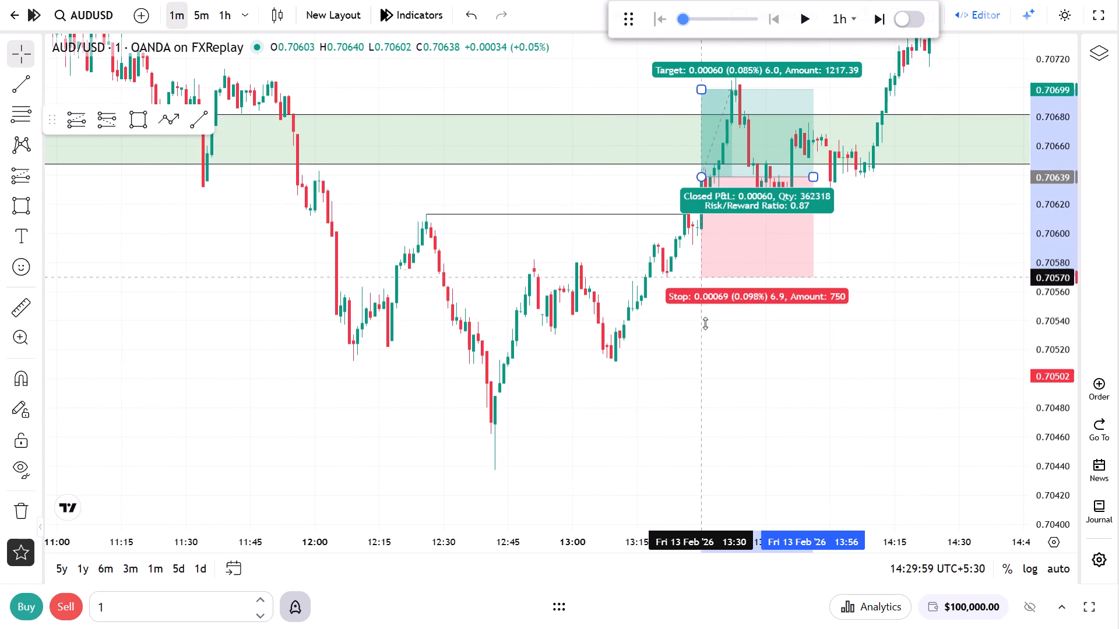
pyautogui.moveTo(705, 323); pyautogui.dragTo(680, 479)
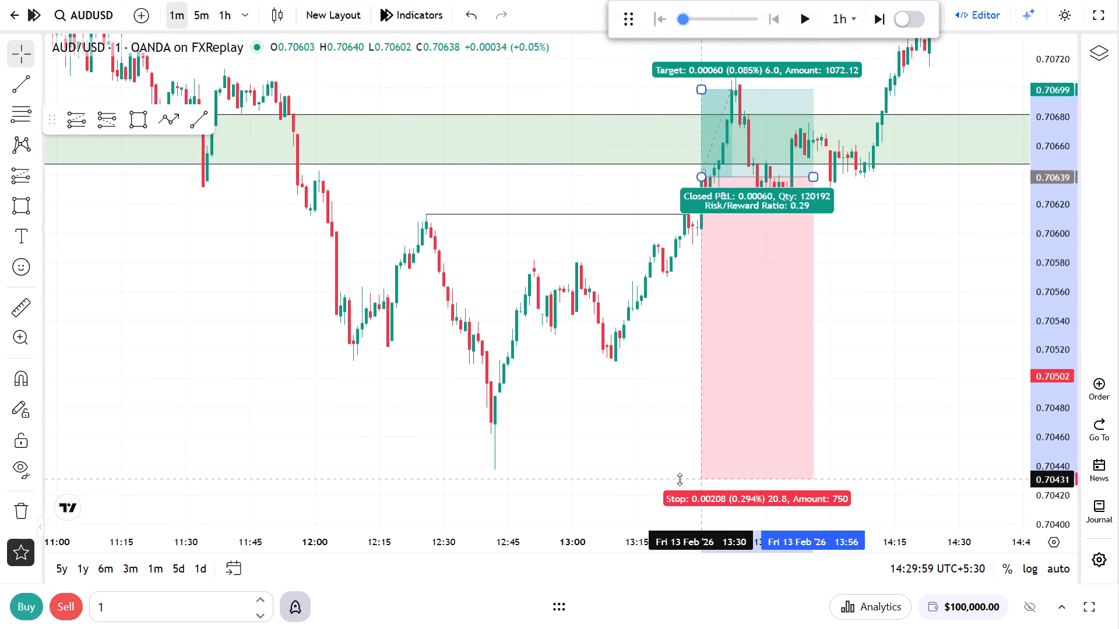
pyautogui.moveTo(680, 479); pyautogui.dragTo(684, 473)
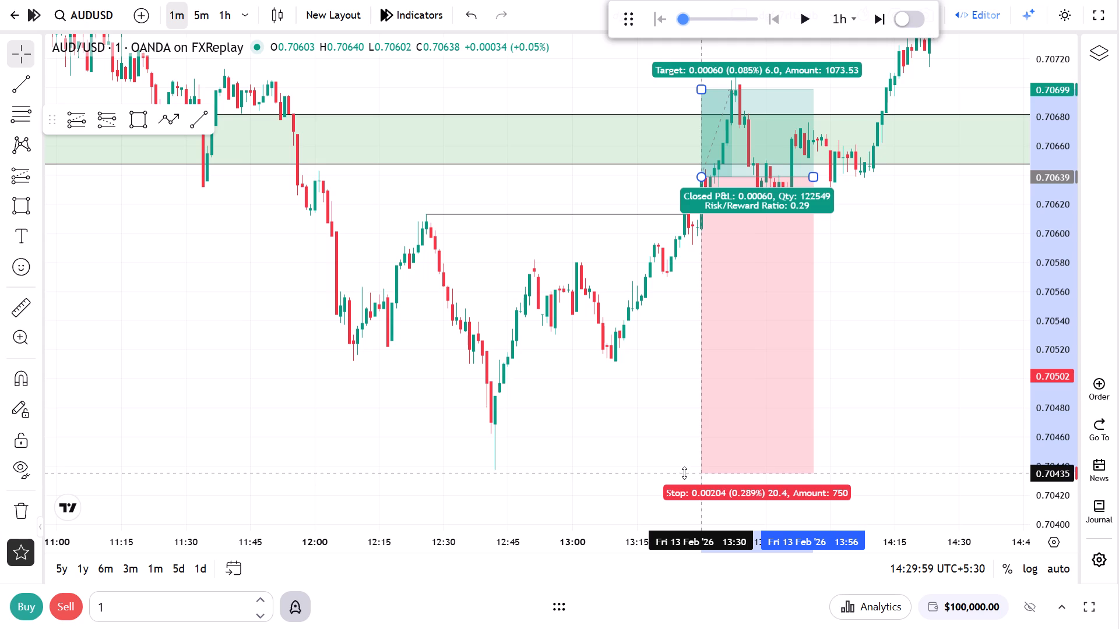
pyautogui.moveTo(684, 473); pyautogui.dragTo(688, 467)
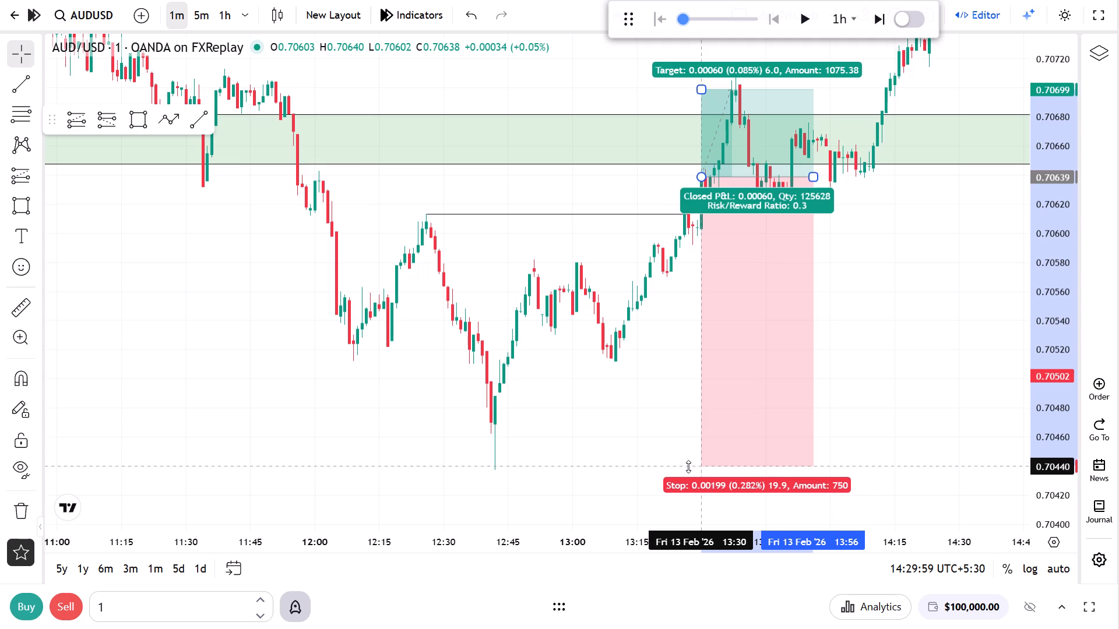
pyautogui.moveTo(688, 467); pyautogui.dragTo(692, 468)
# Raise the long position's target to 0.70940 for a 1.5 risk/reward ratio and extend its end to 14:56.
pyautogui.moveTo(632, 298); pyautogui.dragTo(592, 361)
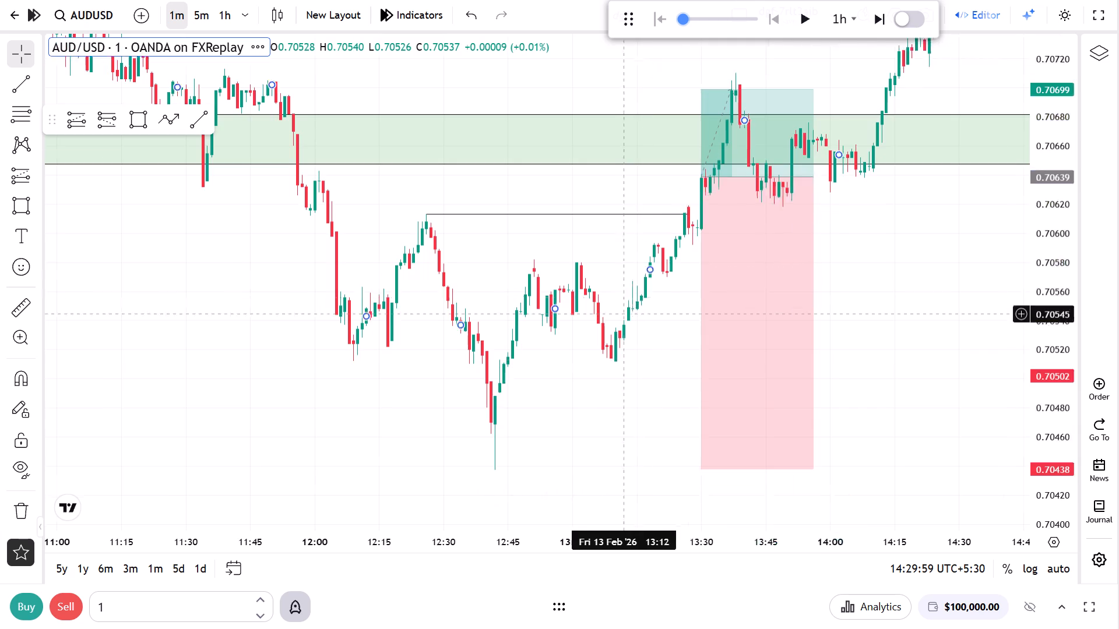
pyautogui.moveTo(592, 361); pyautogui.dragTo(505, 453)
pyautogui.moveTo(845, 349); pyautogui.dragTo(797, 479)
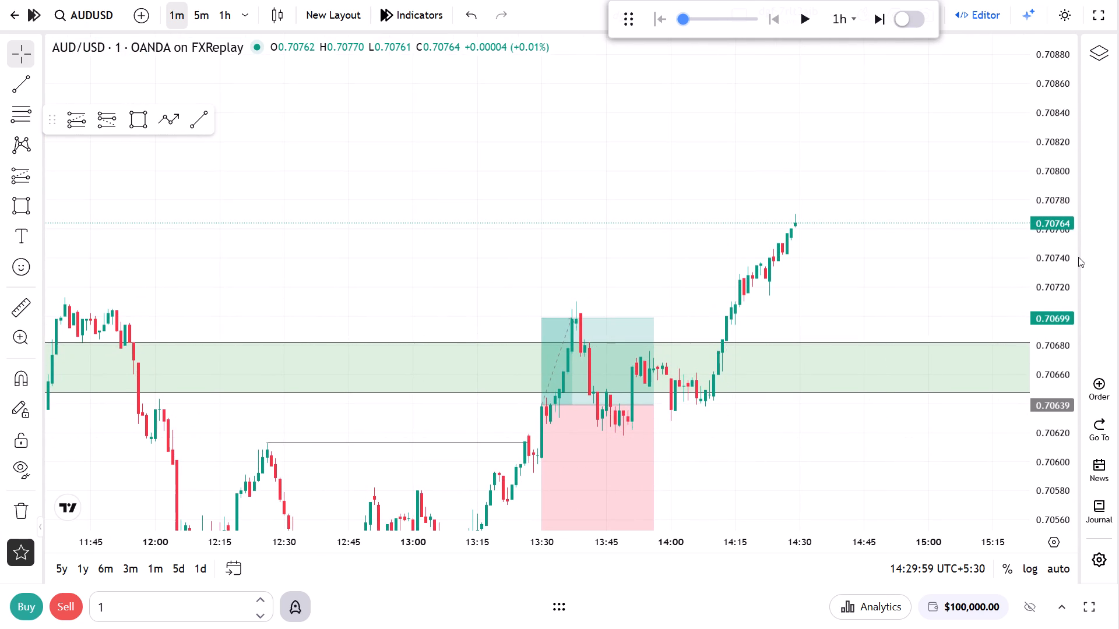
pyautogui.moveTo(1067, 259); pyautogui.dragTo(1008, 391)
pyautogui.moveTo(825, 439); pyautogui.dragTo(750, 409)
pyautogui.moveTo(483, 283); pyautogui.dragTo(482, 282)
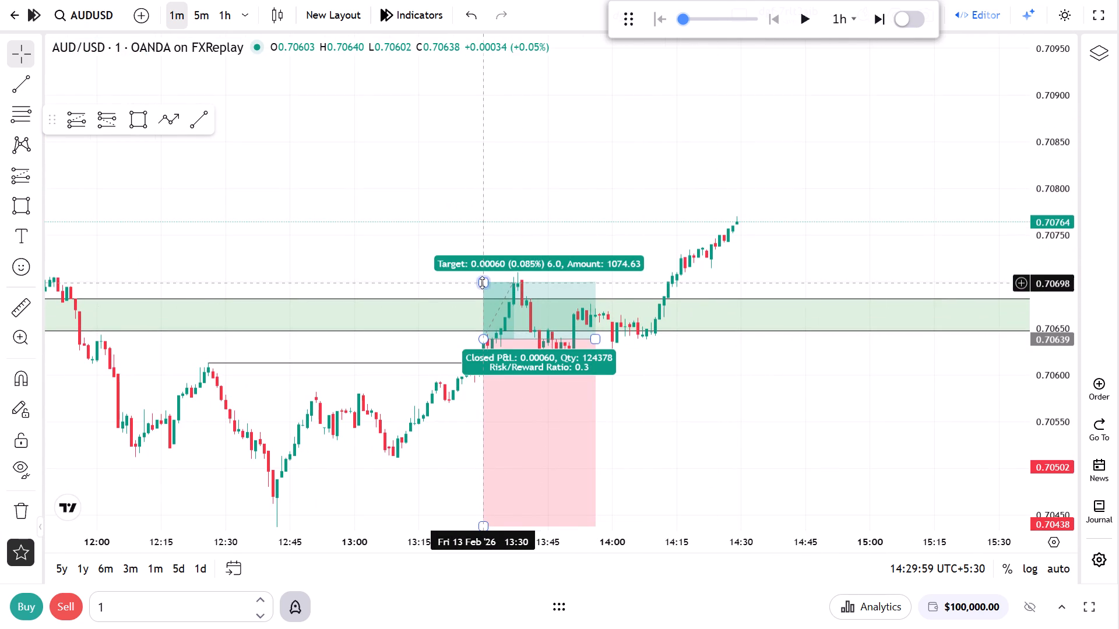
pyautogui.moveTo(482, 282); pyautogui.dragTo(502, 107)
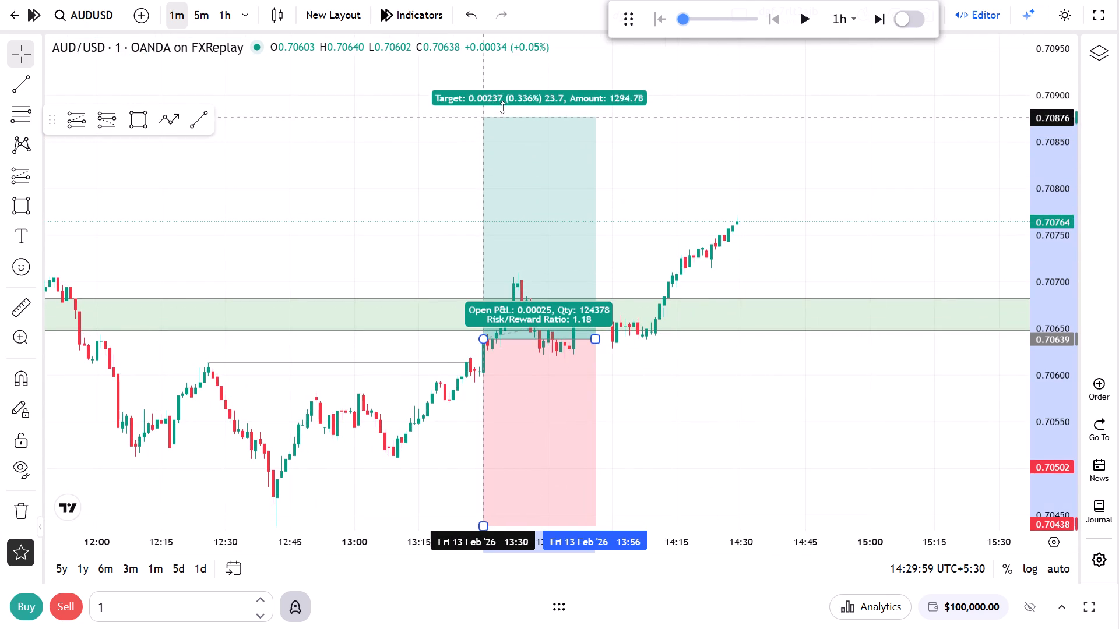
pyautogui.moveTo(502, 107); pyautogui.dragTo(508, 57)
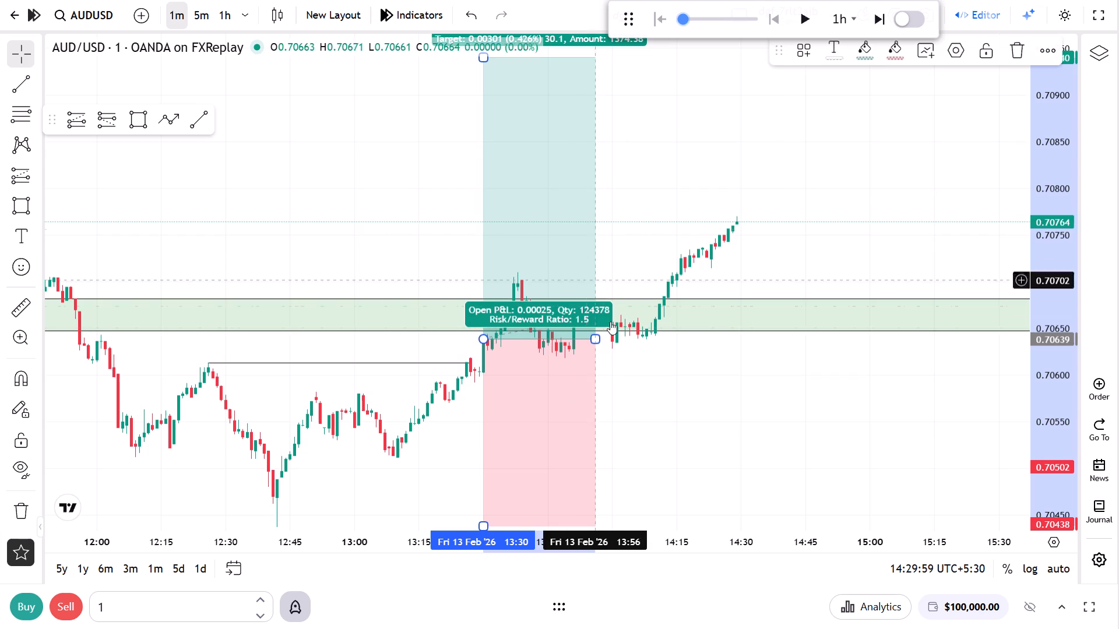
pyautogui.moveTo(594, 339); pyautogui.dragTo(852, 358)
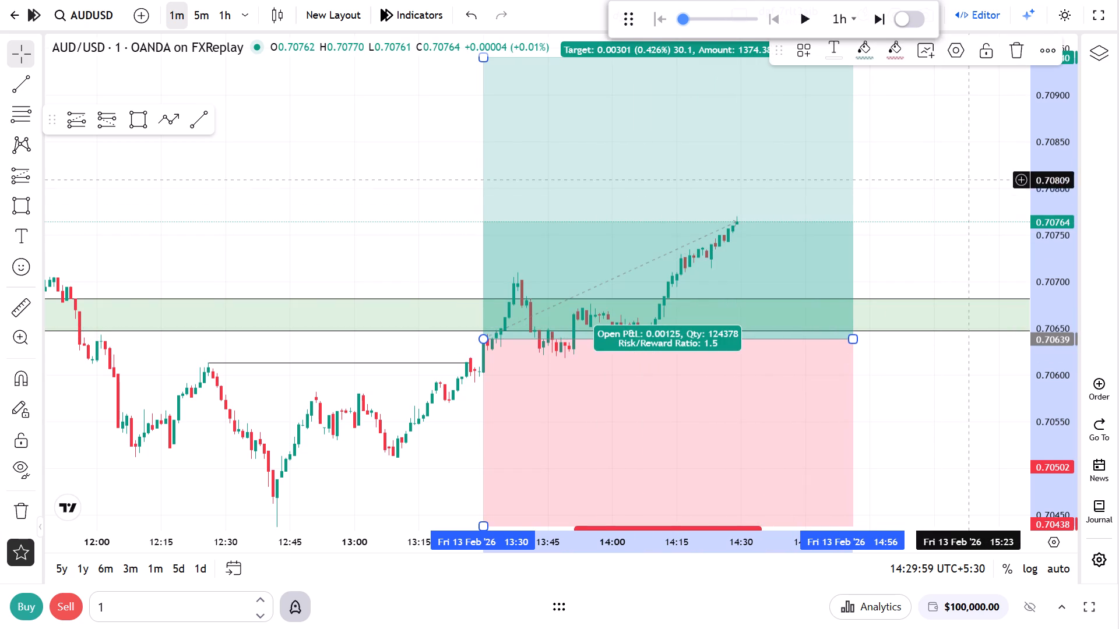
# Advance the replay five hours to 19:29:59 on 13 February.
pyautogui.moveTo(1032, 154); pyautogui.dragTo(1050, 286)
pyautogui.moveTo(1009, 378); pyautogui.dragTo(930, 375)
pyautogui.scroll(-5, 898, 369)
pyautogui.scroll(-4, 504, 508)
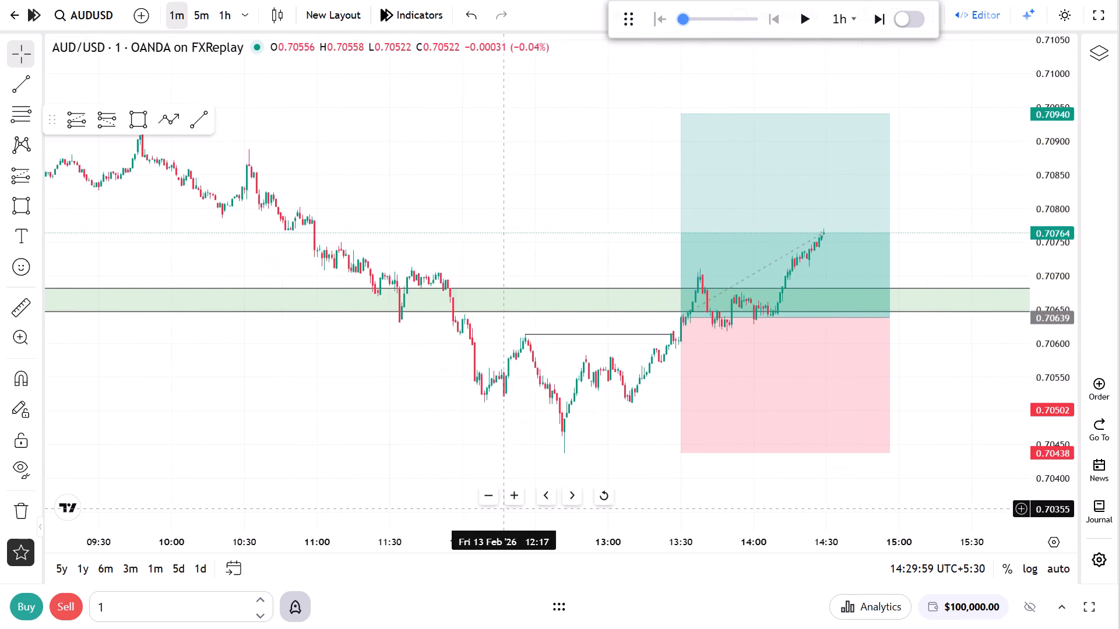
pyautogui.scroll(-1, 506, 506)
pyautogui.moveTo(706, 448); pyautogui.dragTo(563, 497)
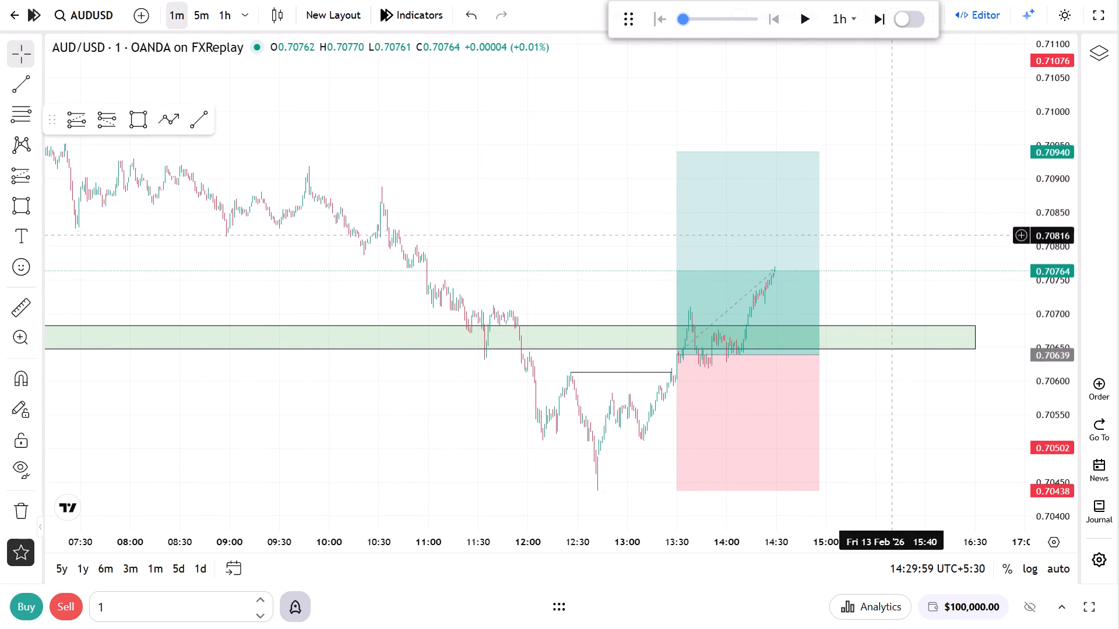
pyautogui.click(872, 19)
pyautogui.click(872, 19)
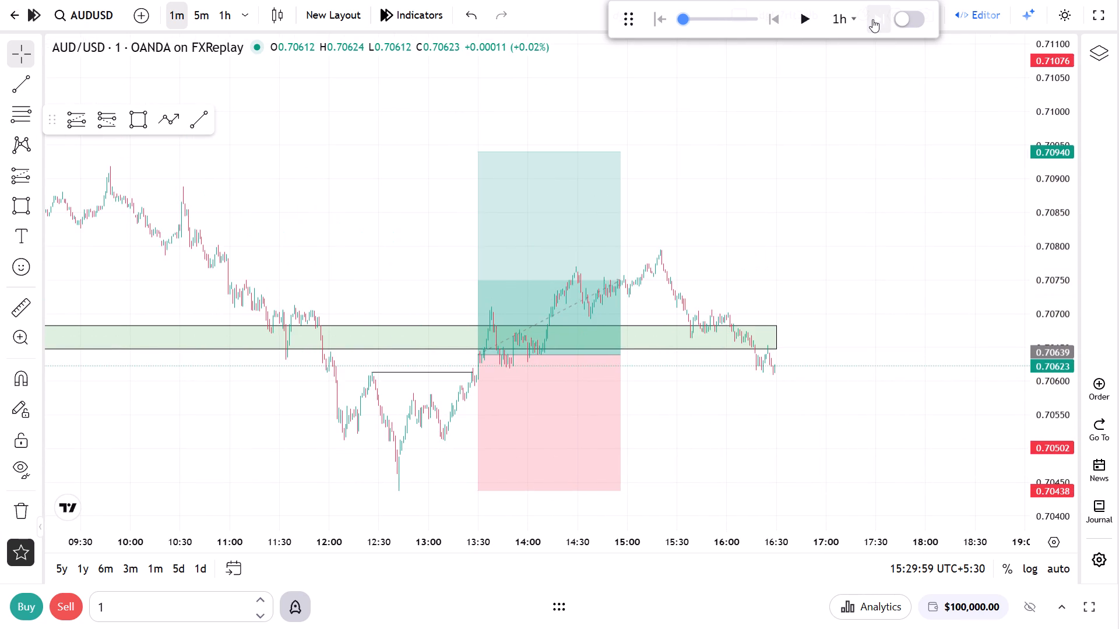
pyautogui.click(872, 19)
pyautogui.click(872, 19)
pyautogui.click(872, 19)
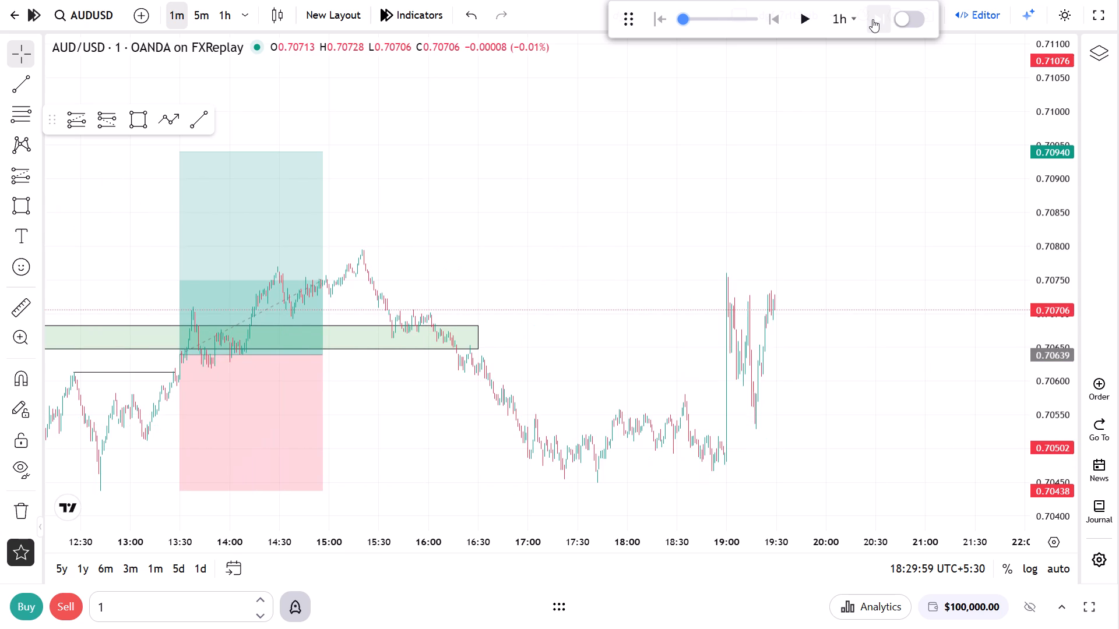
# Extend the long position's end to about 21:05 and advance the replay two hours to 21:29:59.
pyautogui.moveTo(321, 355); pyautogui.dragTo(926, 382)
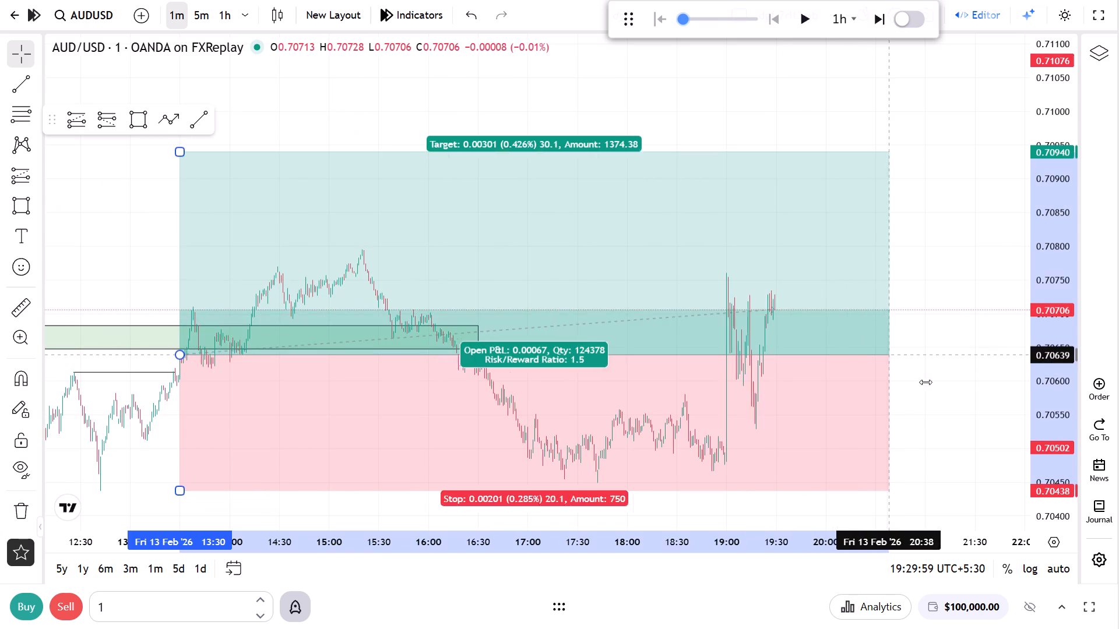
pyautogui.moveTo(926, 382); pyautogui.dragTo(933, 382)
pyautogui.moveTo(953, 321); pyautogui.dragTo(684, 283)
pyautogui.scroll(-6, 706, 284)
pyautogui.click(868, 299)
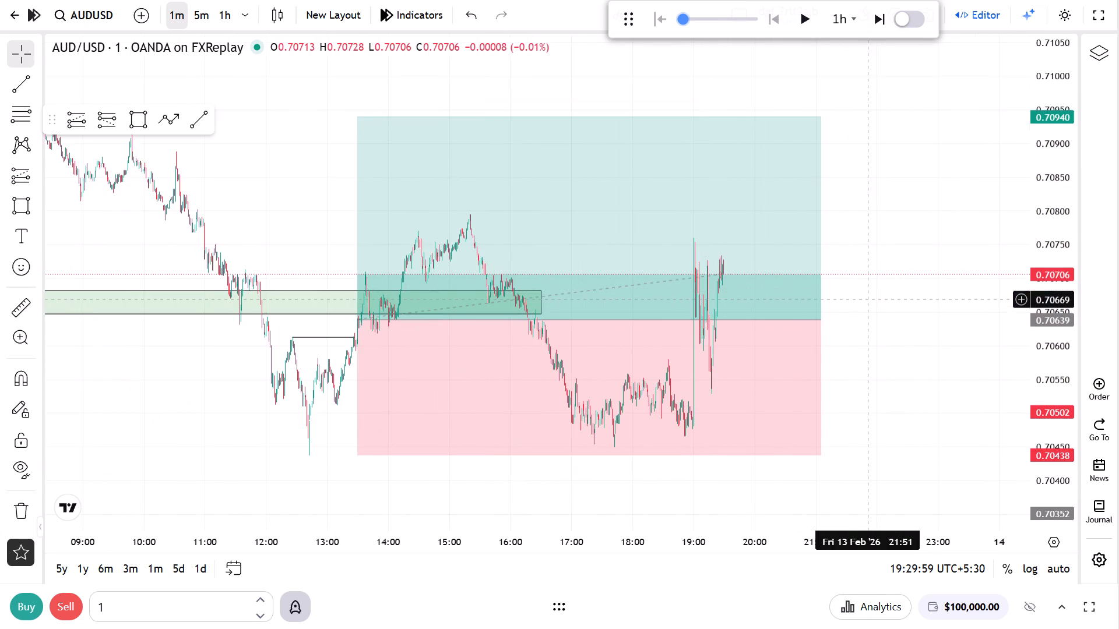
pyautogui.click(884, 21)
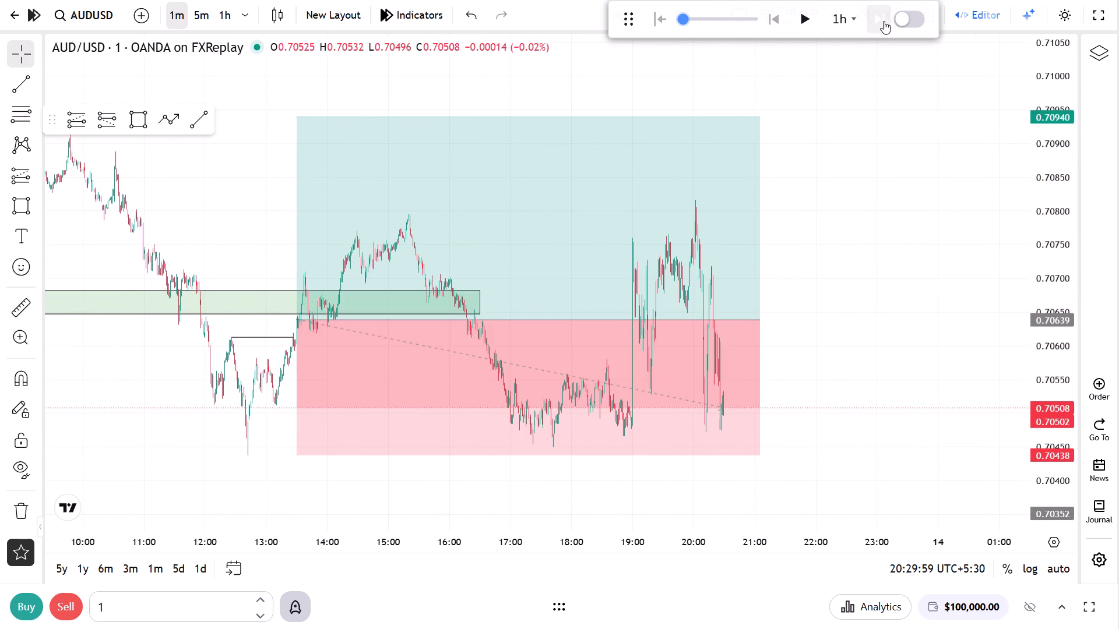
pyautogui.click(884, 21)
# Extend the long position's end to 23:14 on 13 February and advance the replay six hours to 03:29:59.
pyautogui.moveTo(703, 322); pyautogui.dragTo(831, 320)
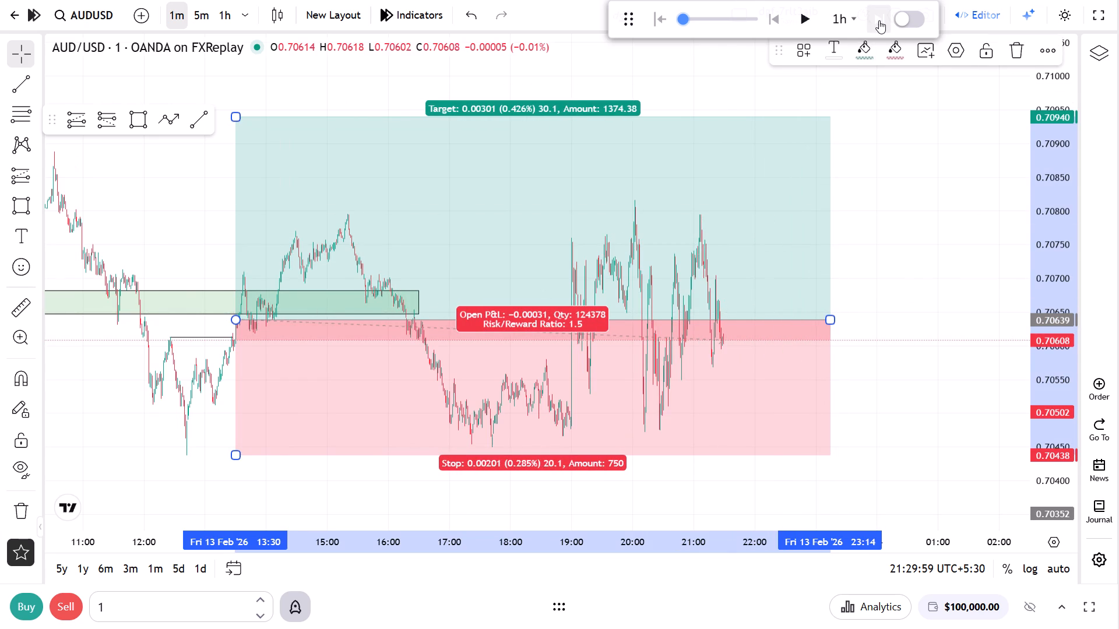
pyautogui.click(879, 20)
pyautogui.click(879, 20)
pyautogui.click(879, 20)
pyautogui.click(879, 20)
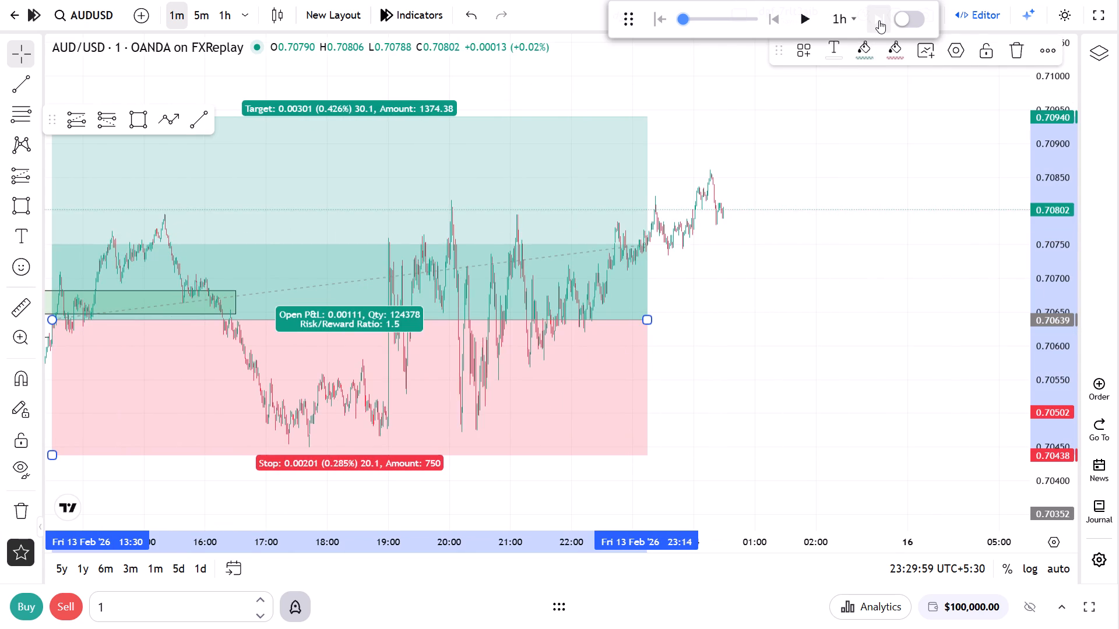
pyautogui.click(879, 20)
pyautogui.click(879, 20)
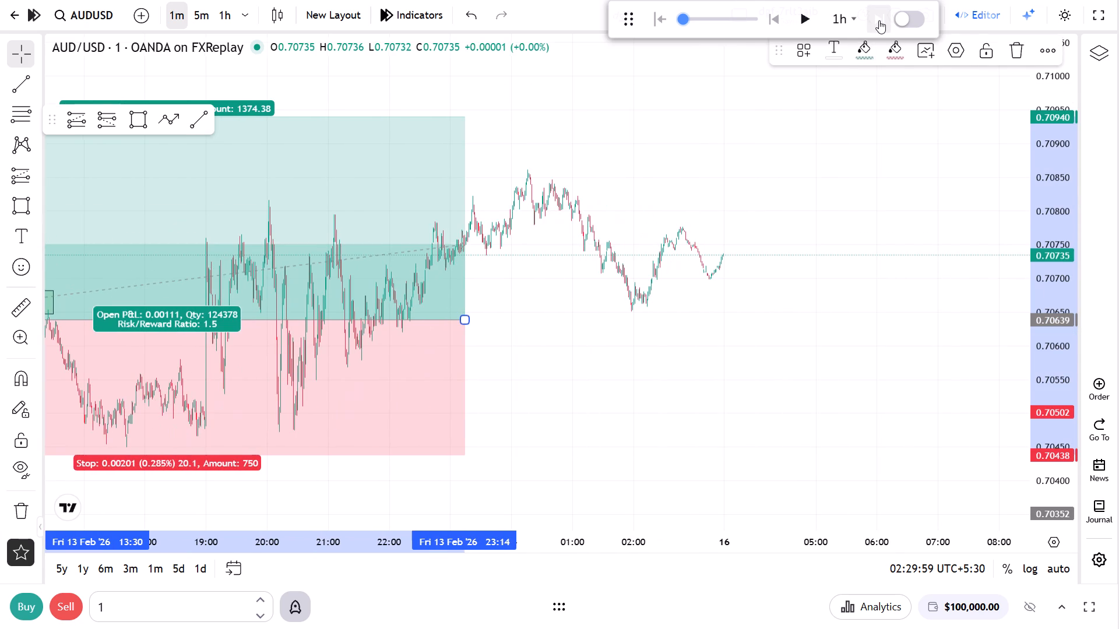
# Switch to the 1-hour timeframe and extend the long position's end to about 14:30 on 17 February.
pyautogui.click(224, 15)
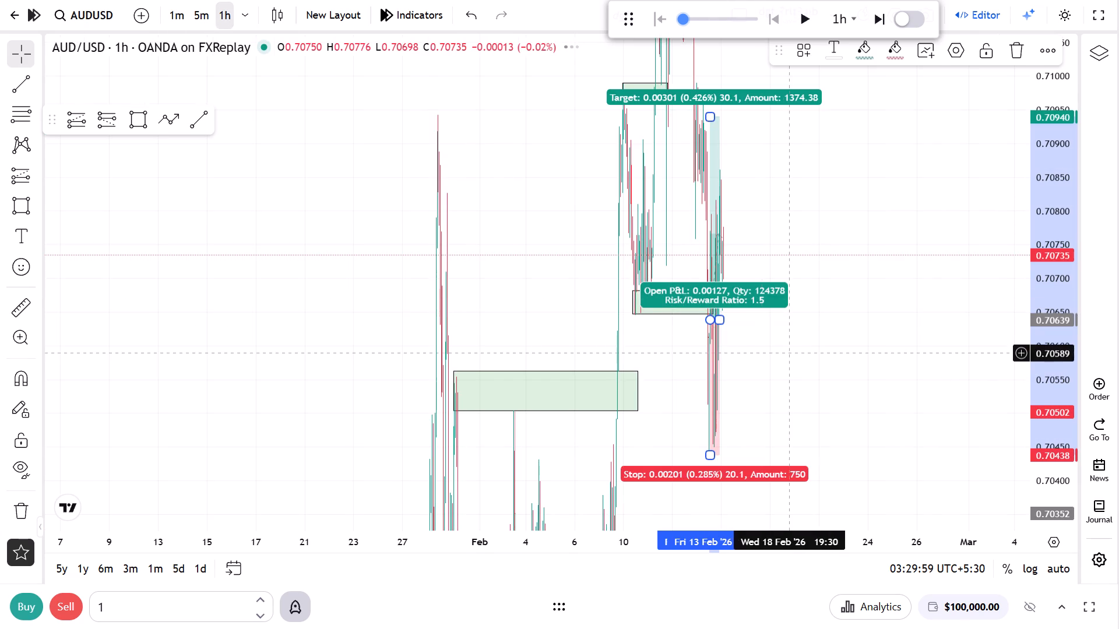
pyautogui.scroll(5, 794, 367)
pyautogui.moveTo(680, 332); pyautogui.dragTo(962, 342)
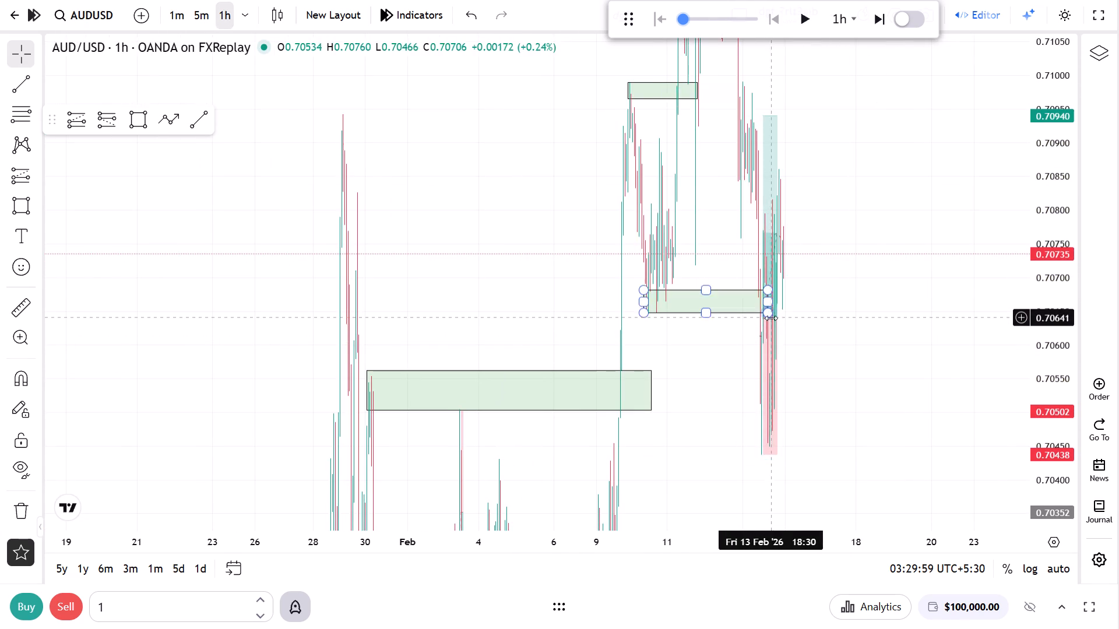
pyautogui.moveTo(779, 321); pyautogui.dragTo(840, 322)
pyautogui.click(888, 321)
pyautogui.scroll(6, 853, 394)
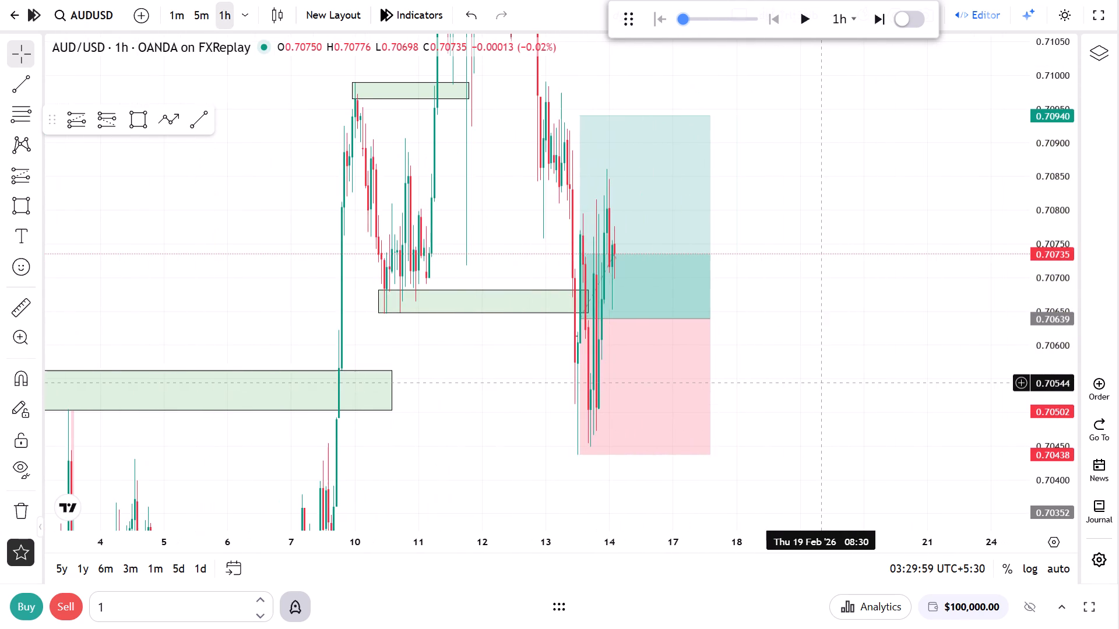
# Advance the replay nine hourly candles to 12:29:59 on 16 February.
pyautogui.moveTo(812, 368); pyautogui.dragTo(899, 388)
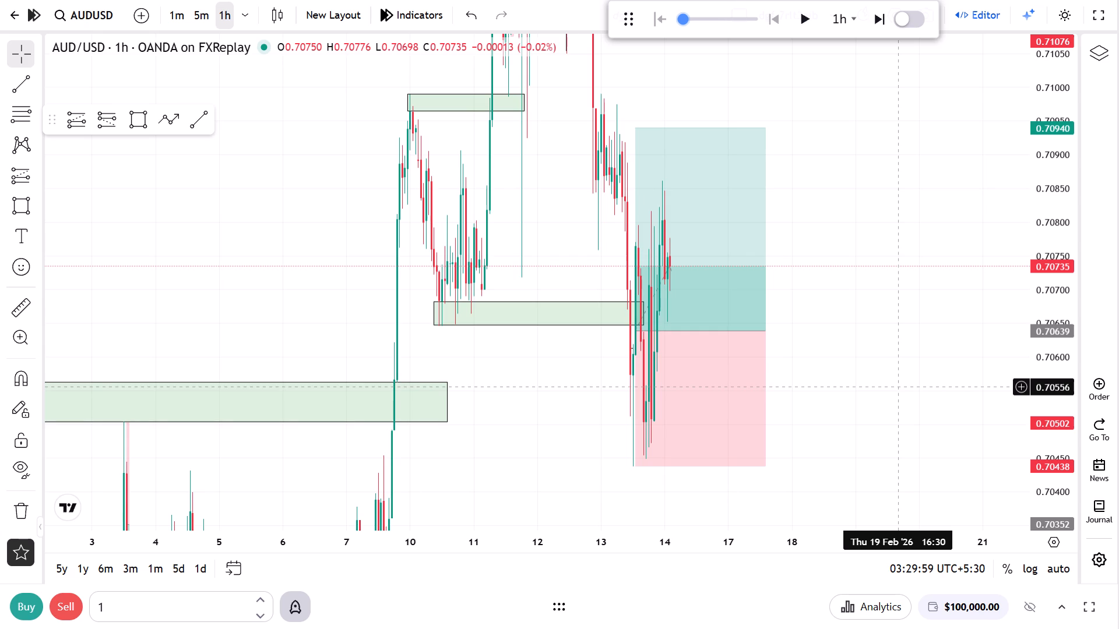
pyautogui.click(881, 25)
pyautogui.click(881, 25)
pyautogui.click(881, 25)
pyautogui.click(881, 25)
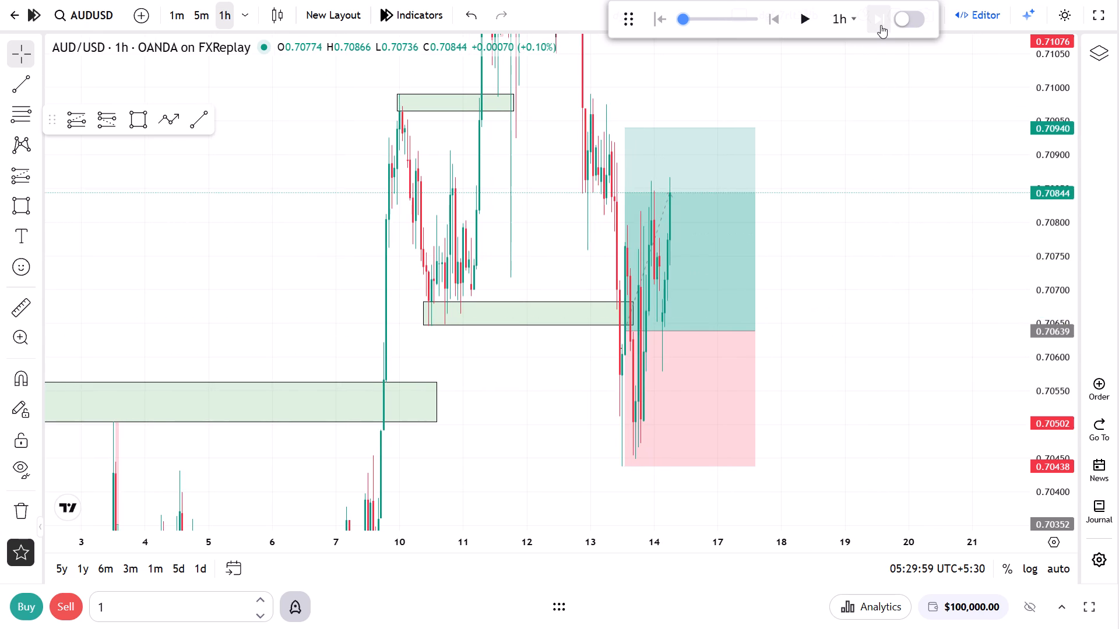
pyautogui.click(881, 25)
pyautogui.click(881, 25)
pyautogui.click(881, 25)
pyautogui.click(881, 25)
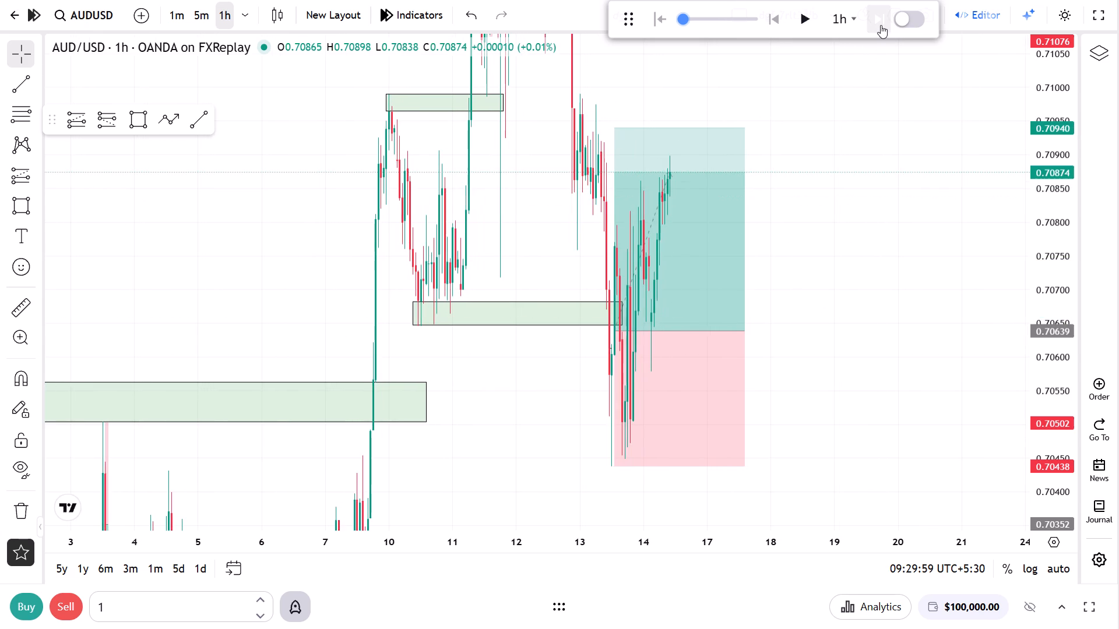
pyautogui.click(881, 25)
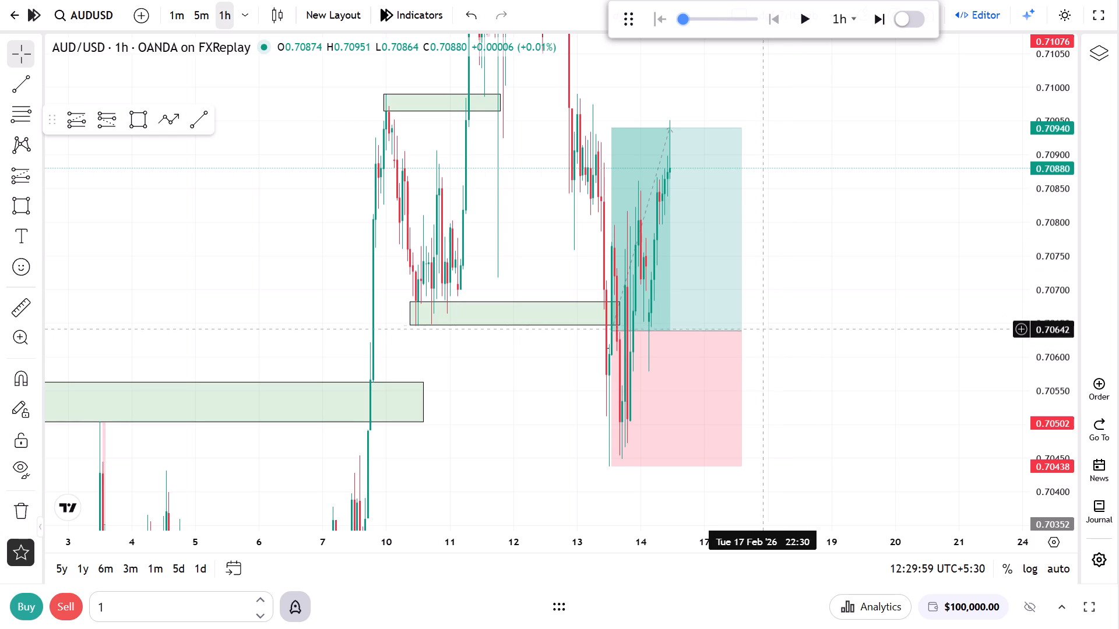
# Shorten the long position so it ends at the candle reaching the target, about 11:30 on 16 February.
pyautogui.moveTo(744, 328); pyautogui.dragTo(683, 330)
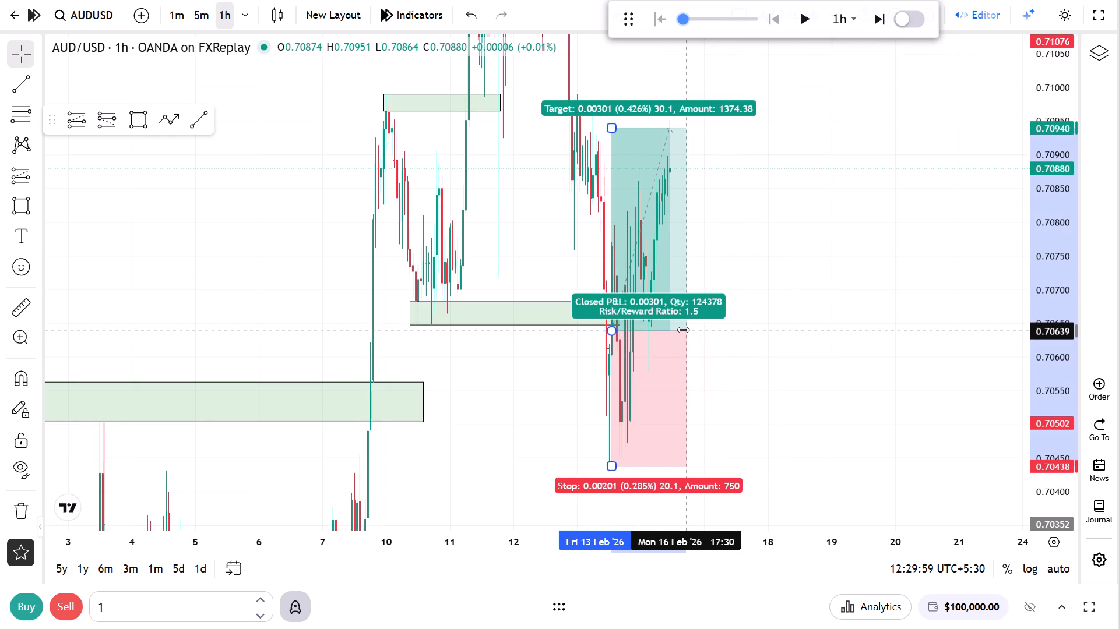
pyautogui.moveTo(683, 330); pyautogui.dragTo(670, 326)
pyautogui.click(758, 326)
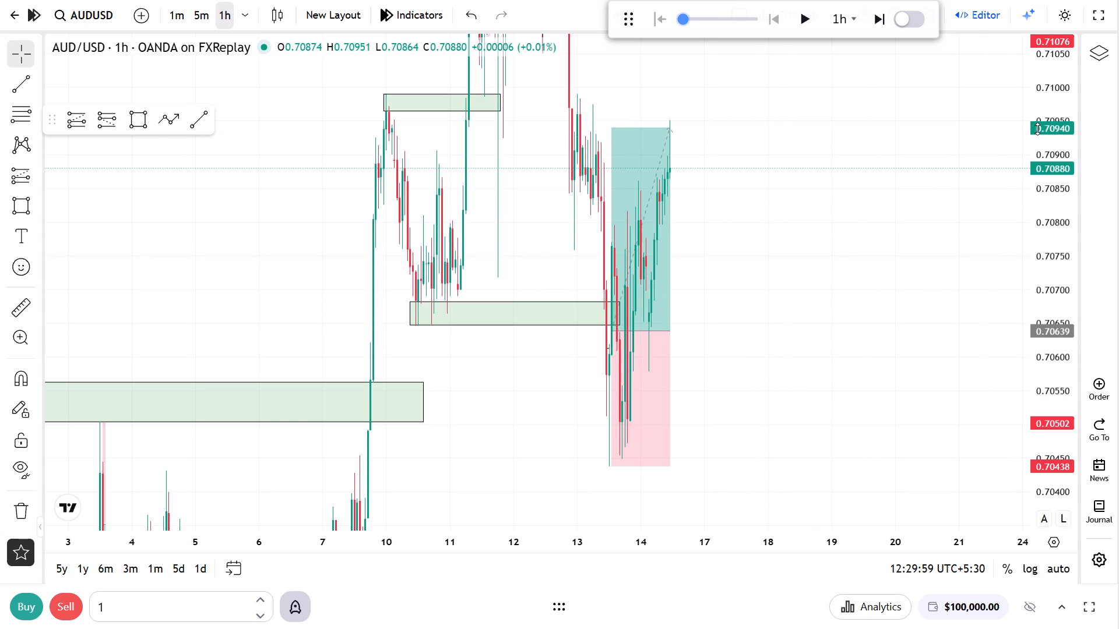
# Examine the 1-hour price action and marked zones from 10 to 16 February around the long position.
pyautogui.moveTo(1043, 129); pyautogui.dragTo(1021, 339)
pyautogui.moveTo(878, 302); pyautogui.dragTo(948, 437)
pyautogui.scroll(4, 906, 426)
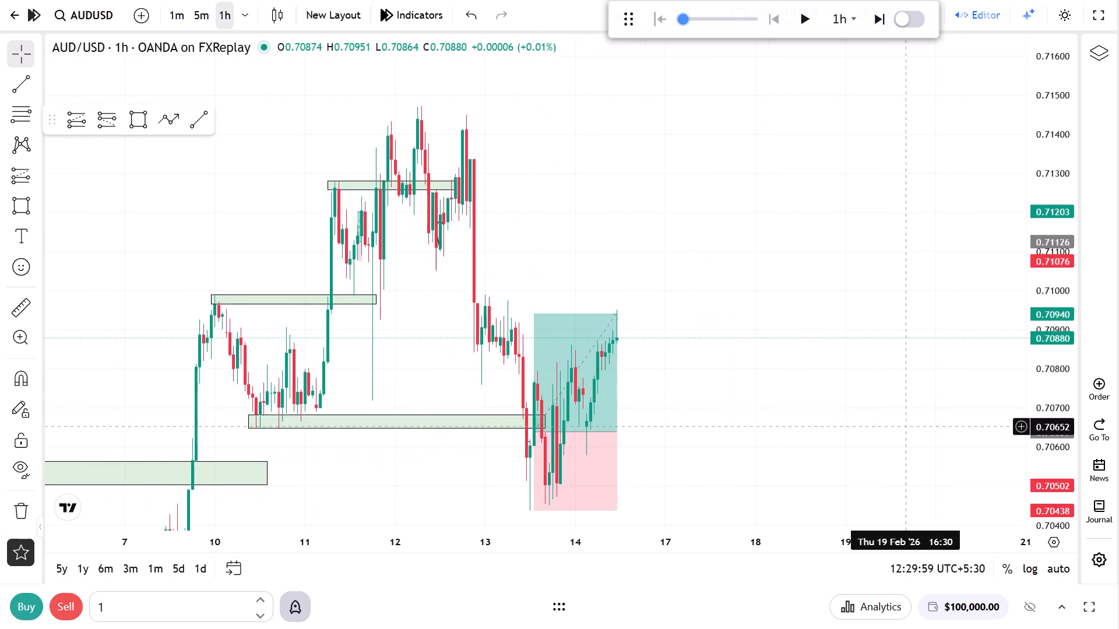
pyautogui.moveTo(867, 412); pyautogui.dragTo(969, 326)
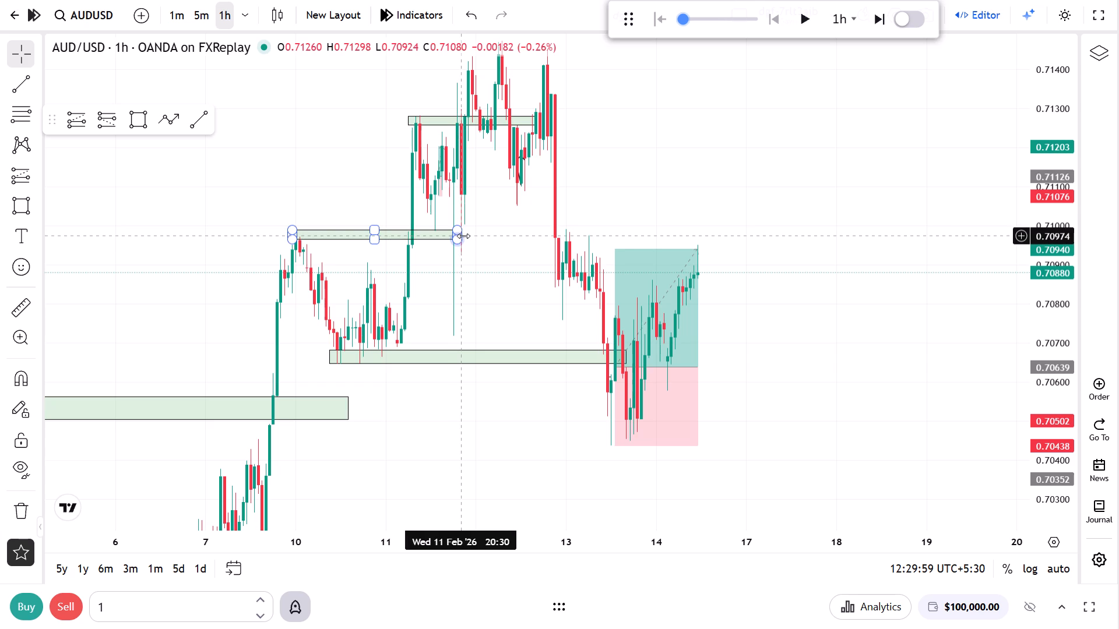
pyautogui.moveTo(464, 236); pyautogui.dragTo(471, 236)
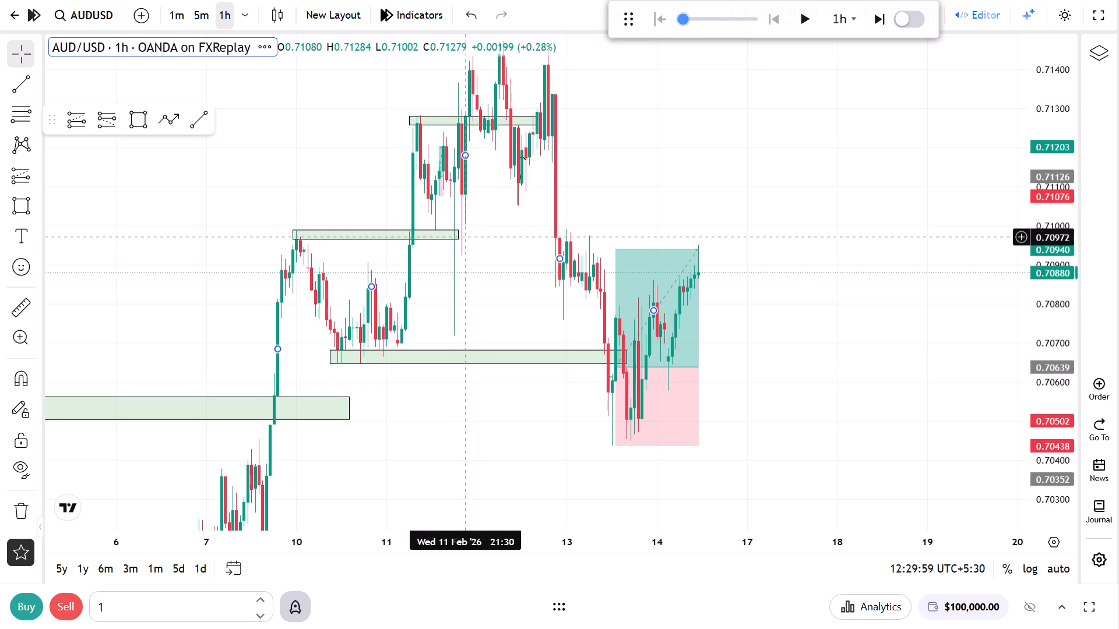
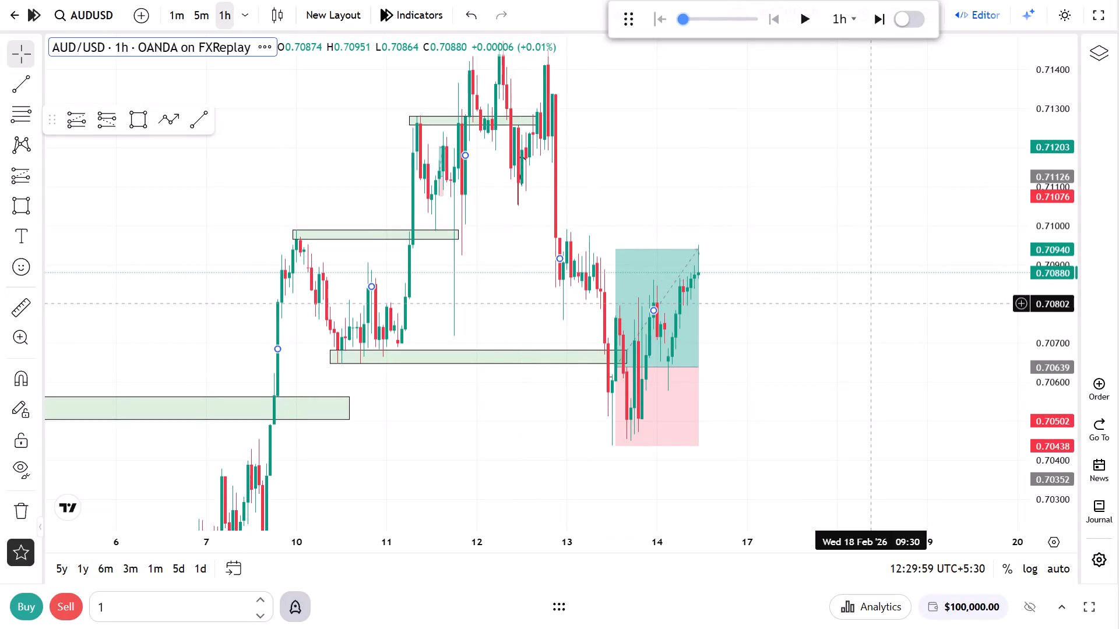
# Extend the end of the 1-hour zone at about 0.70965–0.70990 to about 01:30 on 18 February.
pyautogui.moveTo(881, 306); pyautogui.dragTo(905, 308)
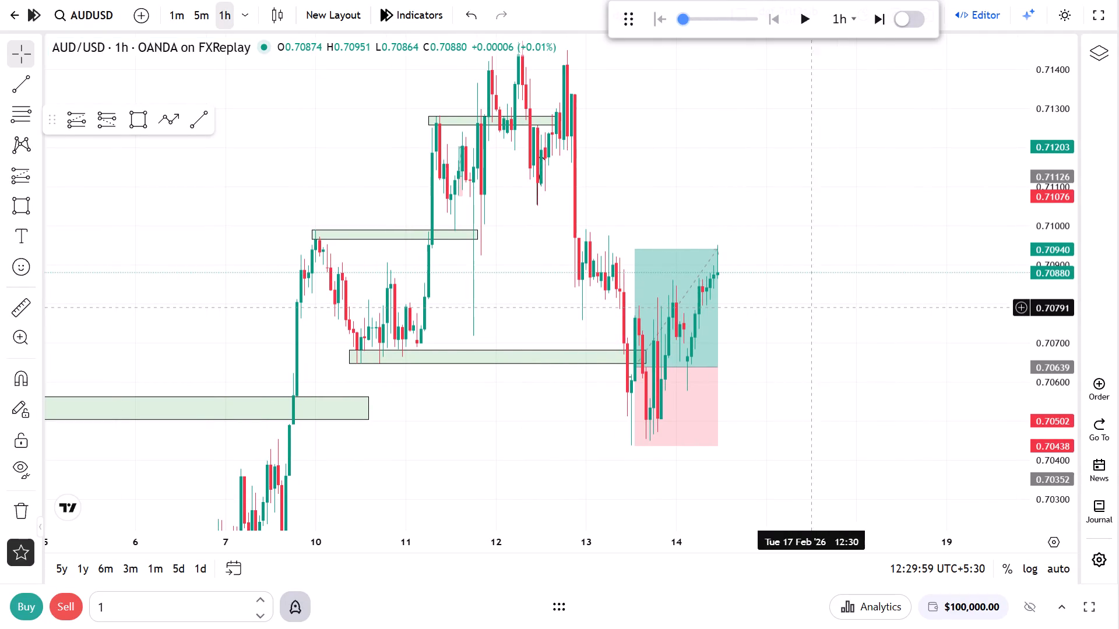
pyautogui.moveTo(1064, 439); pyautogui.dragTo(1050, 222)
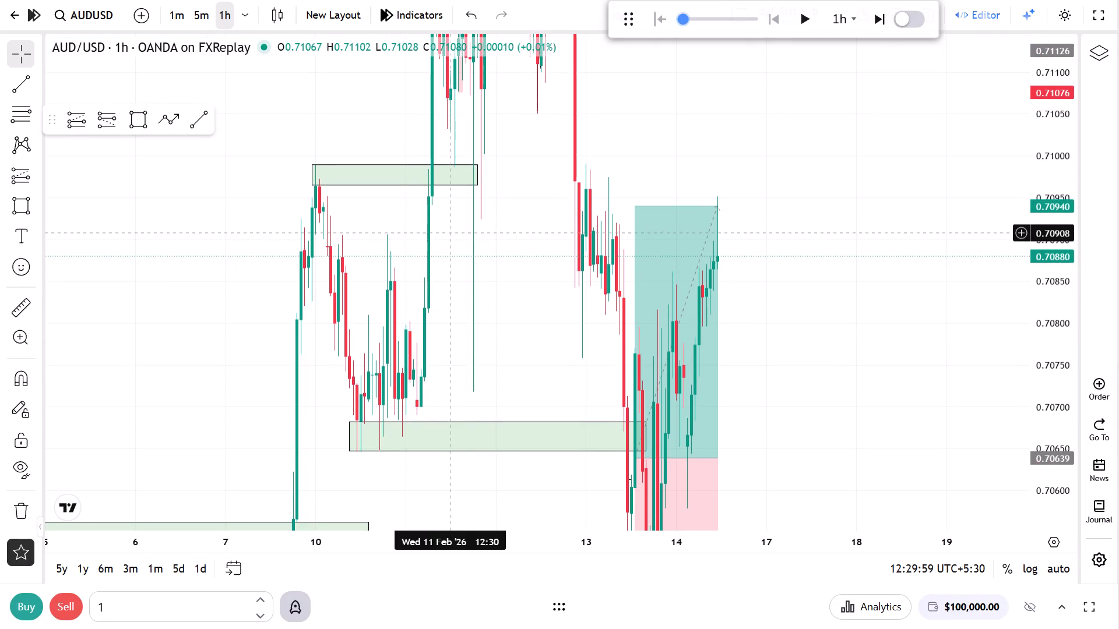
pyautogui.moveTo(478, 175); pyautogui.dragTo(861, 211)
pyautogui.moveTo(1051, 177); pyautogui.dragTo(1026, 442)
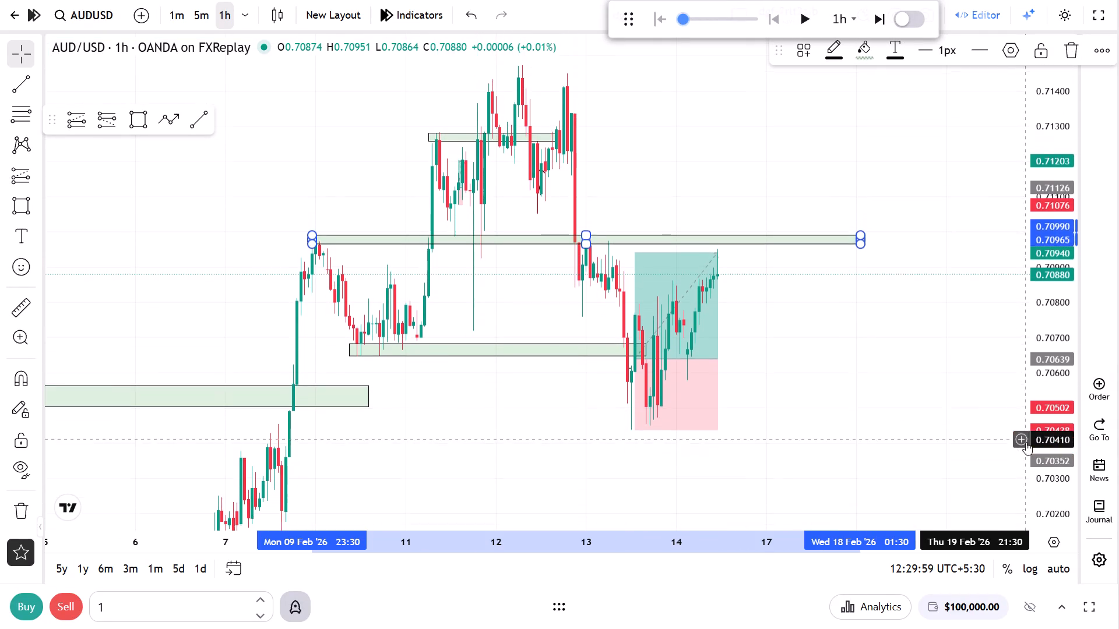
pyautogui.click(892, 380)
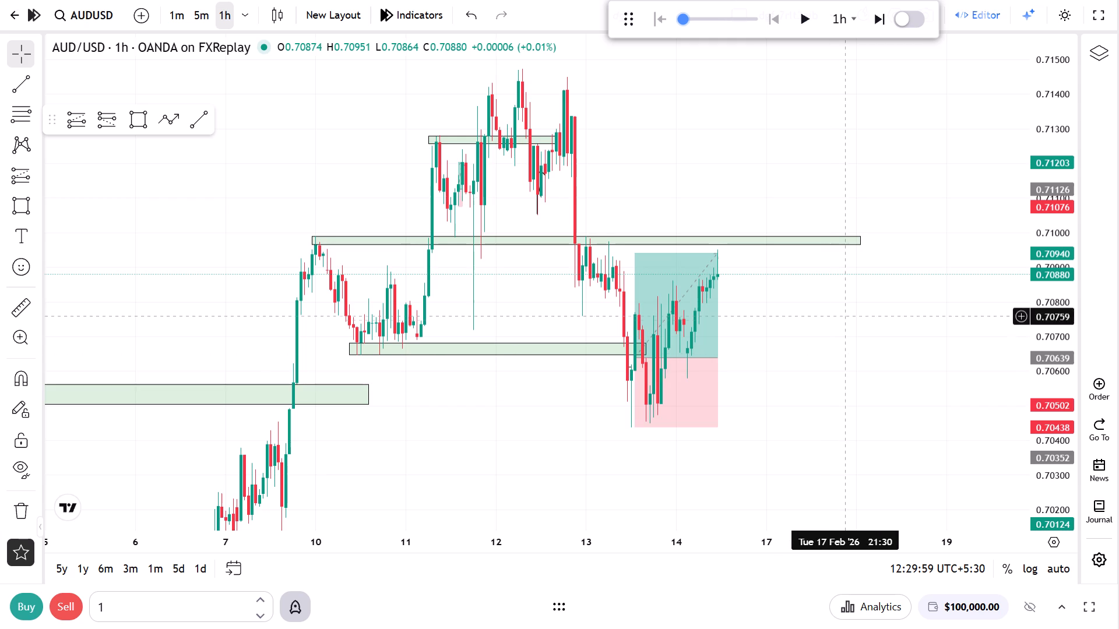
# Advance the replay four hourly candles to 16:29:59 on 16 February.
pyautogui.click(878, 30)
pyautogui.click(878, 30)
pyautogui.click(878, 30)
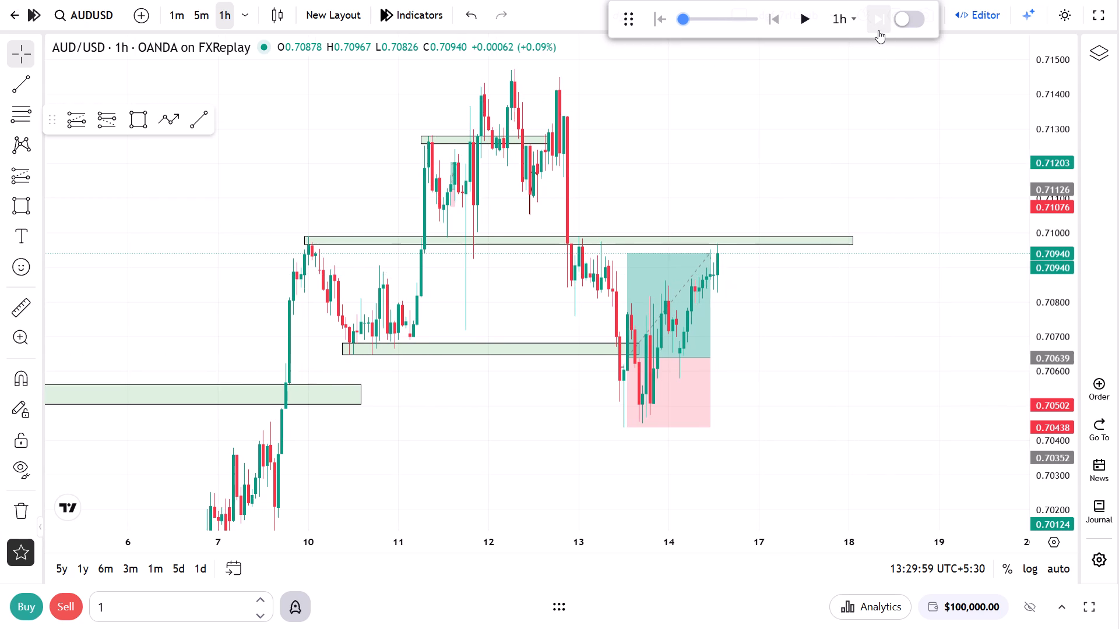
pyautogui.click(878, 30)
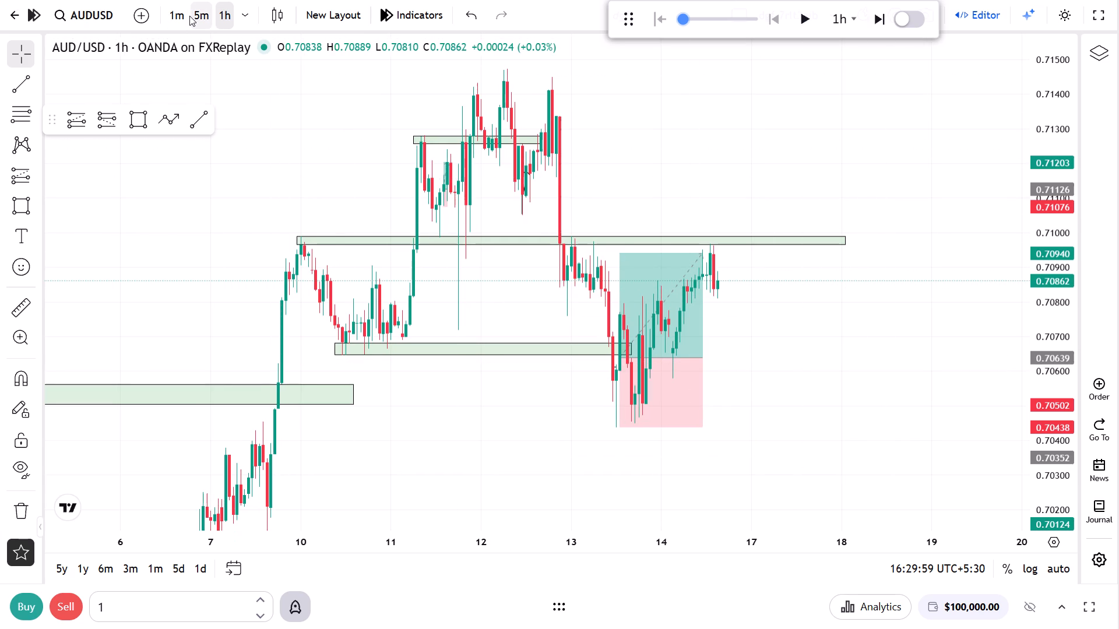
# Switch the AUD/USD chart to the 1-minute timeframe.
pyautogui.click(818, 309)
pyautogui.moveTo(1059, 419); pyautogui.dragTo(1047, 290)
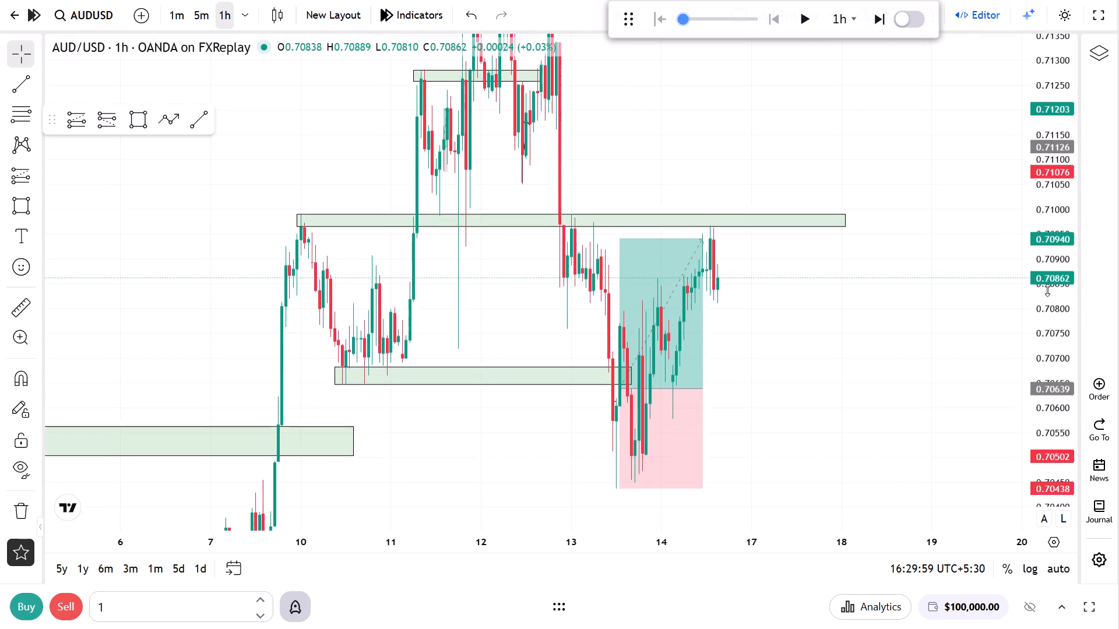
pyautogui.moveTo(1047, 290); pyautogui.dragTo(1065, 295)
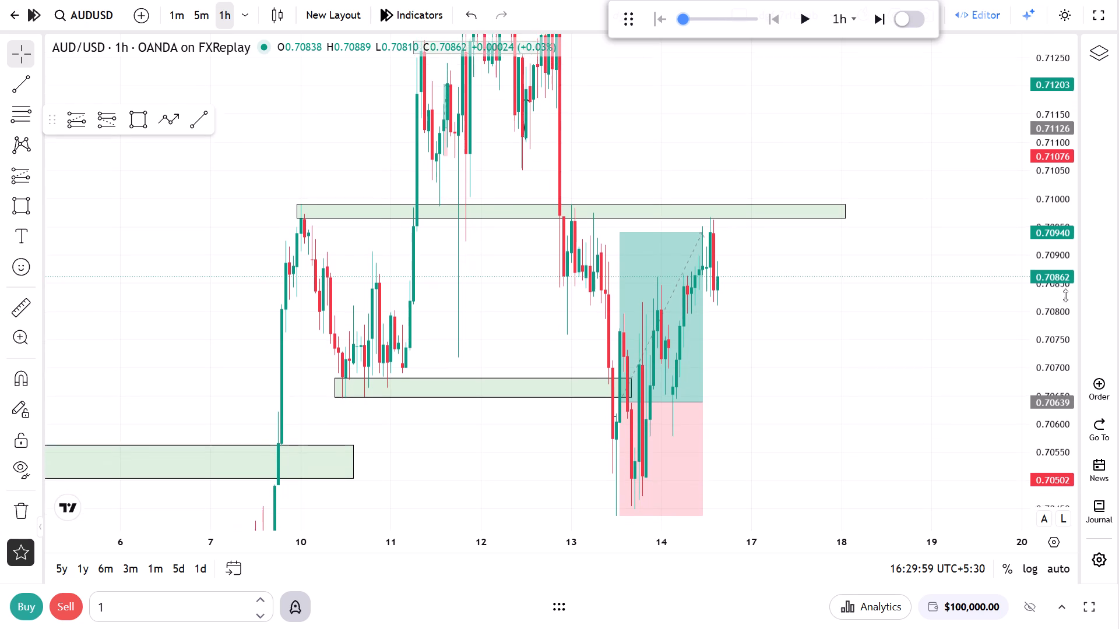
pyautogui.moveTo(1065, 295); pyautogui.dragTo(1066, 316)
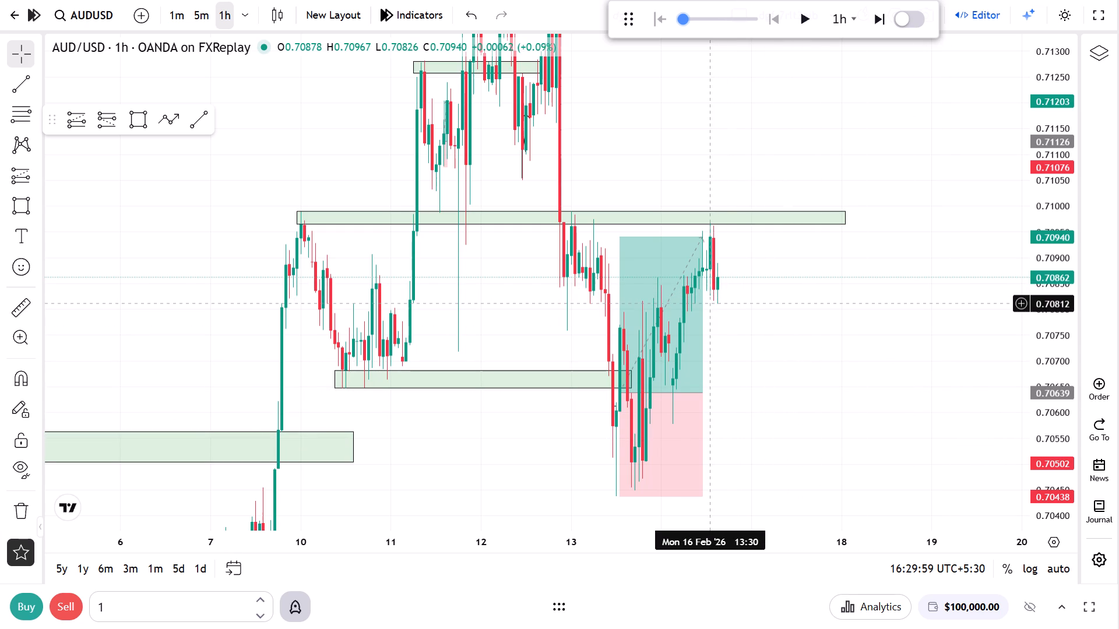
pyautogui.click(182, 13)
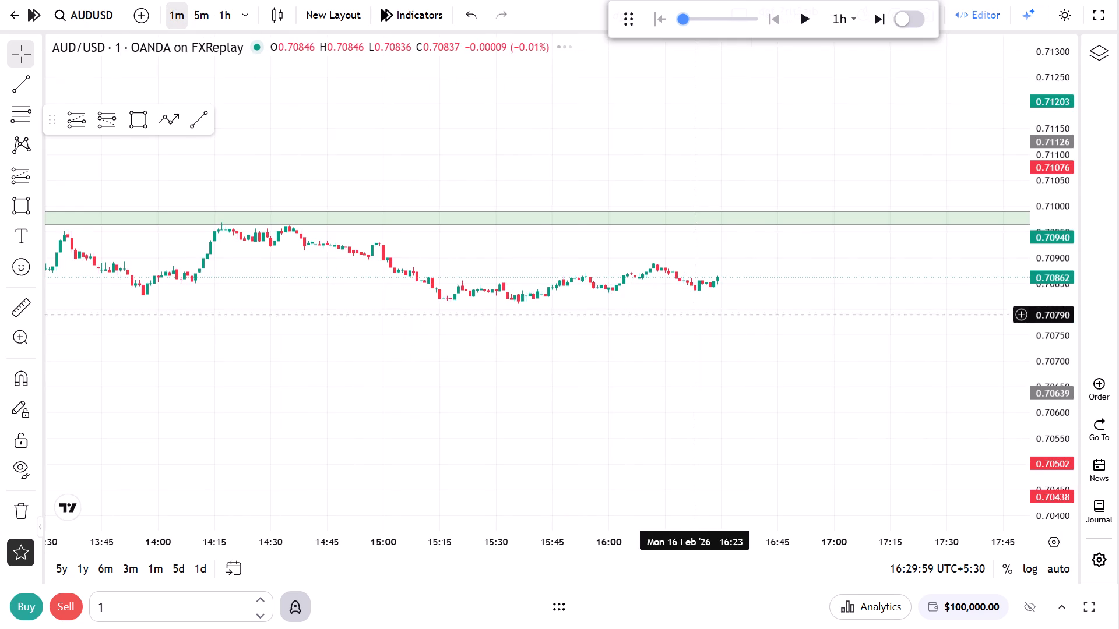
# Examine the 1-minute price structure beneath the extended zone between about 12:00 and 16:30 on 16 February.
pyautogui.scroll(-11, 706, 369)
pyautogui.moveTo(1056, 432); pyautogui.dragTo(1085, 119)
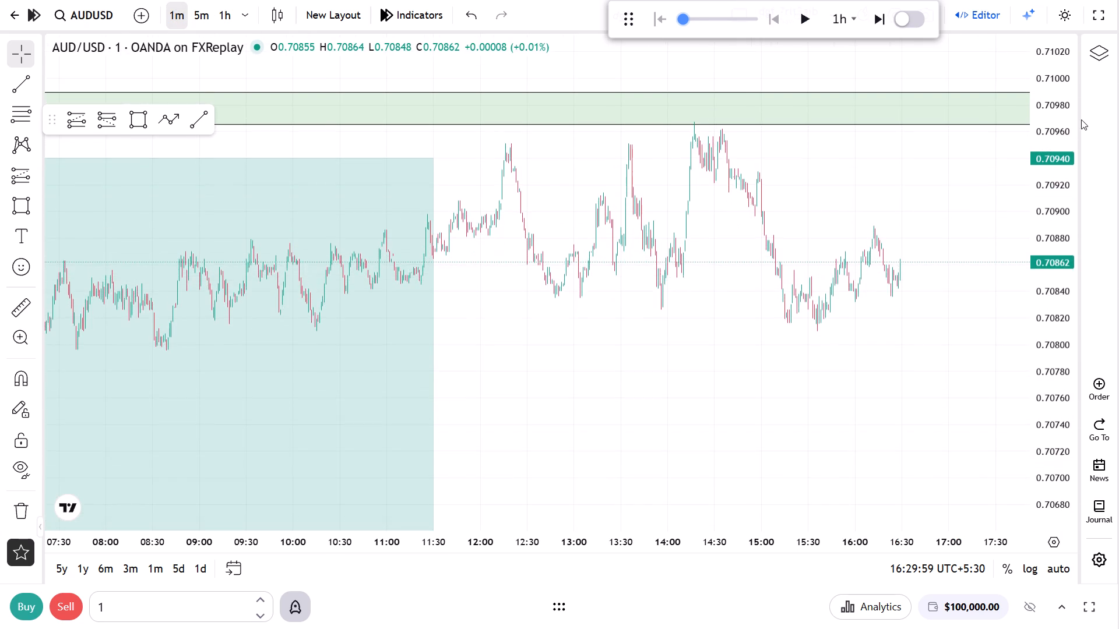
pyautogui.scroll(5, 574, 289)
pyautogui.moveTo(554, 242); pyautogui.dragTo(833, 255)
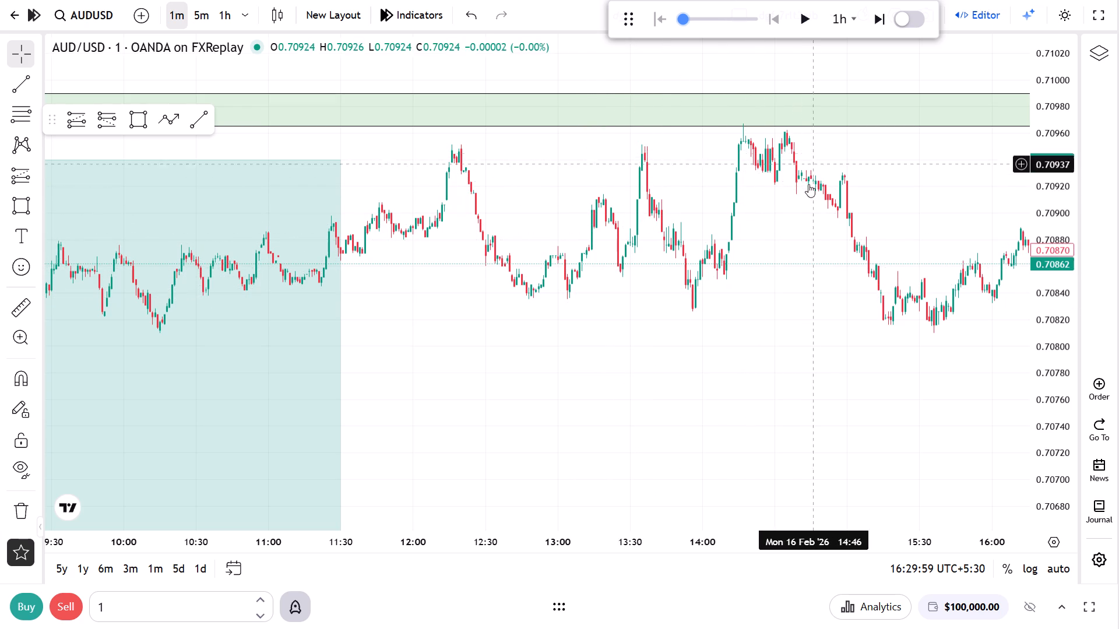
pyautogui.moveTo(800, 193); pyautogui.dragTo(685, 206)
pyautogui.scroll(4, 604, 271)
pyautogui.moveTo(613, 272); pyautogui.dragTo(791, 316)
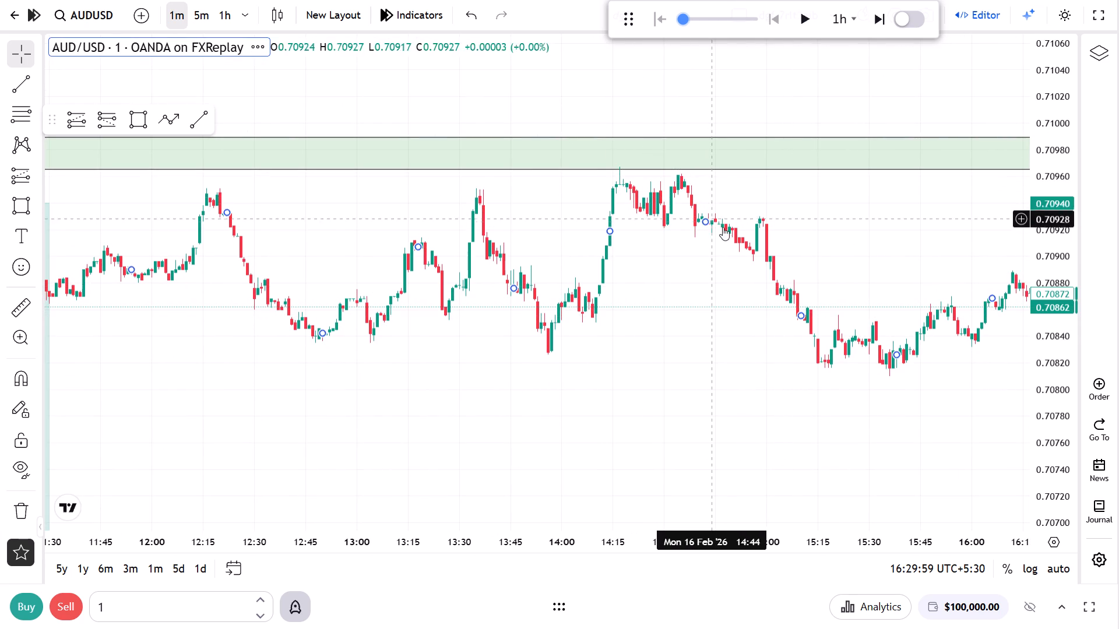
pyautogui.click(745, 259)
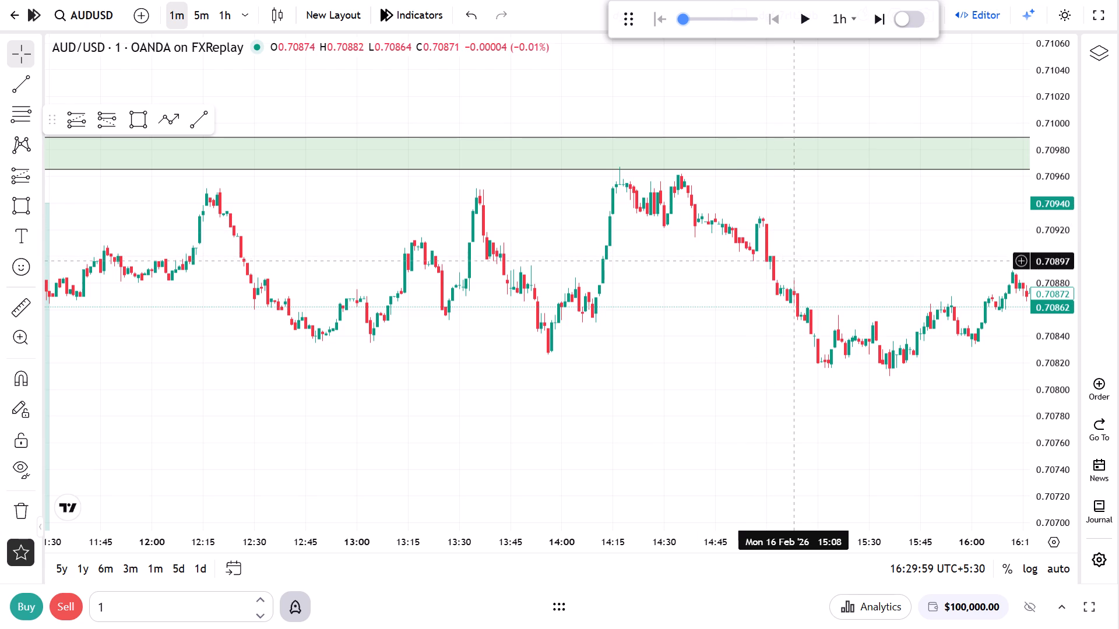
pyautogui.moveTo(794, 261); pyautogui.dragTo(674, 231)
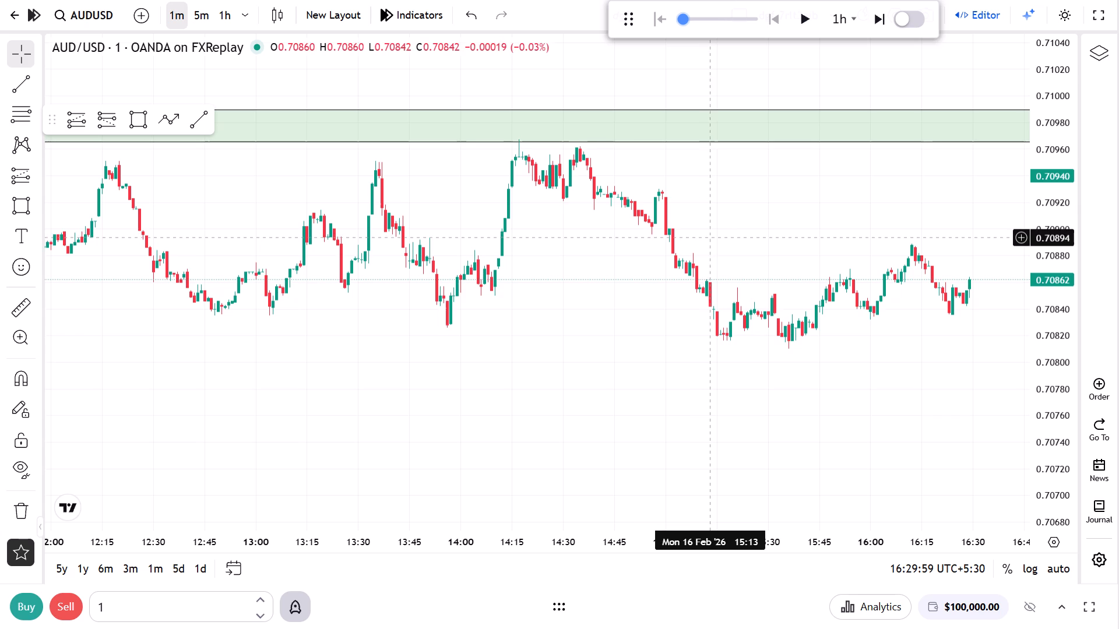
pyautogui.moveTo(713, 239); pyautogui.dragTo(590, 218)
# Advance the replay by one hour to 17:29:59 on 16 February.
pyautogui.click(877, 10)
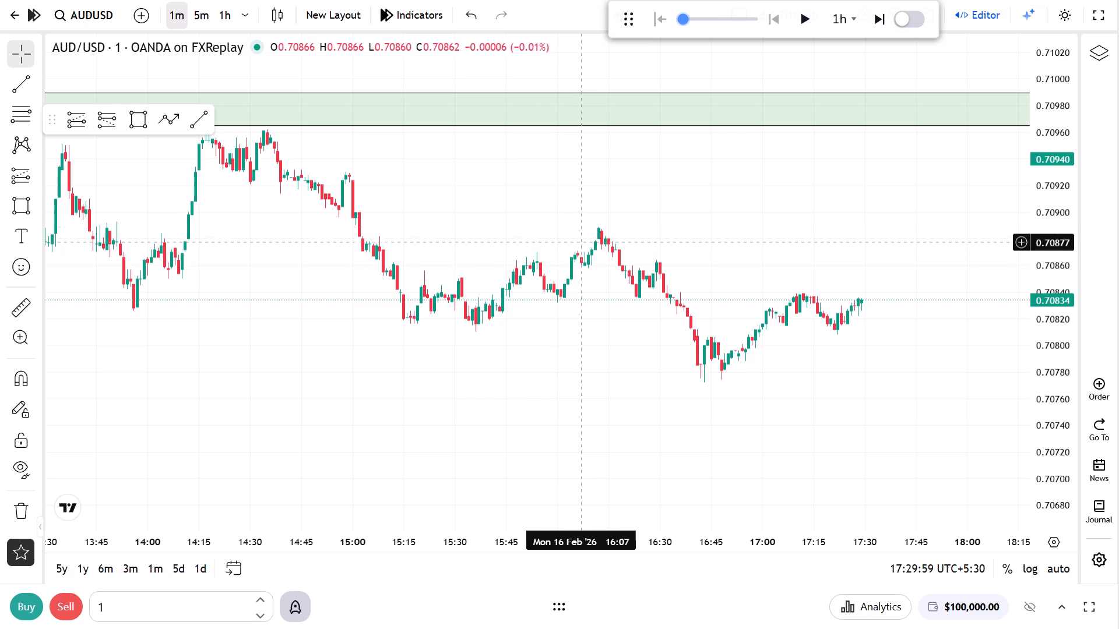
# Draw a six-point path tracing the lower highs and lows from the zone touch near 14:18 down to about 0.70872.
pyautogui.moveTo(501, 226); pyautogui.dragTo(557, 226)
pyautogui.scroll(-4, 573, 229)
pyautogui.click(508, 285)
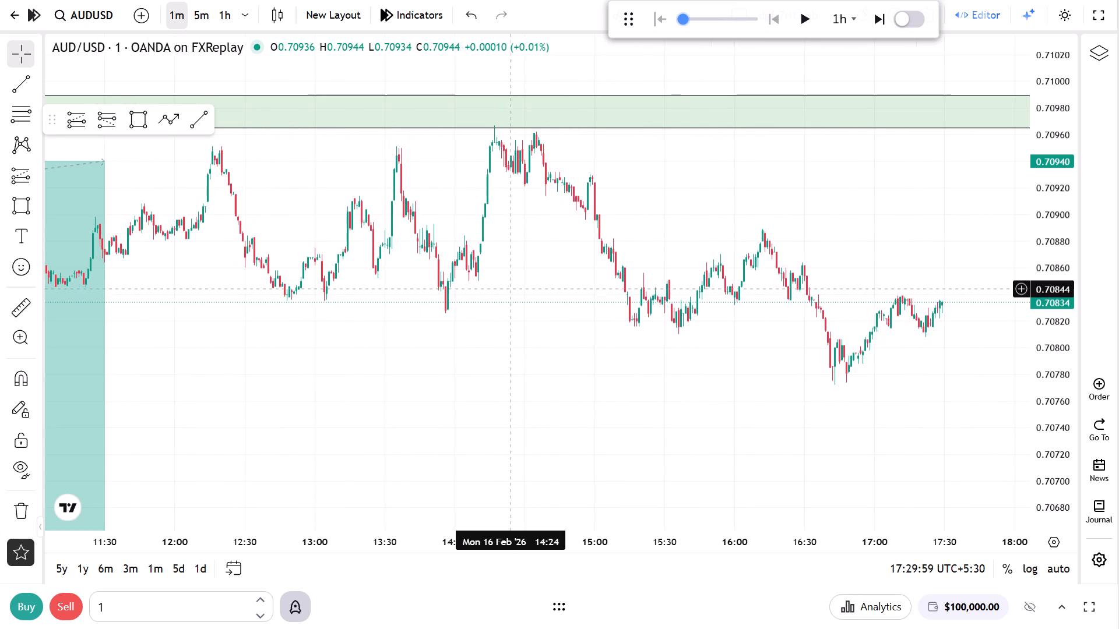
pyautogui.click(176, 126)
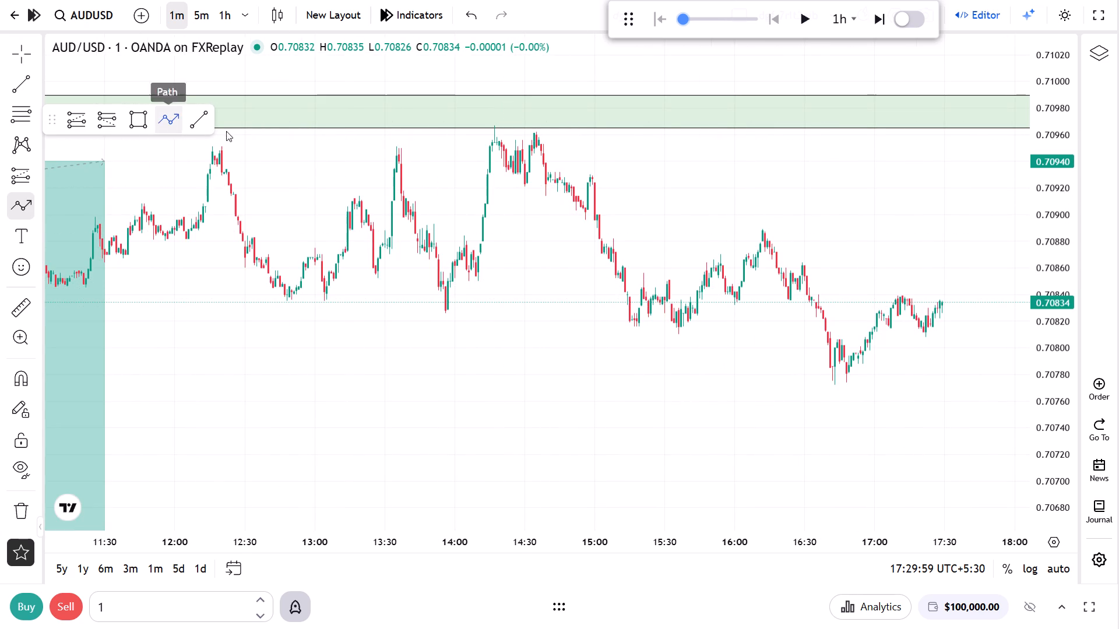
pyautogui.click(497, 131)
pyautogui.click(518, 189)
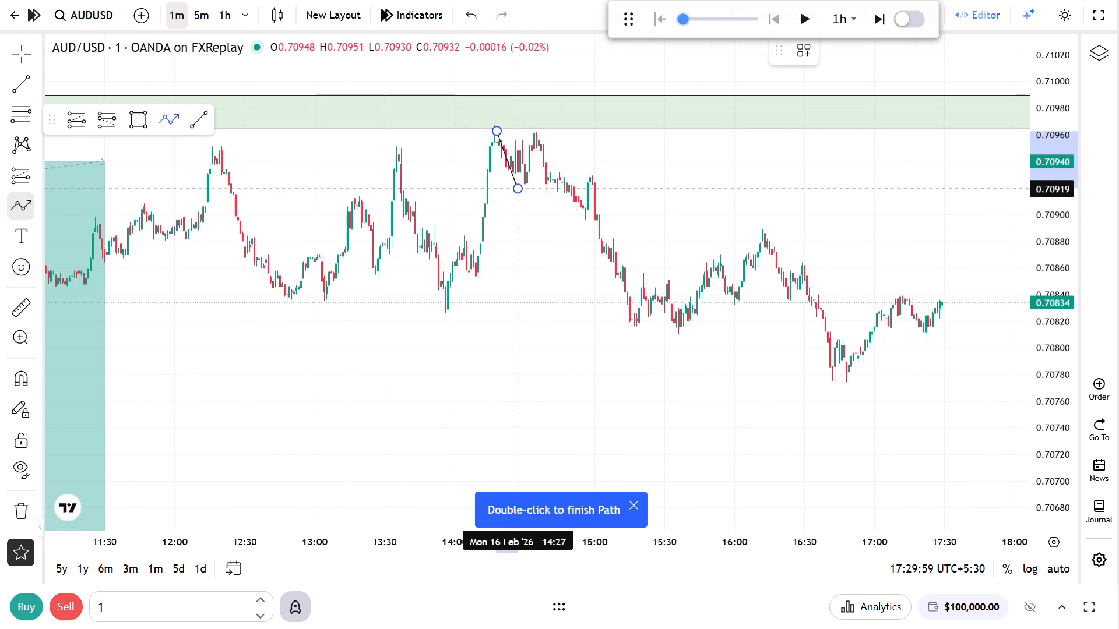
pyautogui.moveTo(537, 136); pyautogui.dragTo(542, 144)
pyautogui.click(583, 215)
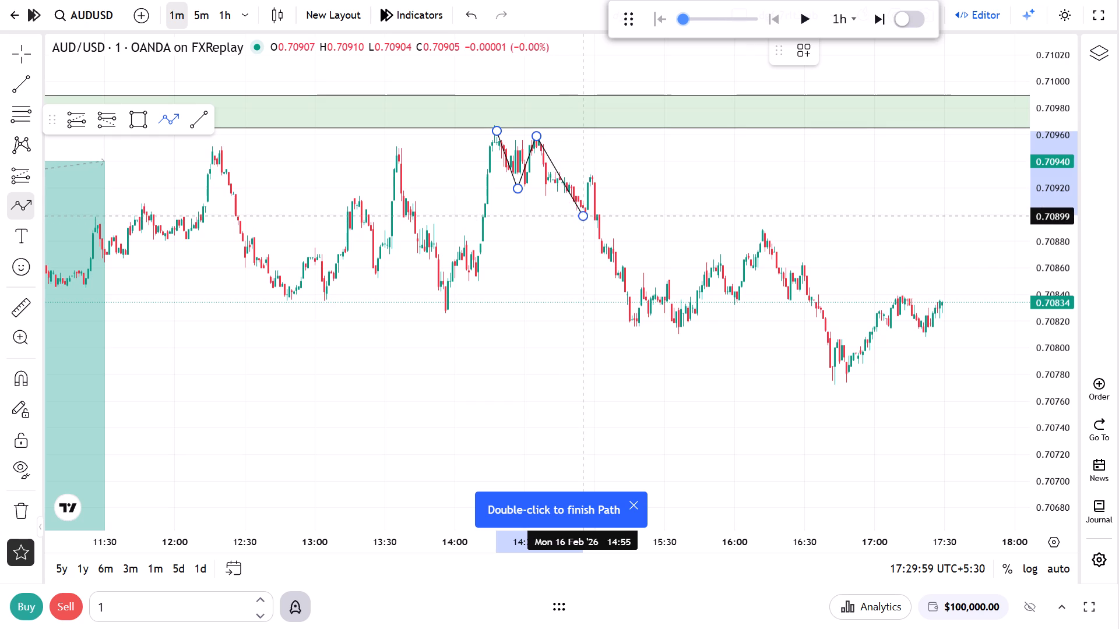
pyautogui.click(591, 168)
pyautogui.click(608, 253)
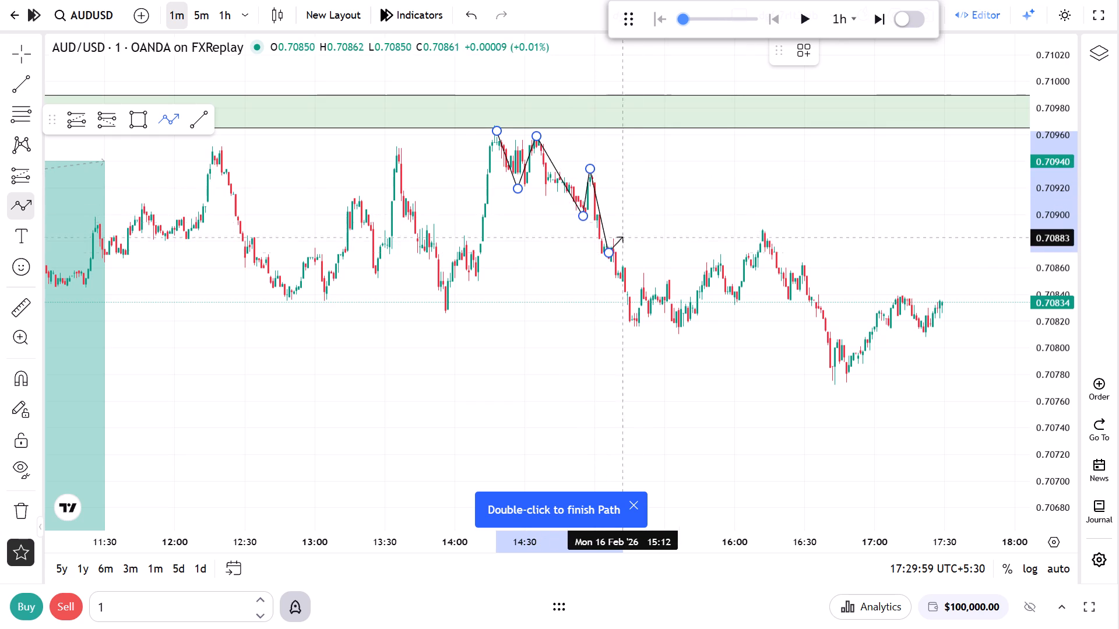
pyautogui.rightClick(643, 219)
pyautogui.click(654, 243)
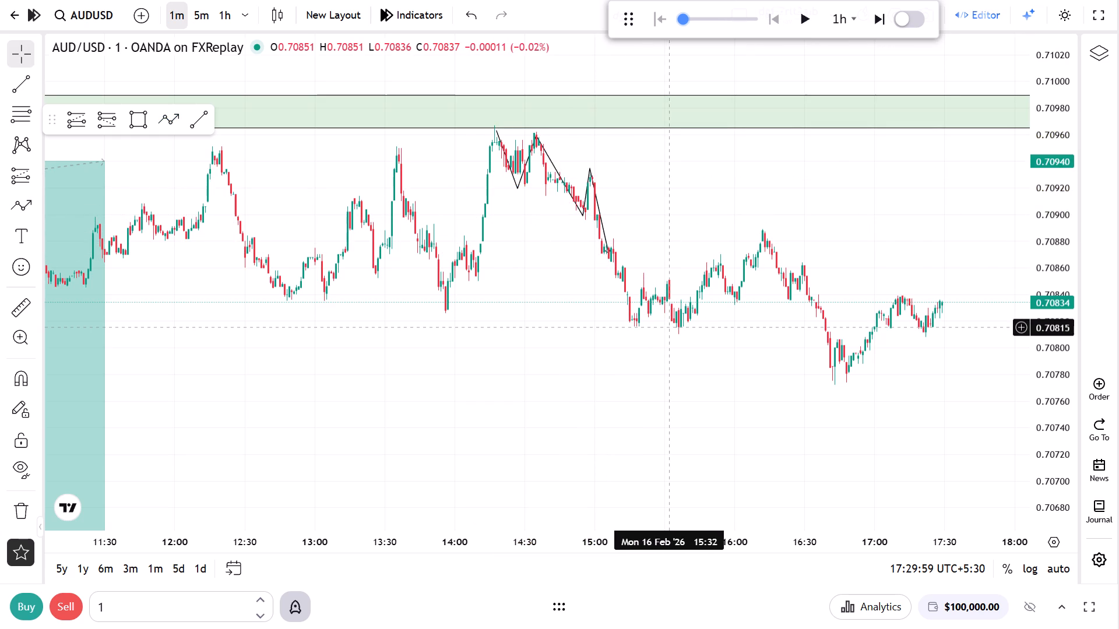
# Place a short position at about 17:10 on 16 February with entry about 0.70824 and stop about 0.70904.
pyautogui.moveTo(759, 321); pyautogui.dragTo(555, 269)
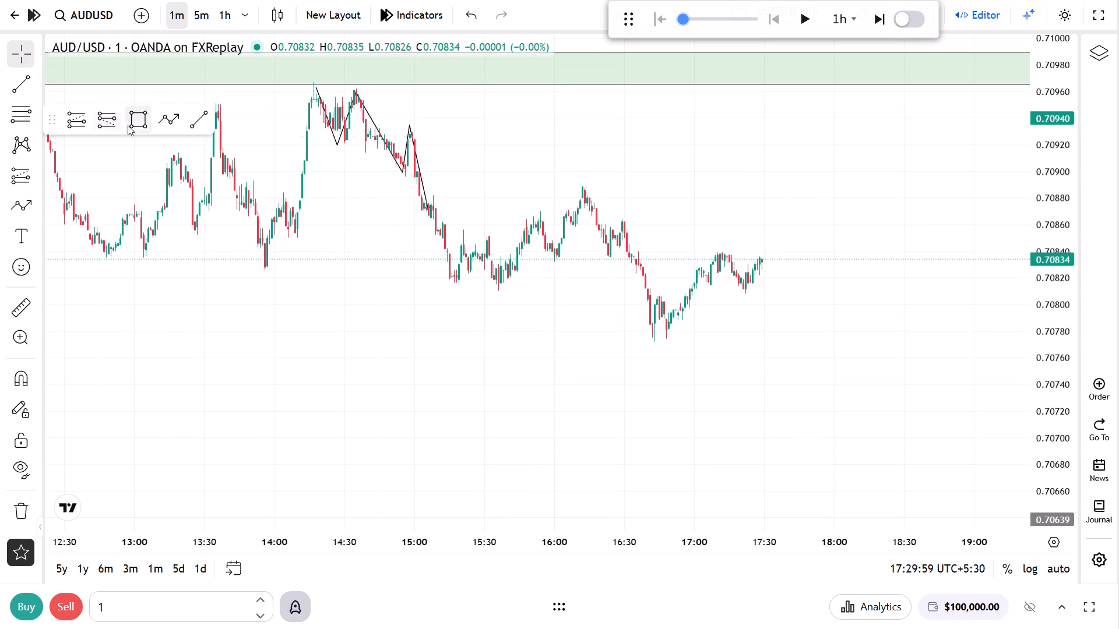
pyautogui.click(114, 119)
pyautogui.scroll(2, 670, 308)
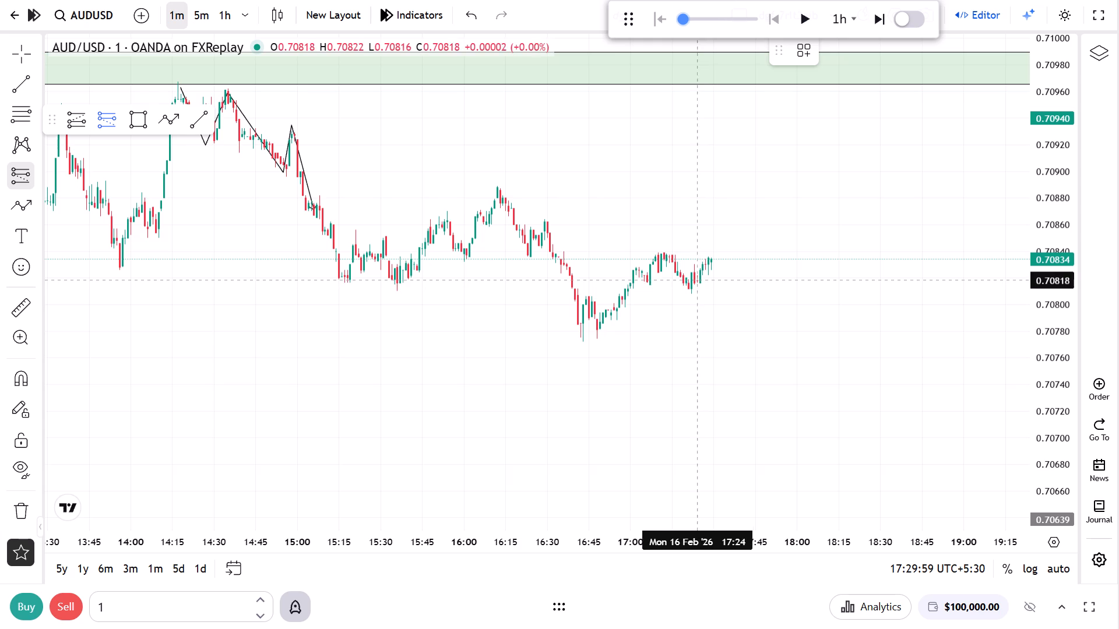
pyautogui.scroll(1, 647, 281)
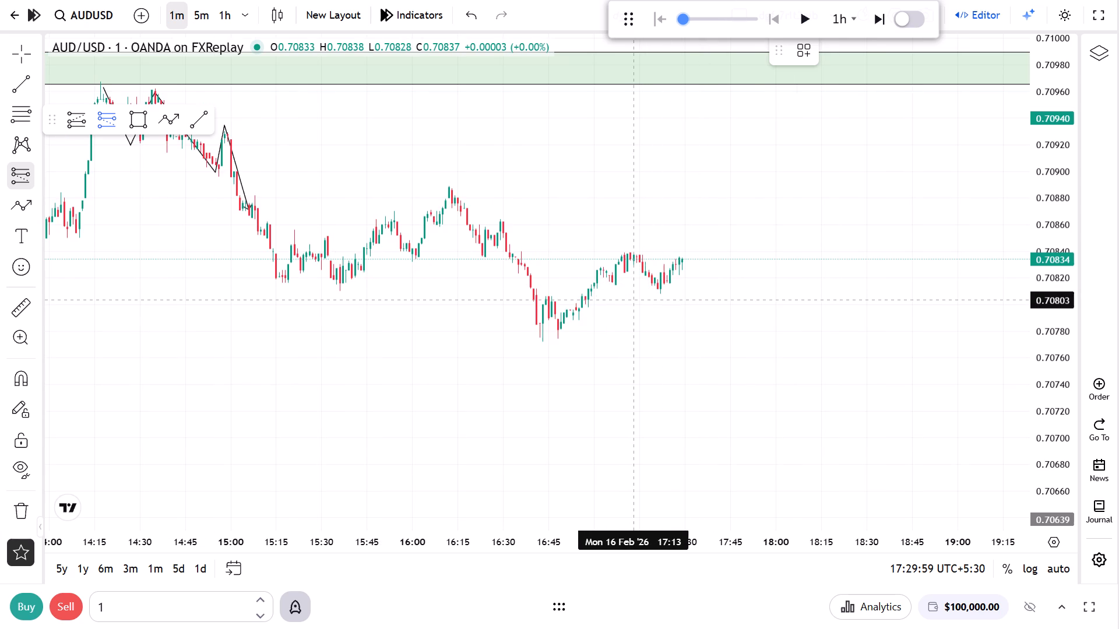
pyautogui.click(625, 272)
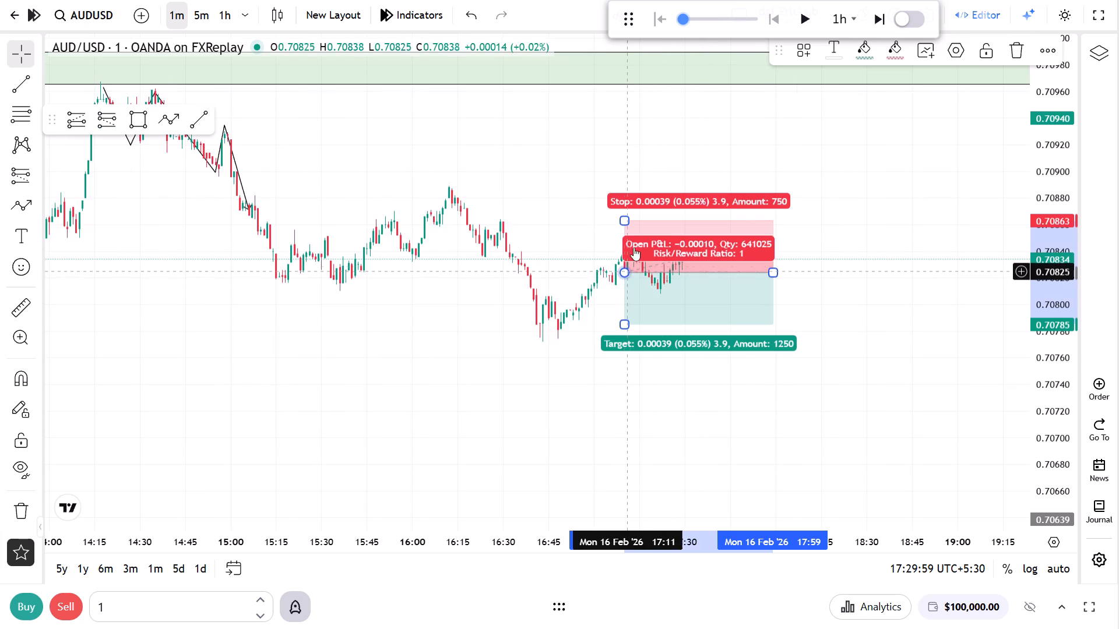
pyautogui.moveTo(623, 220); pyautogui.dragTo(621, 189)
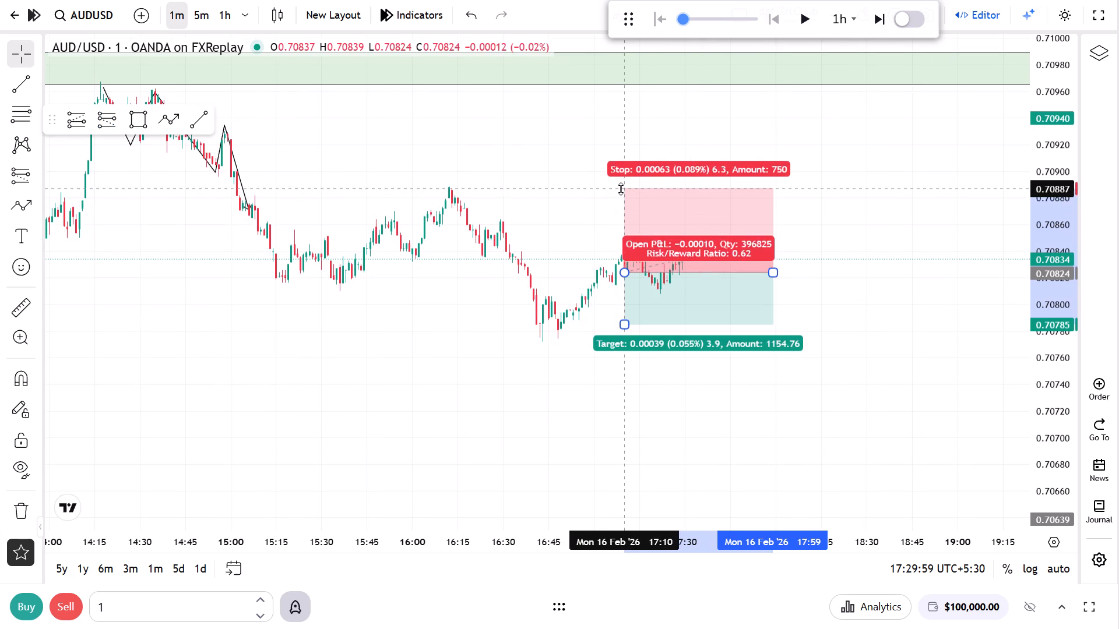
pyautogui.moveTo(621, 189); pyautogui.dragTo(623, 165)
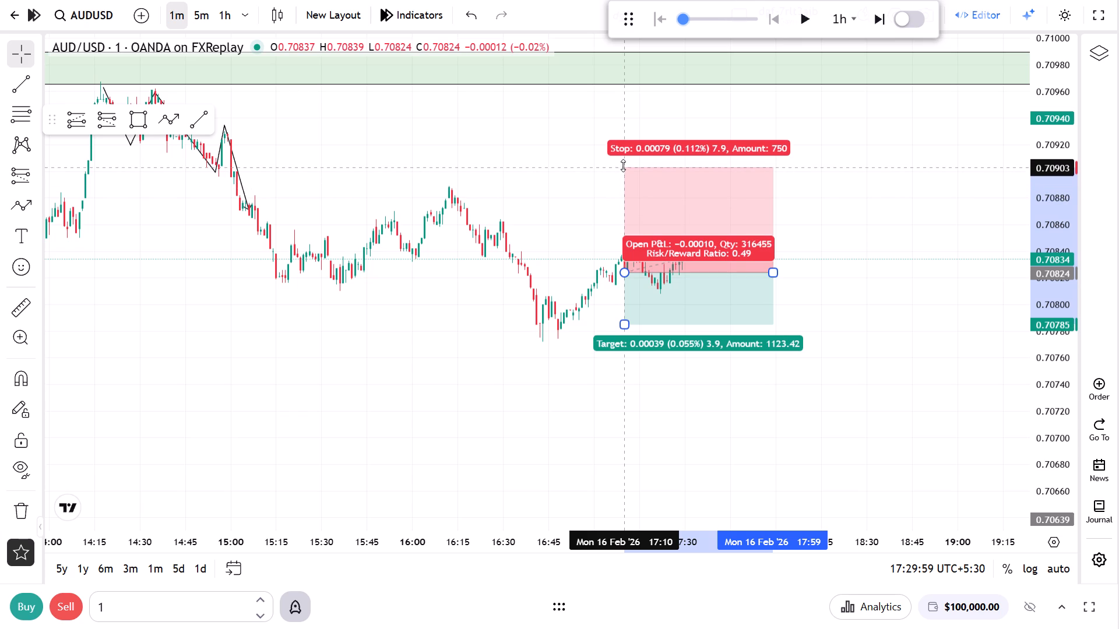
pyautogui.moveTo(623, 165); pyautogui.dragTo(628, 165)
# Advance the replay three hours to 20:29:59 on 16 February.
pyautogui.moveTo(583, 224); pyautogui.dragTo(583, 158)
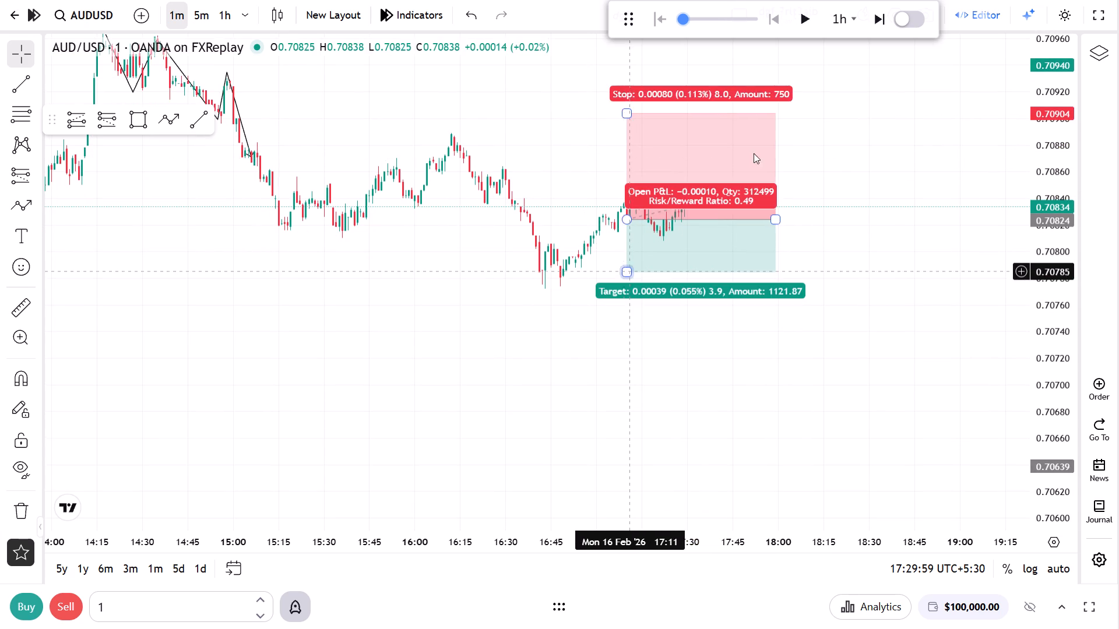
pyautogui.click(882, 22)
pyautogui.scroll(-5, 889, 230)
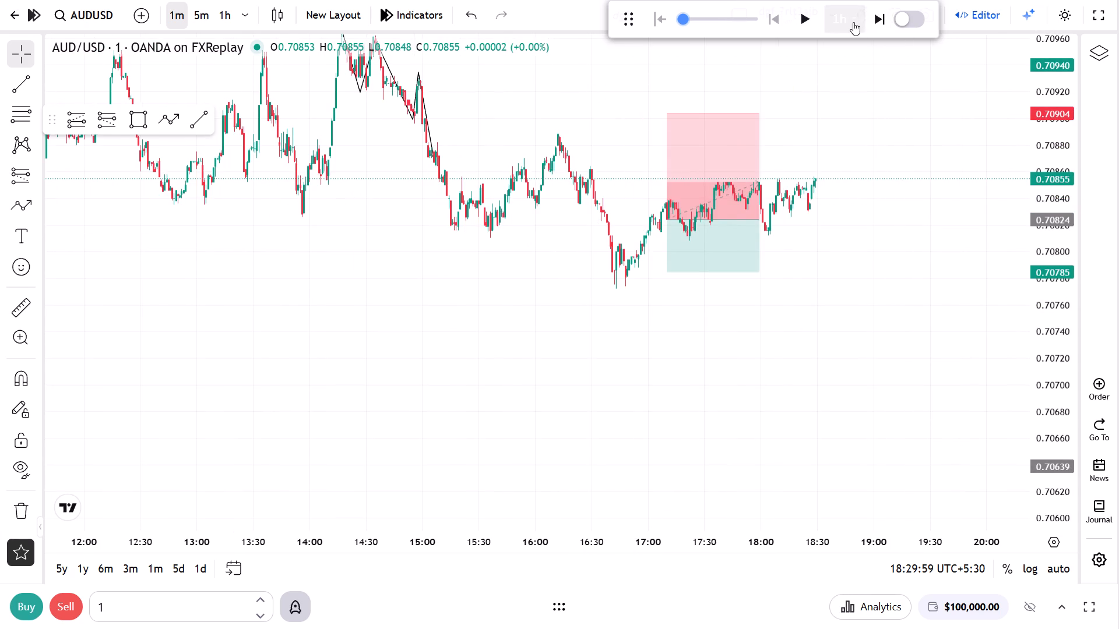
pyautogui.click(869, 22)
pyautogui.click(869, 22)
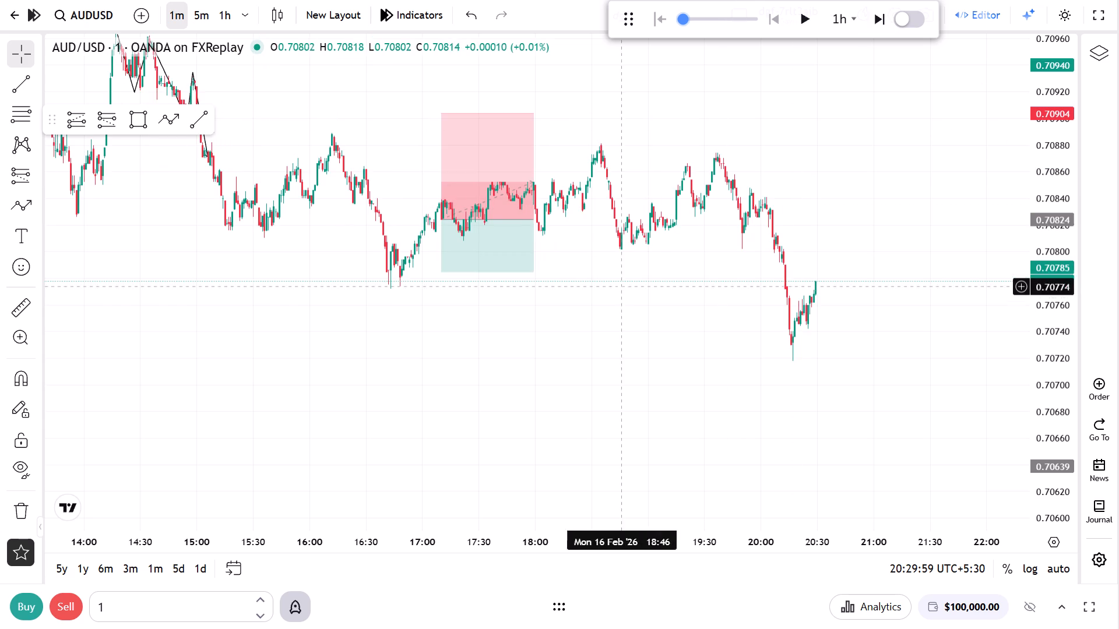
# Lower the short position's target to about 0.70705 and extend its end to about 21:40 on 16 February.
pyautogui.moveTo(445, 268); pyautogui.dragTo(440, 314)
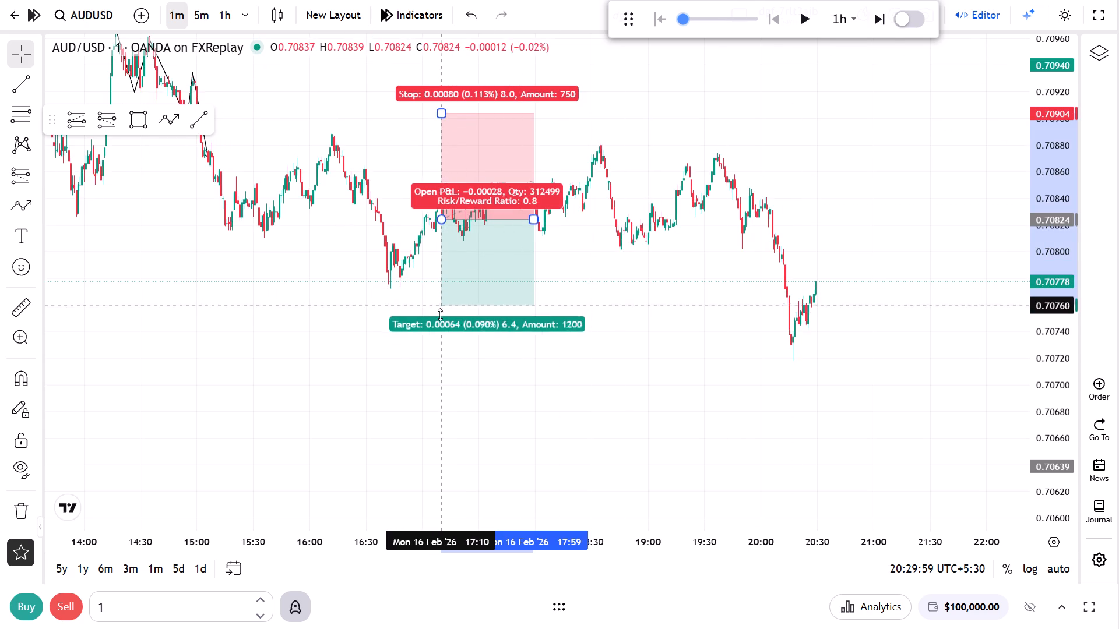
pyautogui.moveTo(440, 314); pyautogui.dragTo(442, 362)
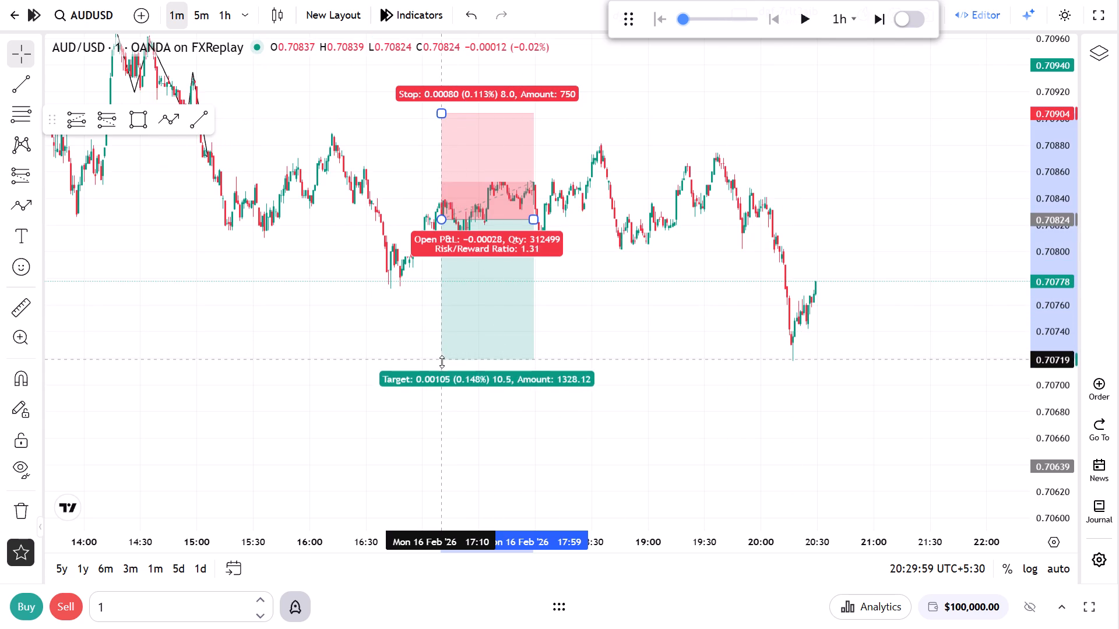
pyautogui.moveTo(442, 362); pyautogui.dragTo(445, 377)
pyautogui.moveTo(536, 221); pyautogui.dragTo(953, 243)
# Advance the replay by one hour to 21:29:59 on 16 February.
pyautogui.moveTo(974, 296); pyautogui.dragTo(812, 263)
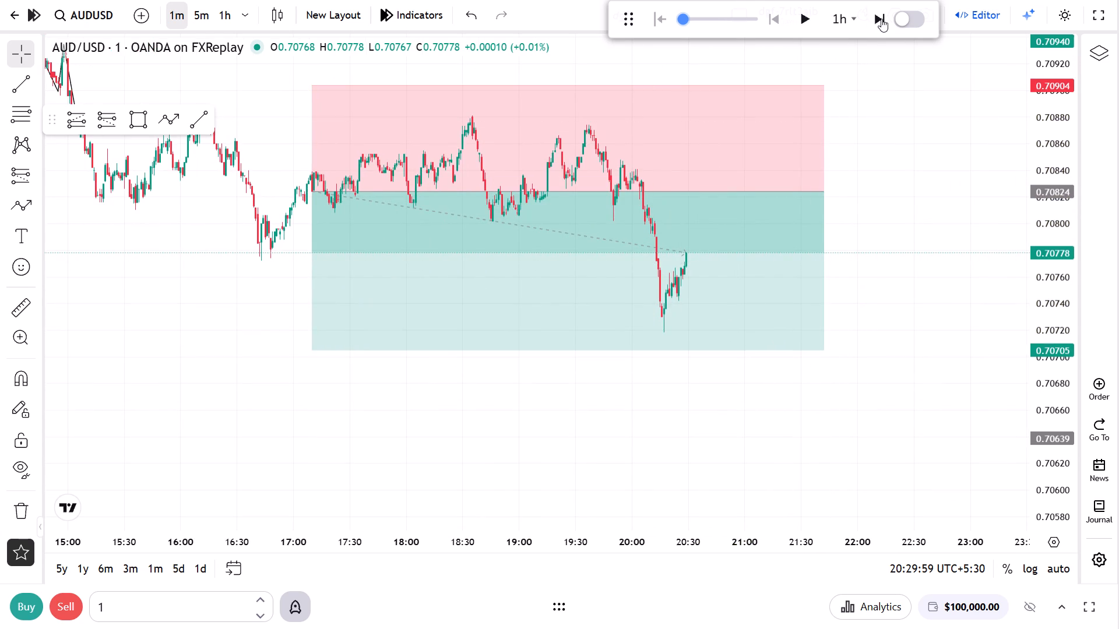
pyautogui.click(882, 18)
# Shorten the short position so its end meets the target hit at about 21:00 on 16 February.
pyautogui.moveTo(709, 193); pyautogui.dragTo(675, 194)
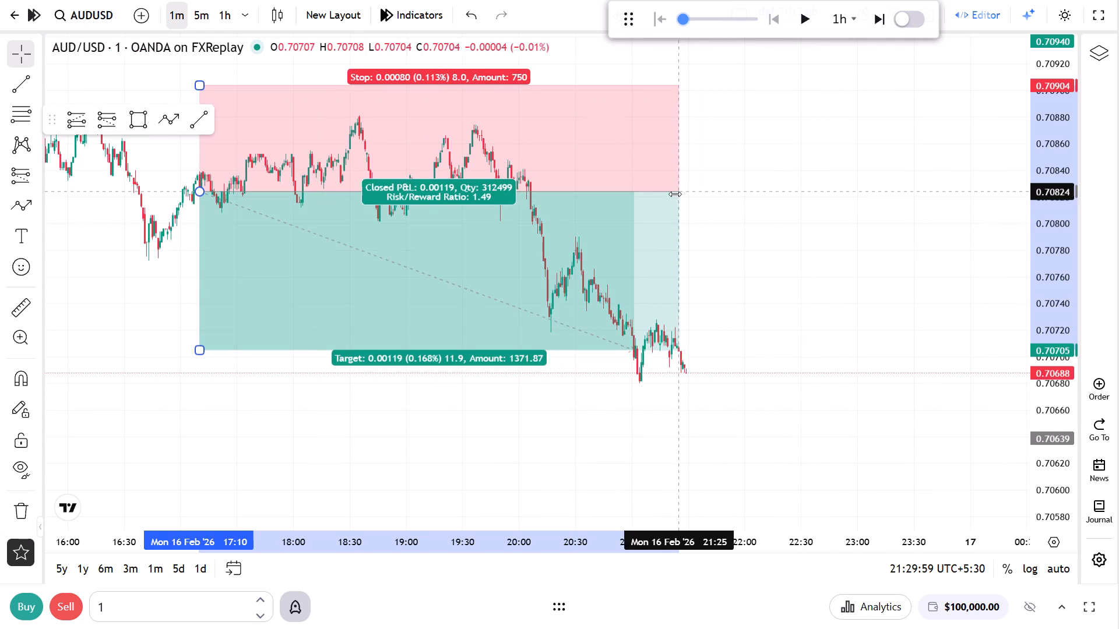
pyautogui.moveTo(675, 194); pyautogui.dragTo(636, 196)
pyautogui.click(694, 246)
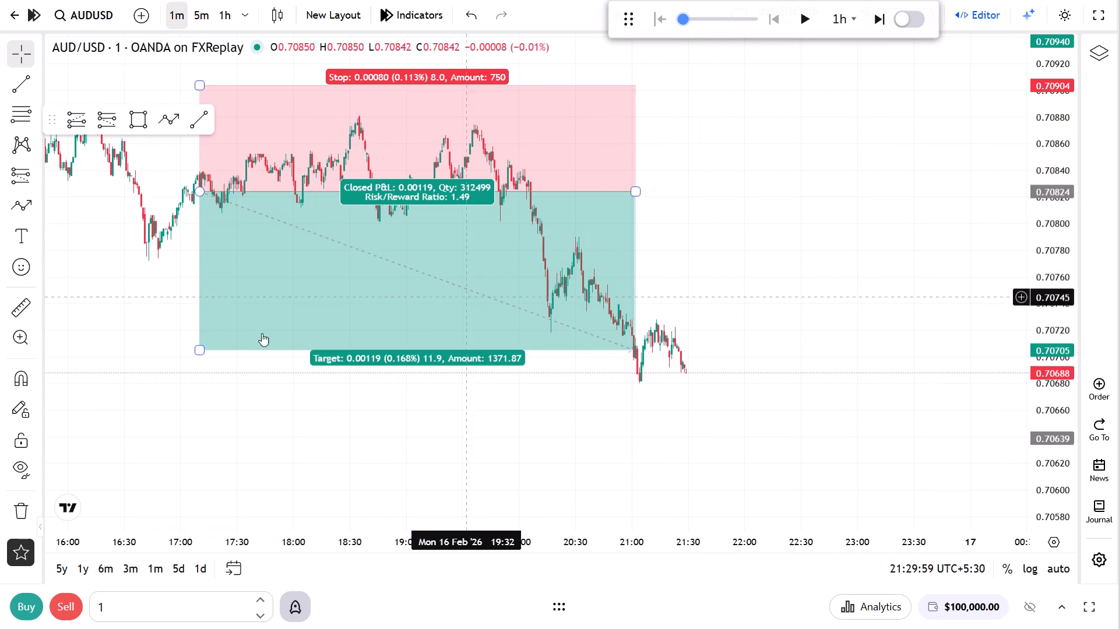
# Switch the AUD/USD chart to the 1-hour timeframe, showing the marked zones and latest candles.
pyautogui.click(215, 17)
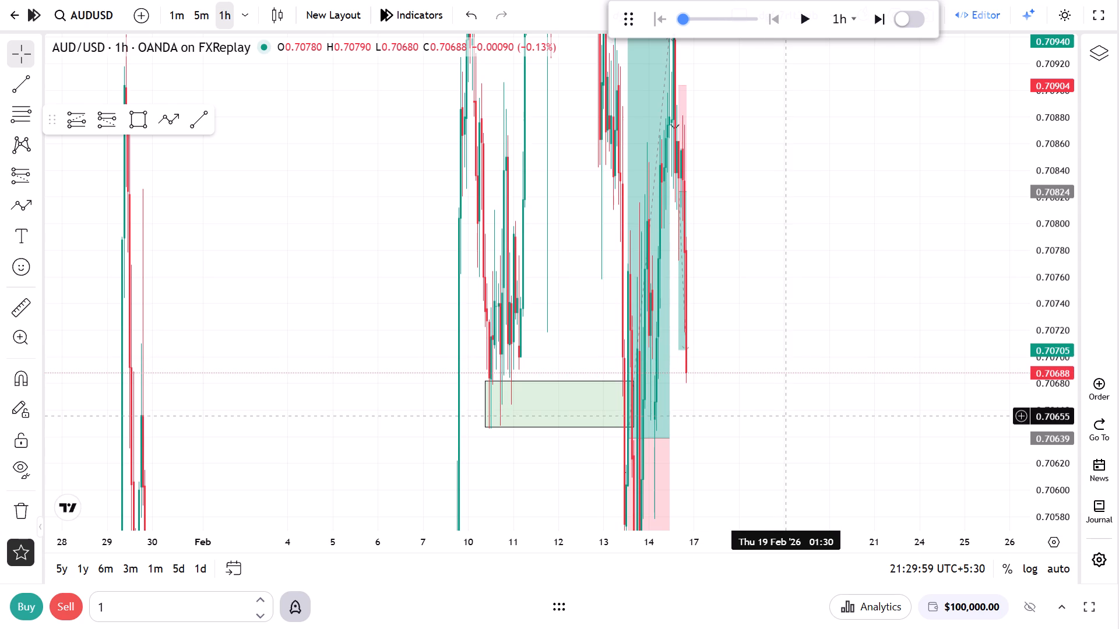
pyautogui.moveTo(1060, 167); pyautogui.dragTo(1014, 545)
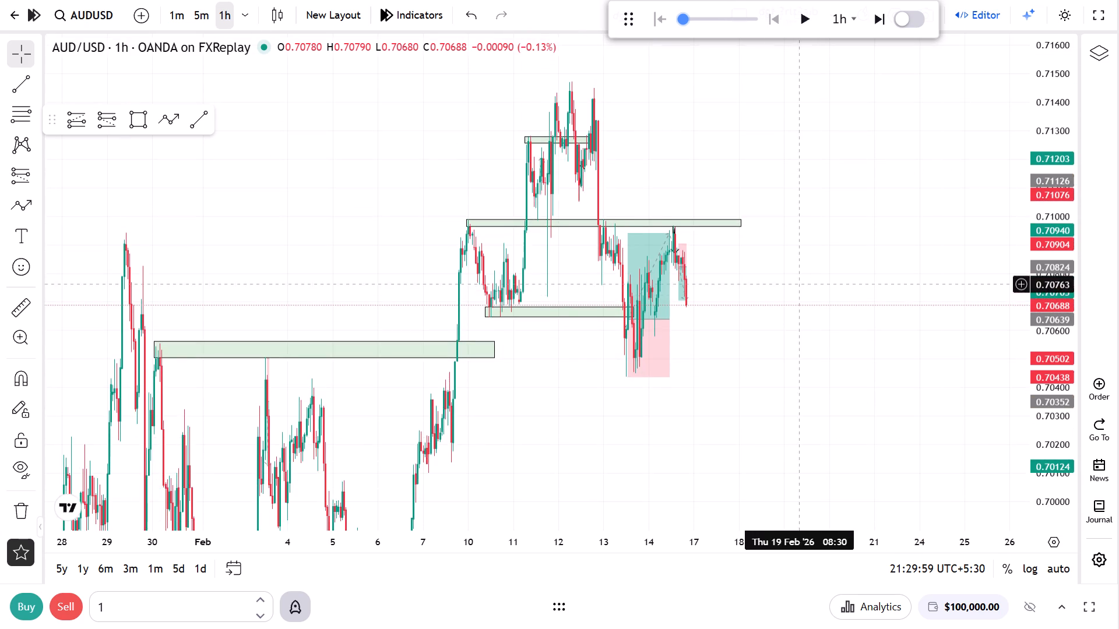
pyautogui.moveTo(799, 284); pyautogui.dragTo(1044, 263)
pyautogui.scroll(6, 871, 340)
pyautogui.click(902, 301)
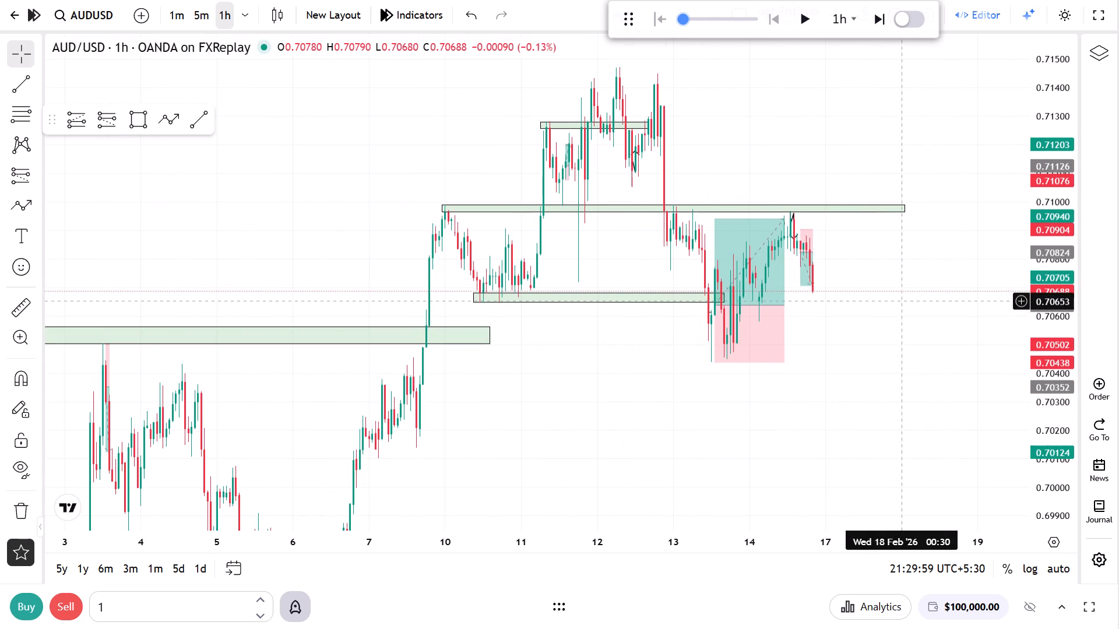
# Advance the replay in one-hour steps to 23:29:59 on 17 February.
pyautogui.click(875, 7)
pyautogui.click(875, 7)
pyautogui.click(875, 7)
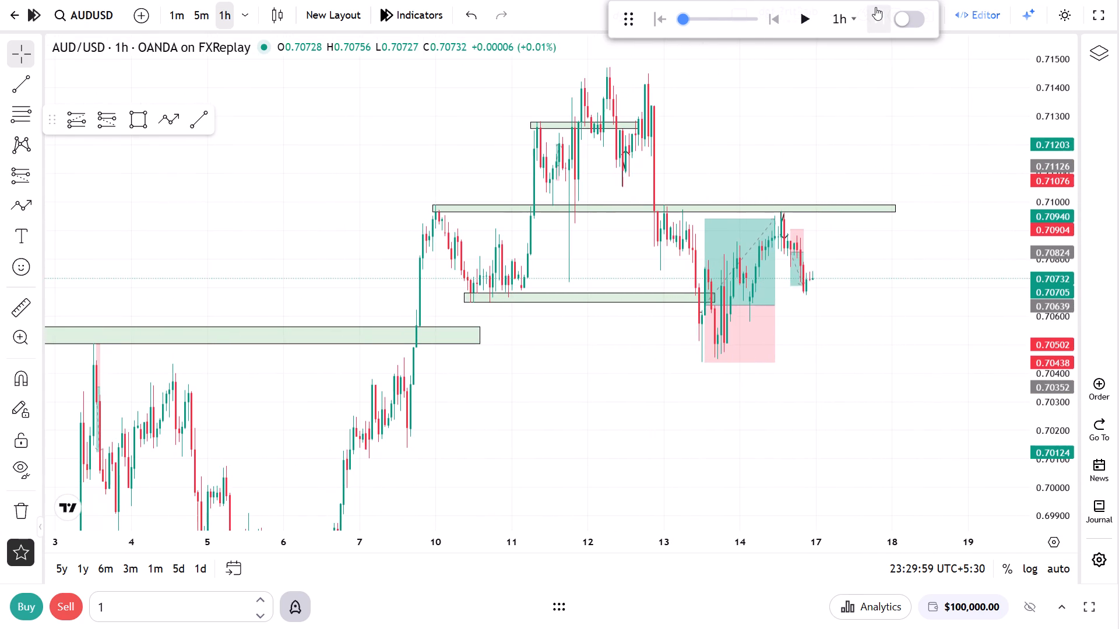
pyautogui.click(875, 7)
pyautogui.click(875, 7)
pyautogui.click(875, 7)
pyautogui.tripleClick(875, 7)
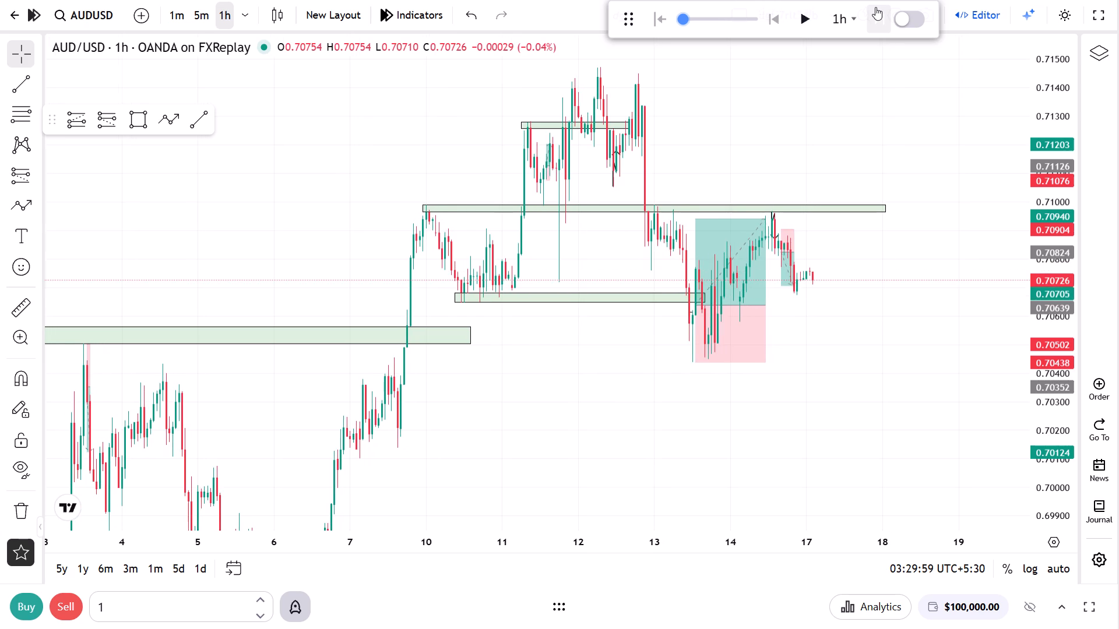
pyautogui.click(875, 7)
pyautogui.doubleClick(875, 7)
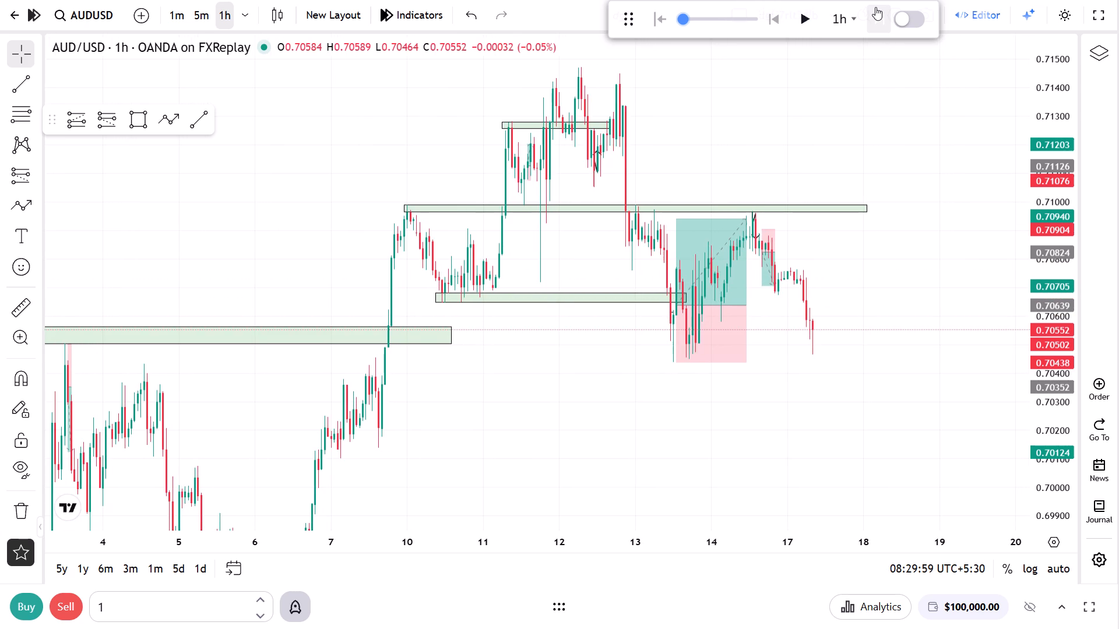
pyautogui.click(875, 7)
pyautogui.tripleClick(875, 7)
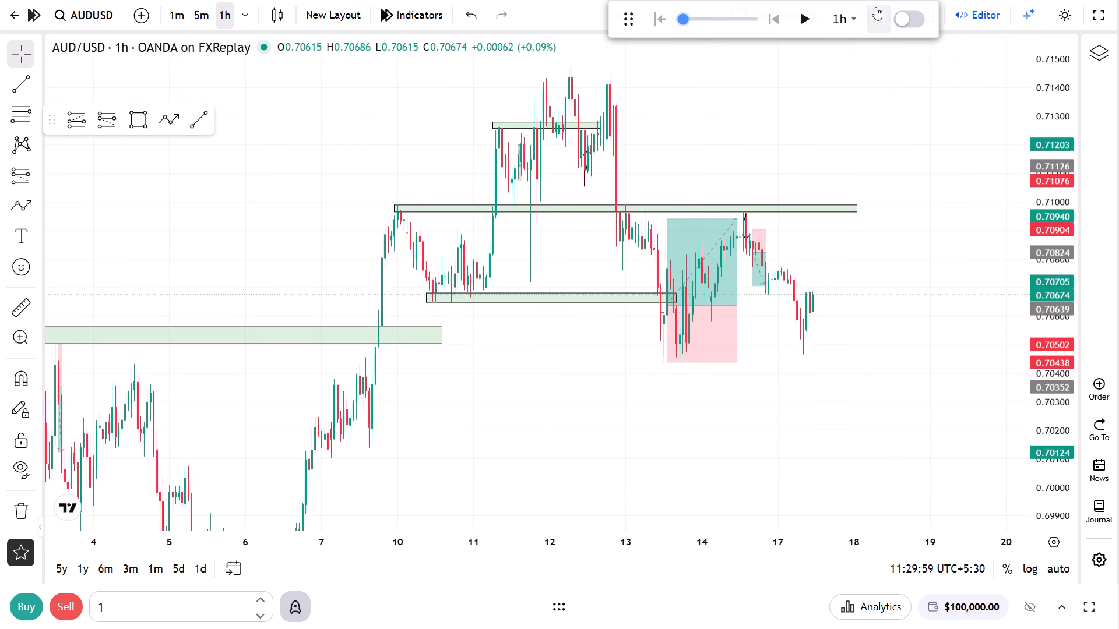
pyautogui.tripleClick(875, 7)
pyautogui.tripleClick(875, 7)
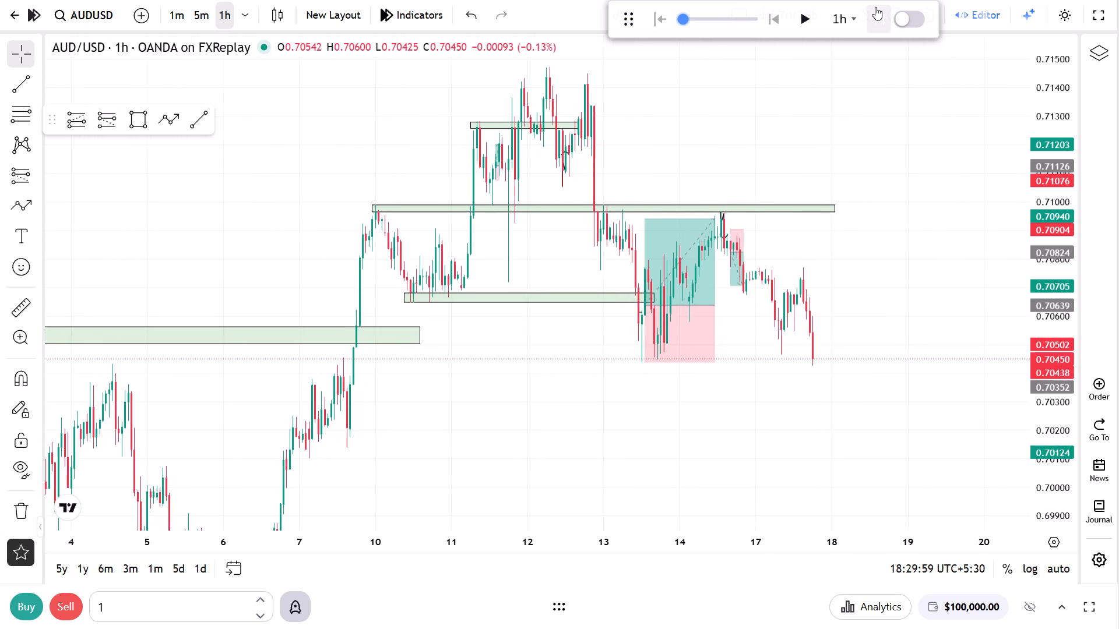
pyautogui.tripleClick(875, 7)
pyautogui.click(875, 7)
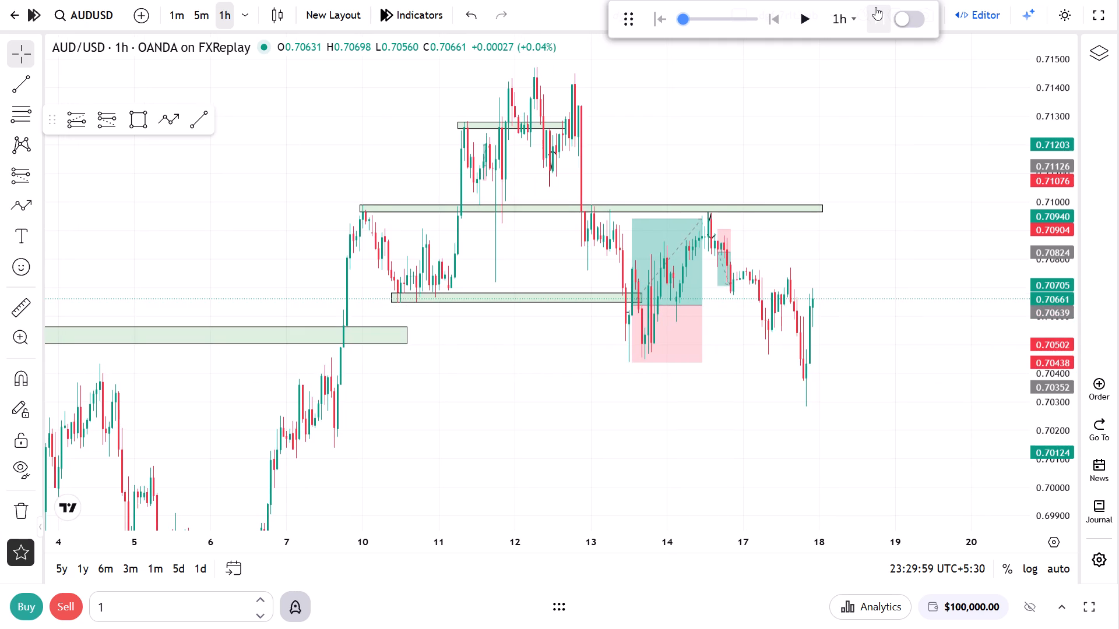
pyautogui.click(885, 361)
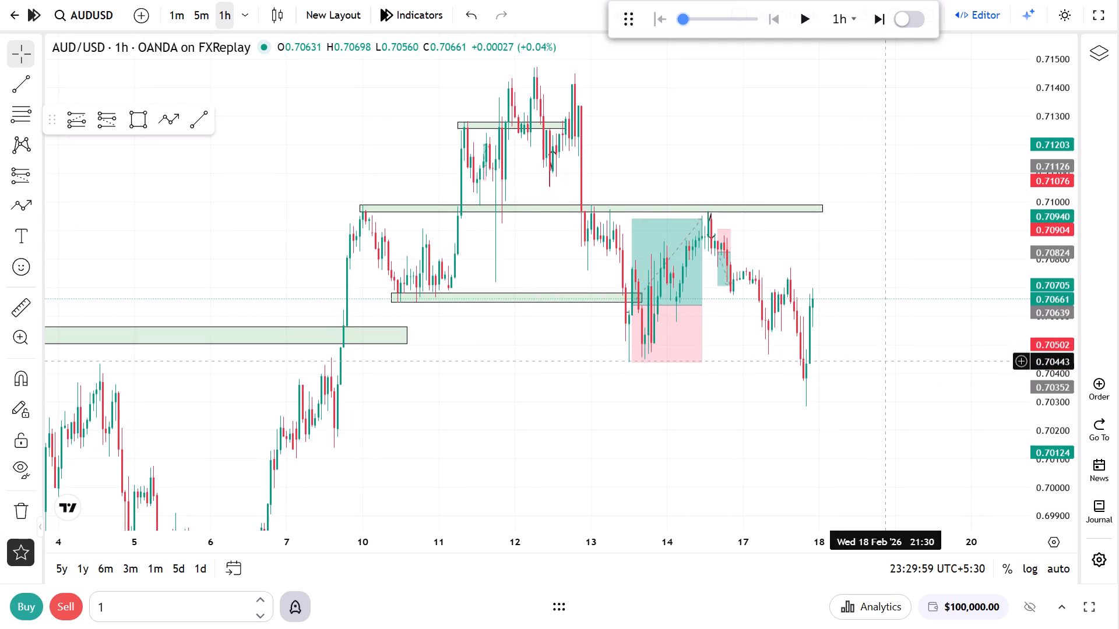
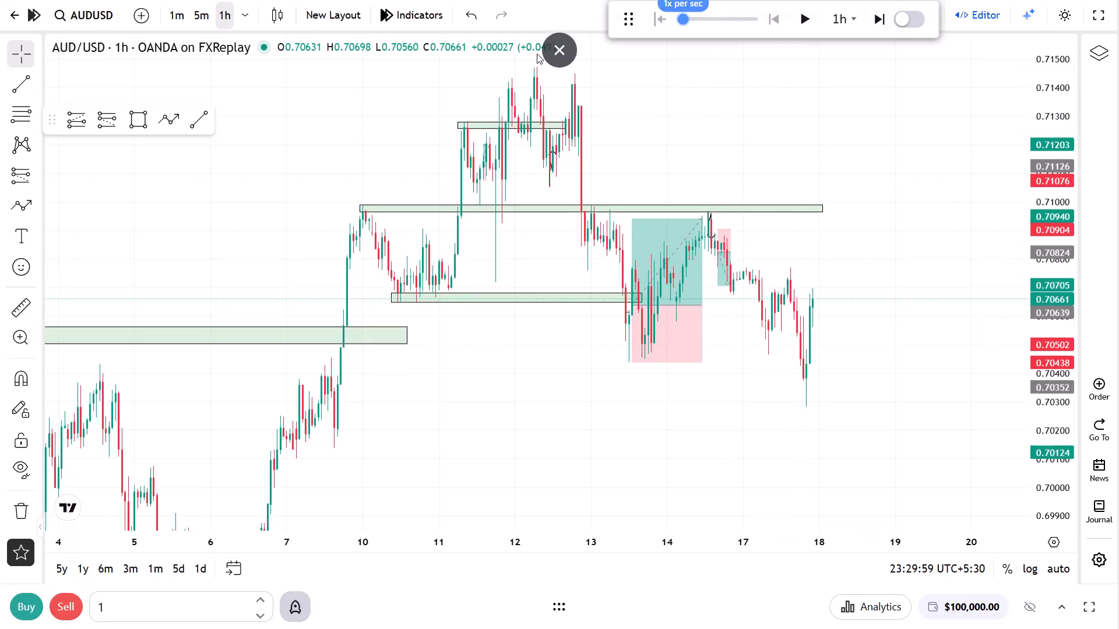
# Exit the browser's full-screen view of the AUD/USD replay chart.
pyautogui.click(571, 43)
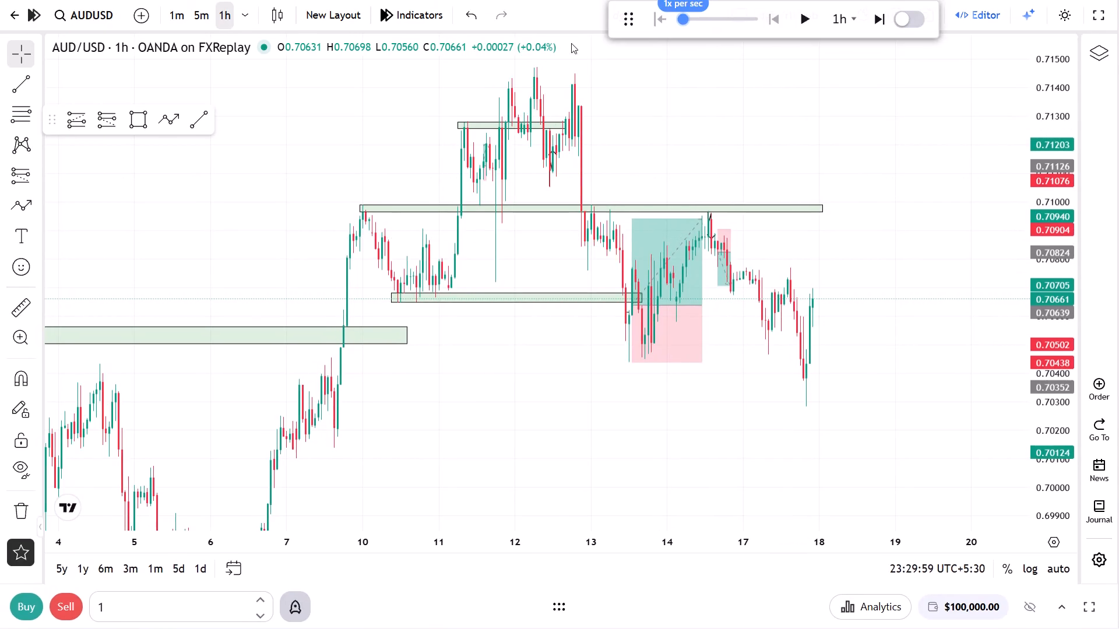
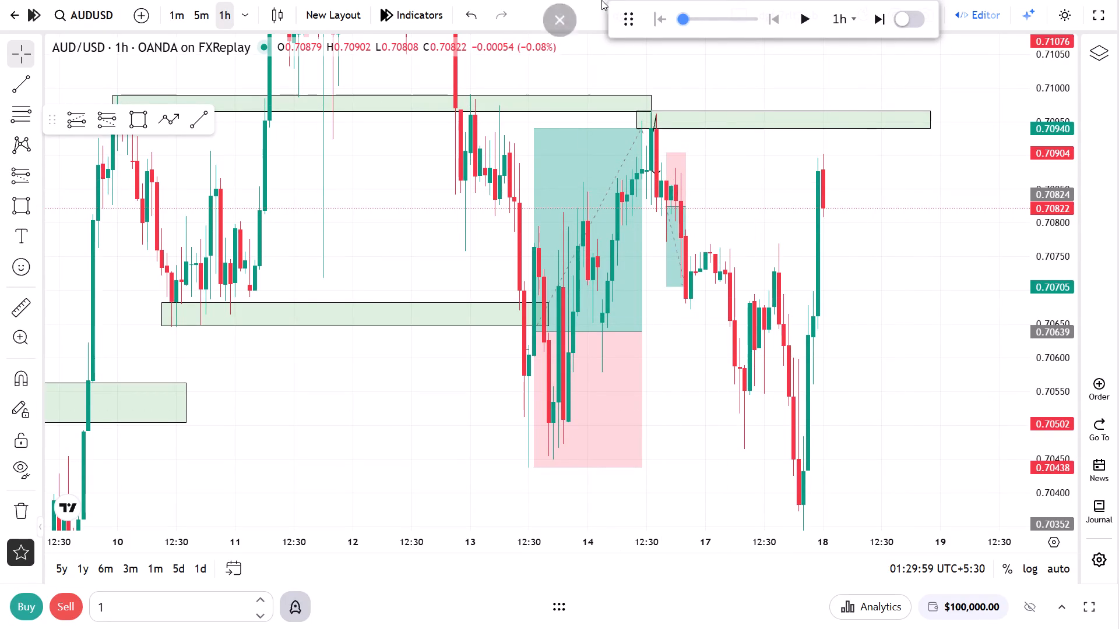
# Exit the browser's full-screen view of the AUD/USD replay chart.
pyautogui.click(566, 40)
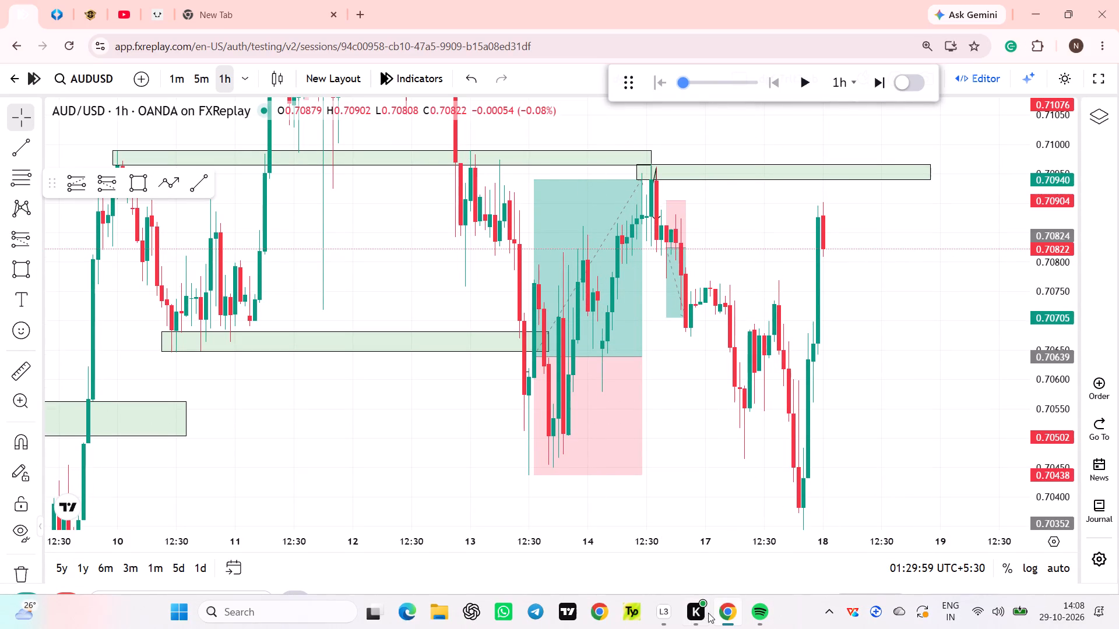
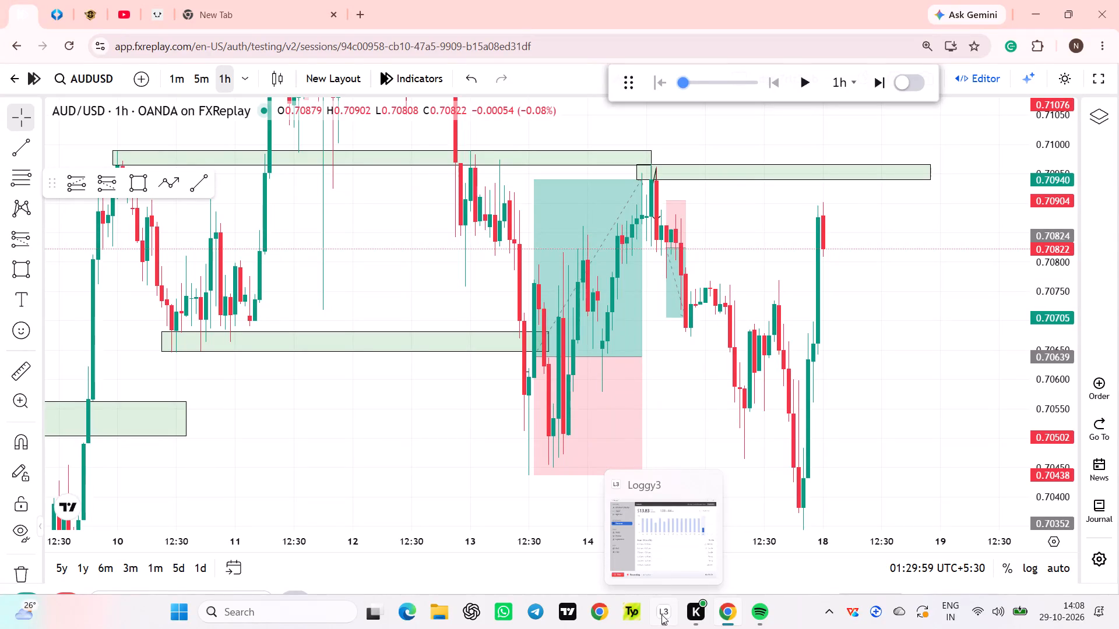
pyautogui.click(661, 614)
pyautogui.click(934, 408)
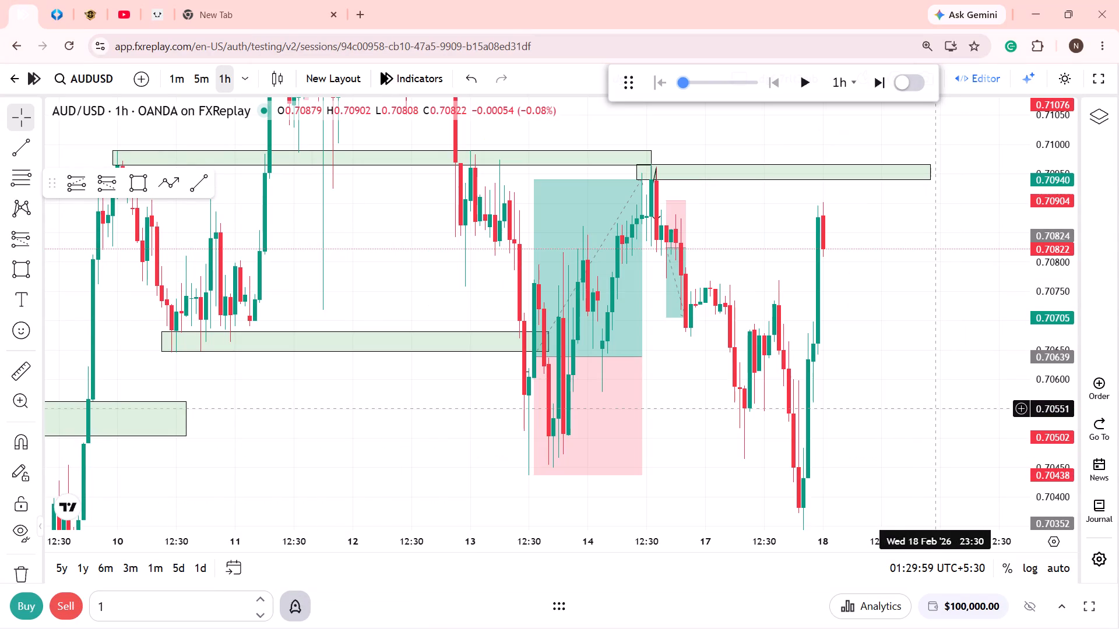
# Show the AUD/USD replay chart in full-screen view.
pyautogui.click(1097, 80)
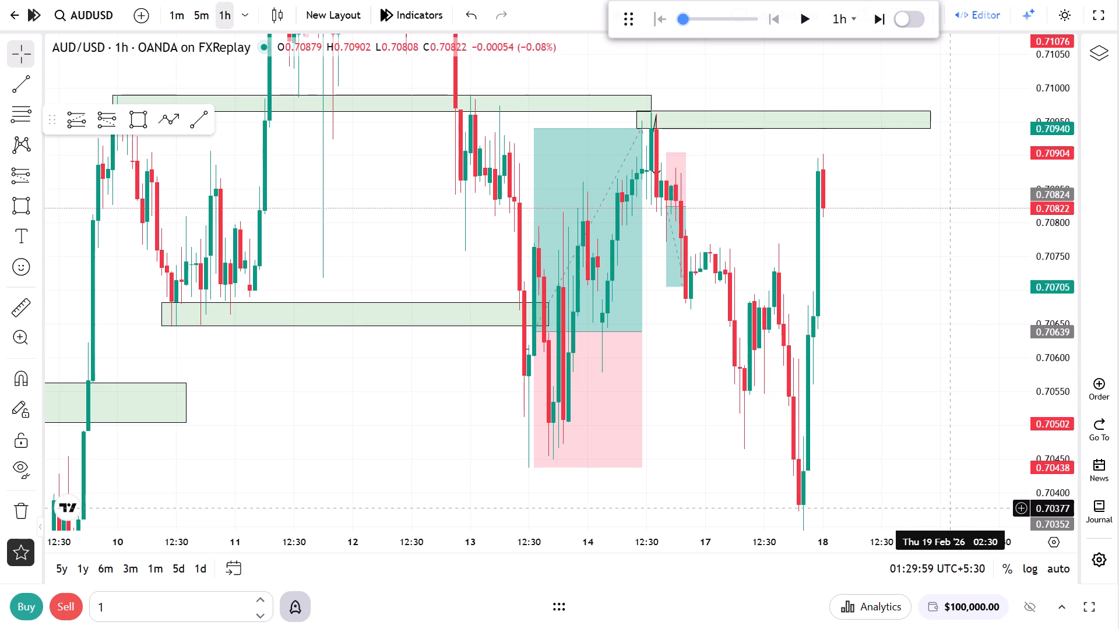
# Advance the AUD/USD 1-hour replay candle by candle to 19 Feb, 02:29:59.
pyautogui.click(869, 20)
pyautogui.click(869, 20)
pyautogui.click(869, 20)
pyautogui.click(869, 20)
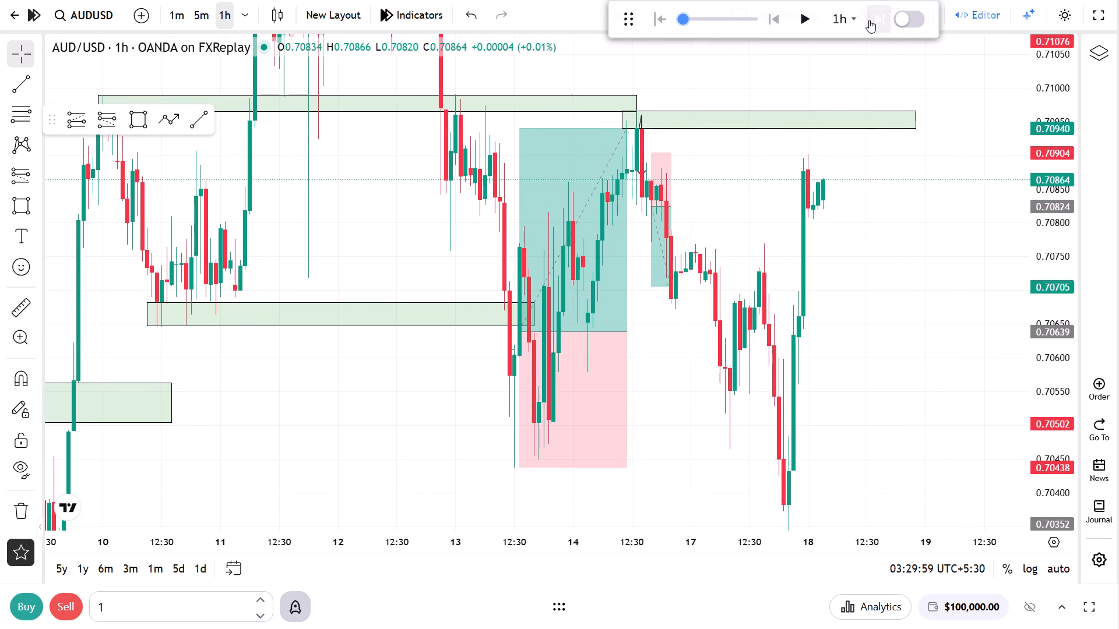
pyautogui.click(869, 20)
pyautogui.click(869, 20)
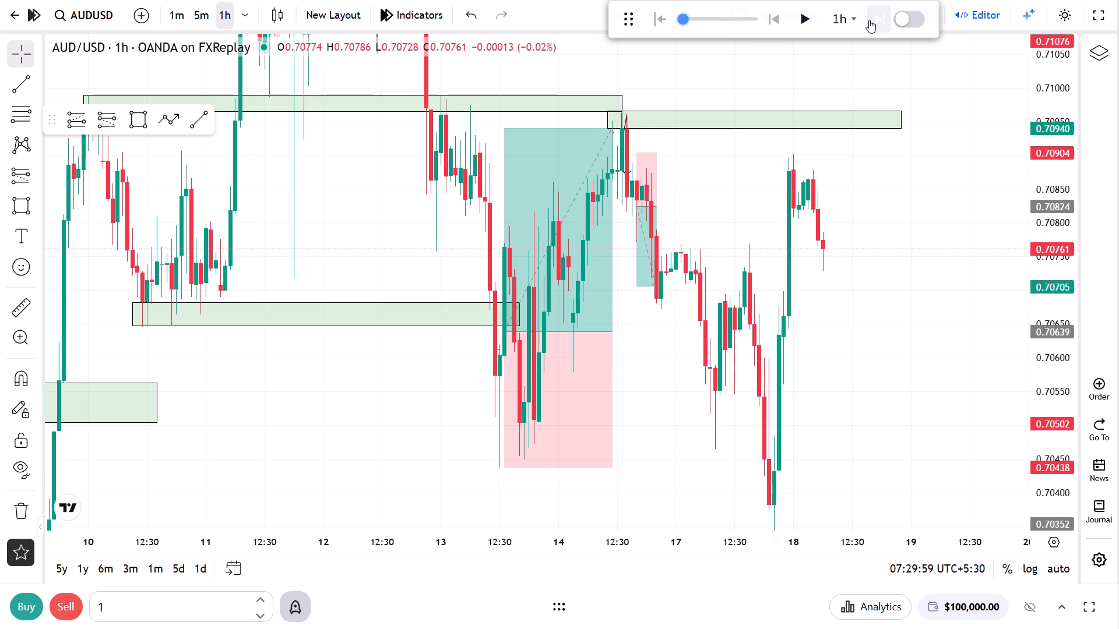
pyautogui.click(869, 20)
pyautogui.click(869, 20)
pyautogui.tripleClick(869, 20)
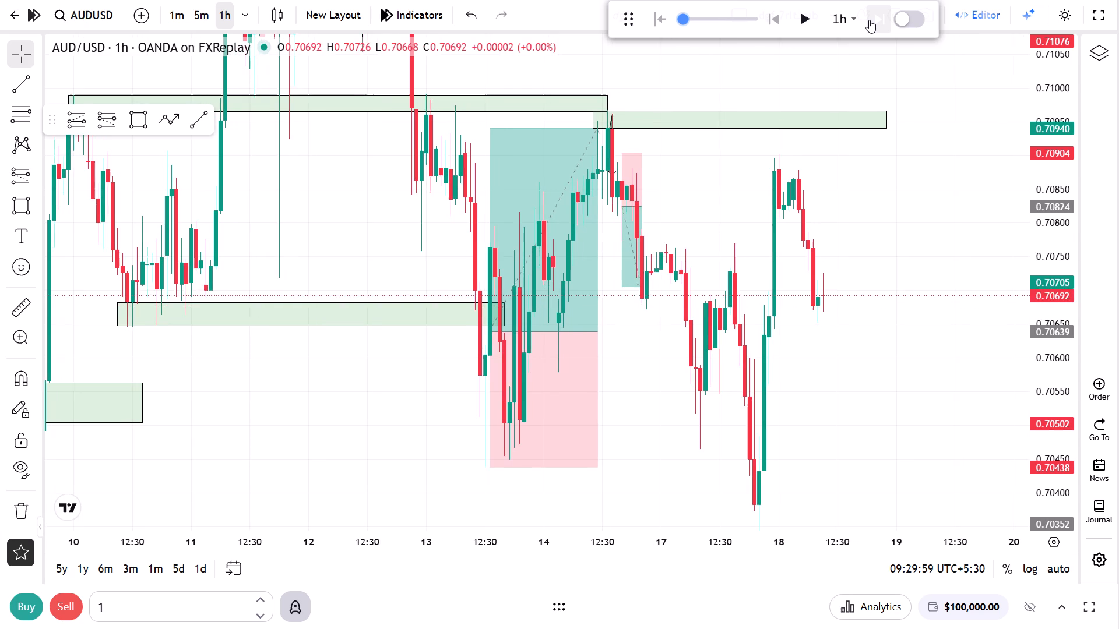
pyautogui.tripleClick(869, 20)
pyautogui.tripleClick(869, 20)
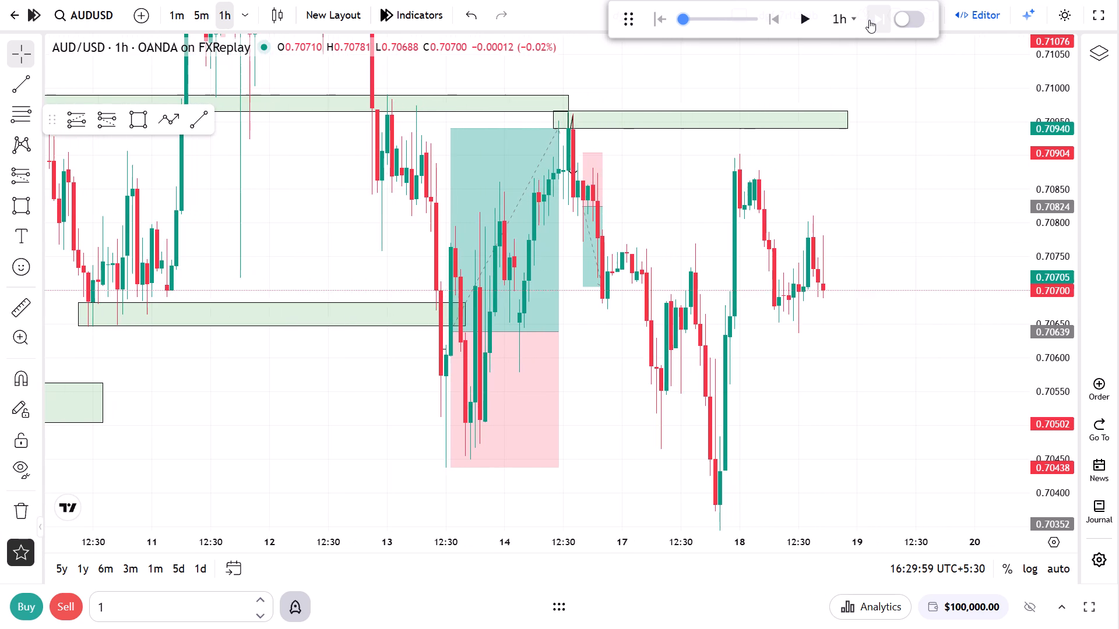
pyautogui.doubleClick(869, 20)
pyautogui.doubleClick(869, 20)
pyautogui.tripleClick(869, 20)
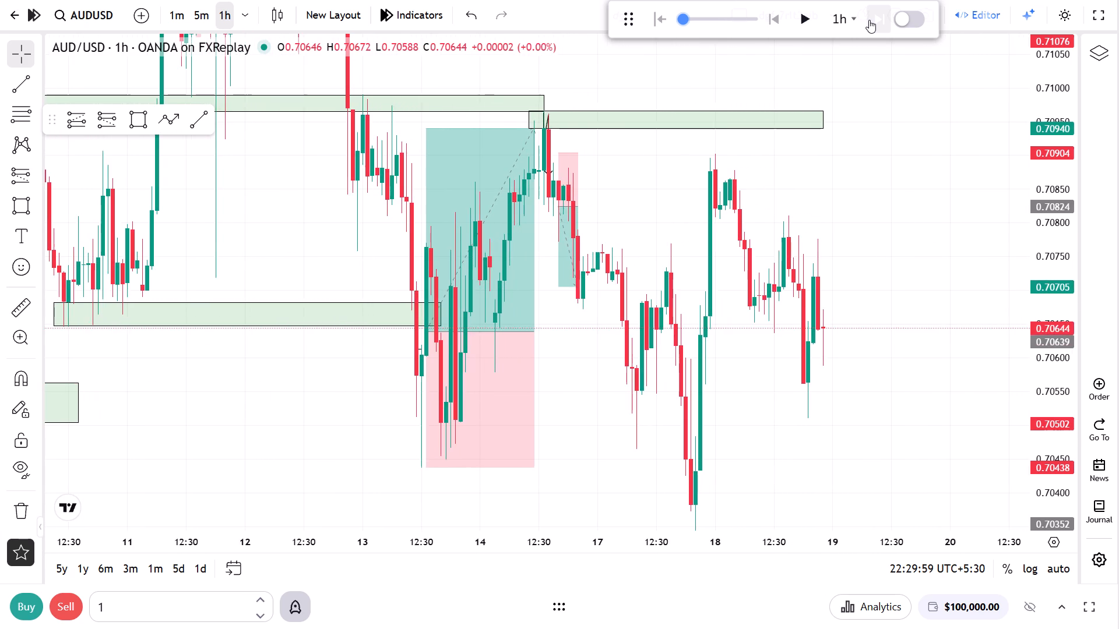
pyautogui.click(869, 20)
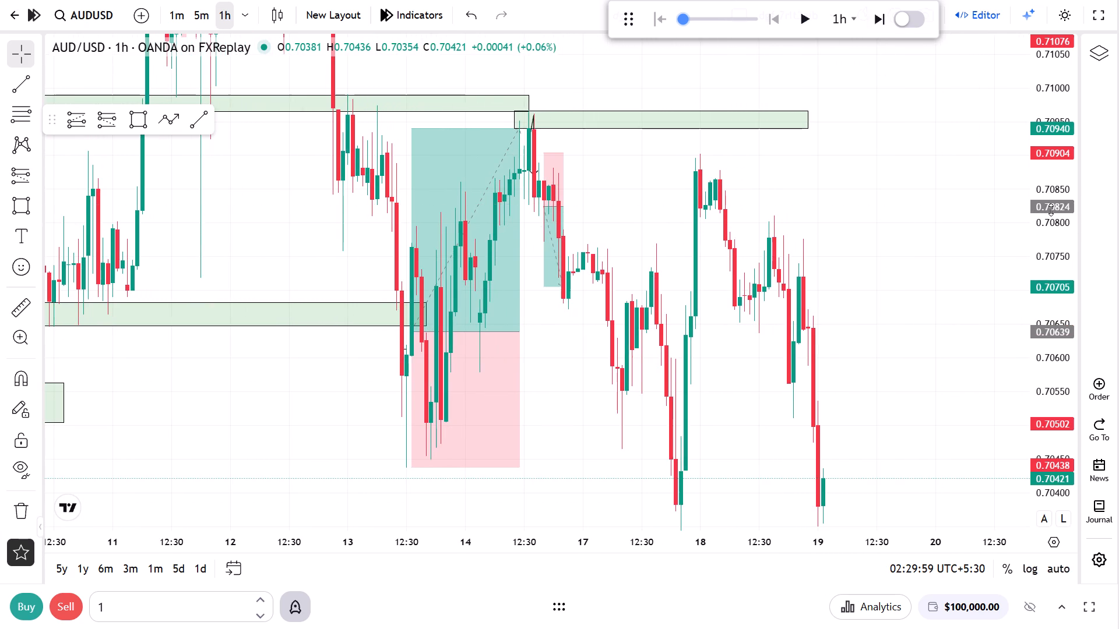
# Continue the 1-hour replay candle by candle through 19 Feb to 22:29:59.
pyautogui.moveTo(1051, 210); pyautogui.dragTo(1056, 299)
pyautogui.moveTo(1005, 319); pyautogui.dragTo(946, 269)
pyautogui.scroll(-3, 899, 358)
pyautogui.moveTo(923, 340); pyautogui.dragTo(942, 347)
pyautogui.scroll(3, 926, 408)
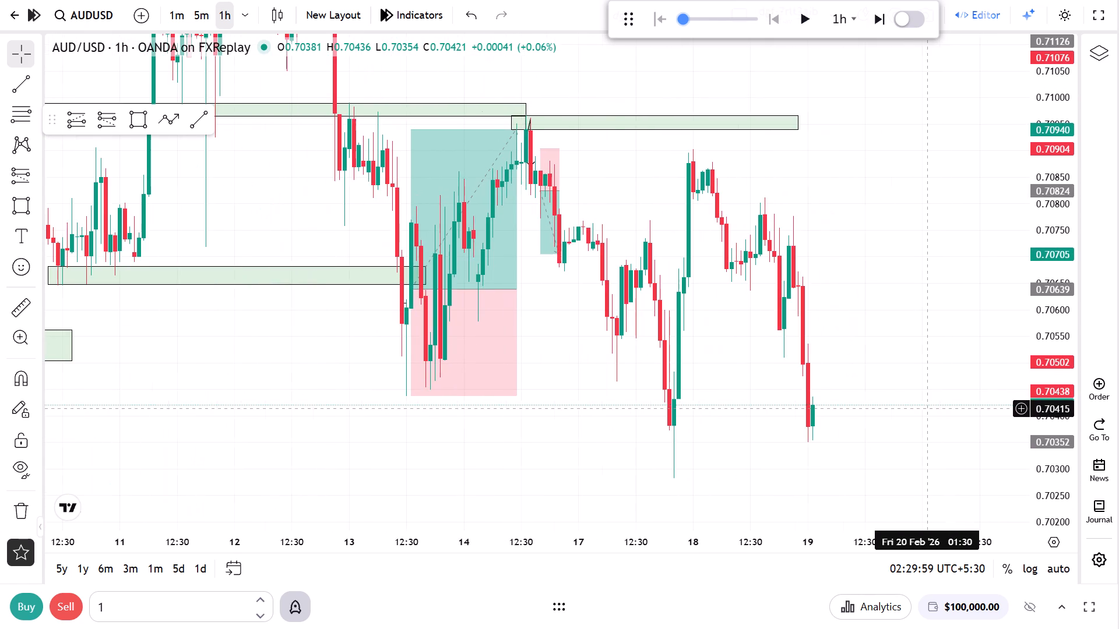
pyautogui.click(868, 26)
pyautogui.doubleClick(868, 26)
pyautogui.tripleClick(868, 26)
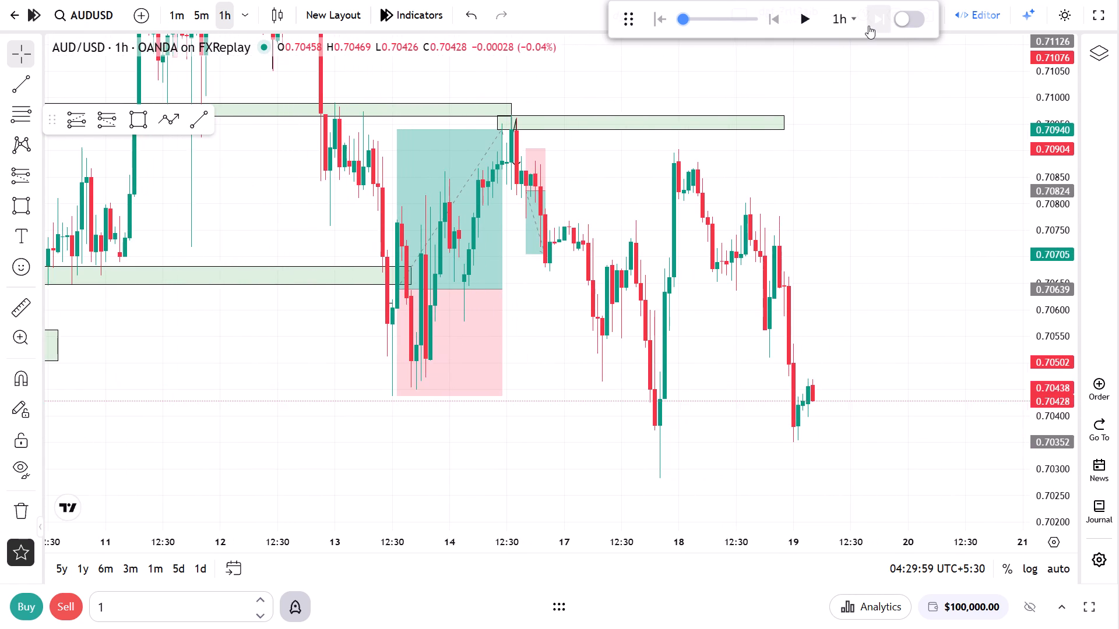
pyautogui.tripleClick(868, 26)
pyautogui.doubleClick(868, 26)
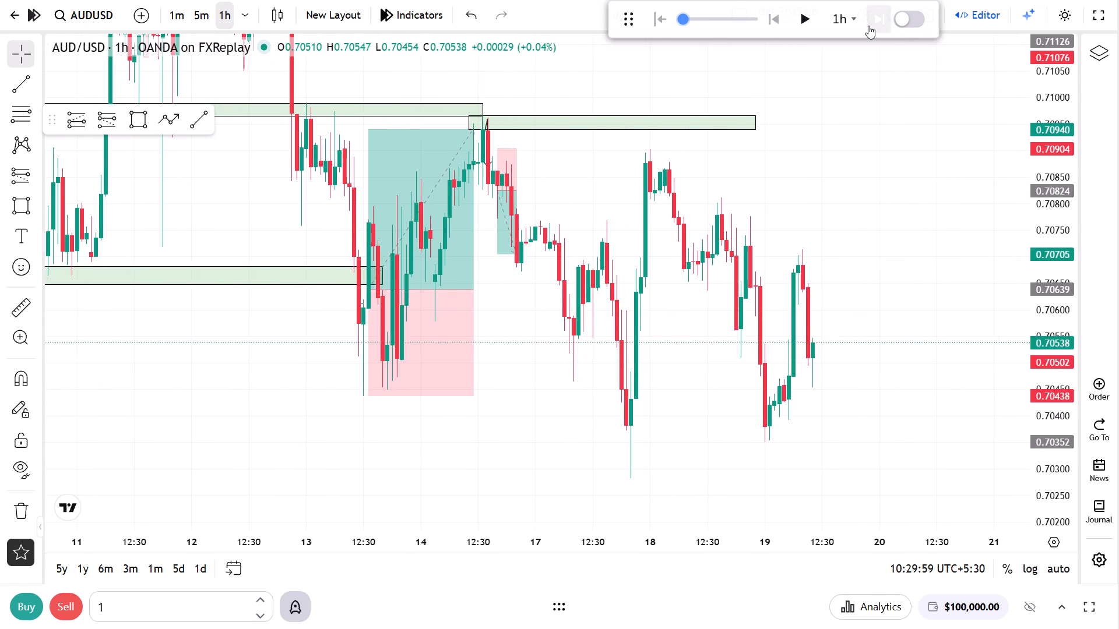
pyautogui.doubleClick(868, 26)
pyautogui.click(868, 26)
pyautogui.tripleClick(868, 26)
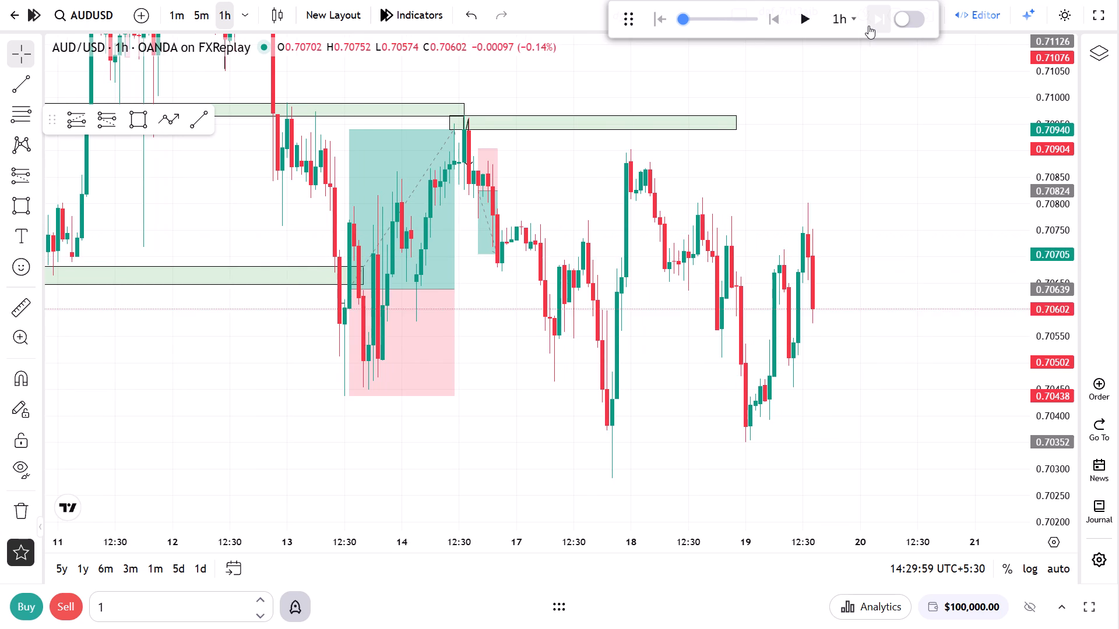
pyautogui.tripleClick(868, 26)
pyautogui.click(868, 26)
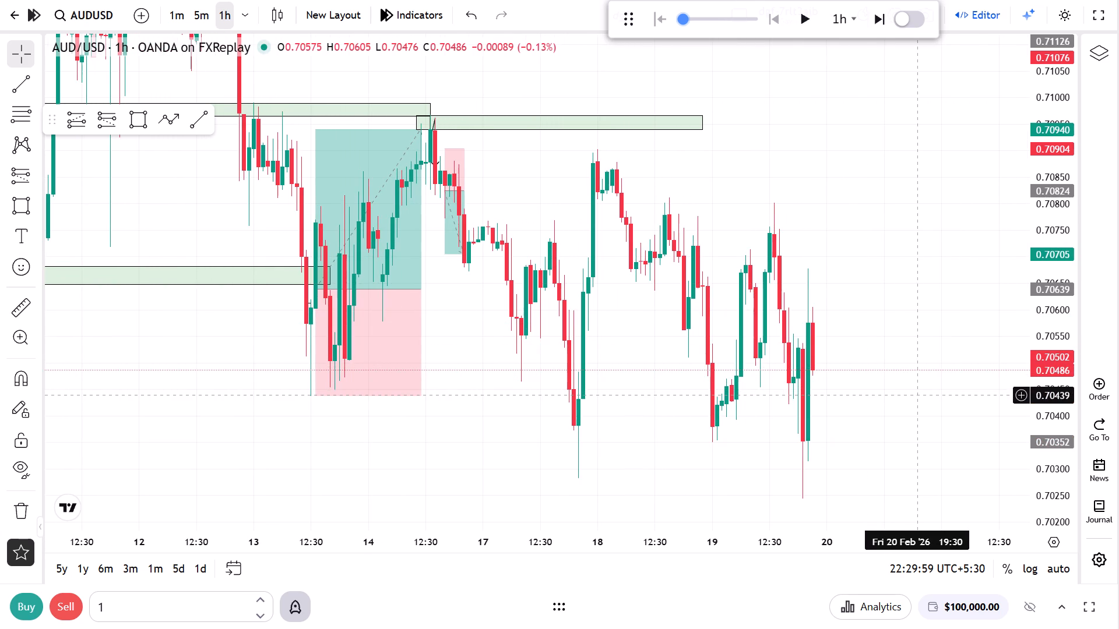
# Advance the 1-hour replay candle by candle to 20 Feb, 08:29:59, past the sharp drop.
pyautogui.click(885, 15)
pyautogui.click(885, 15)
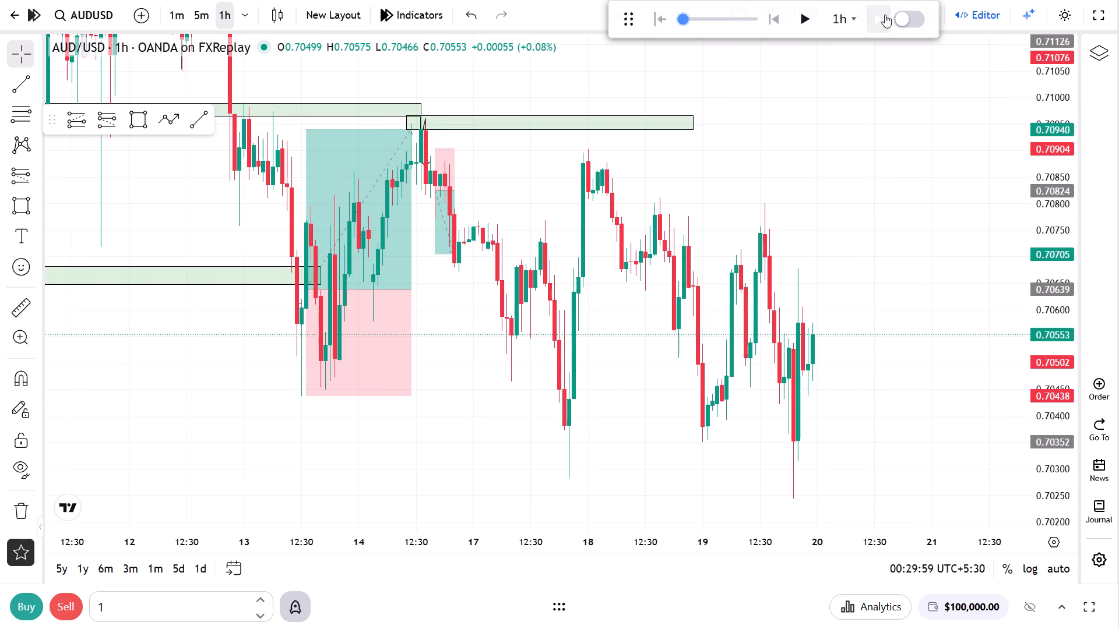
pyautogui.click(885, 15)
pyautogui.click(885, 15)
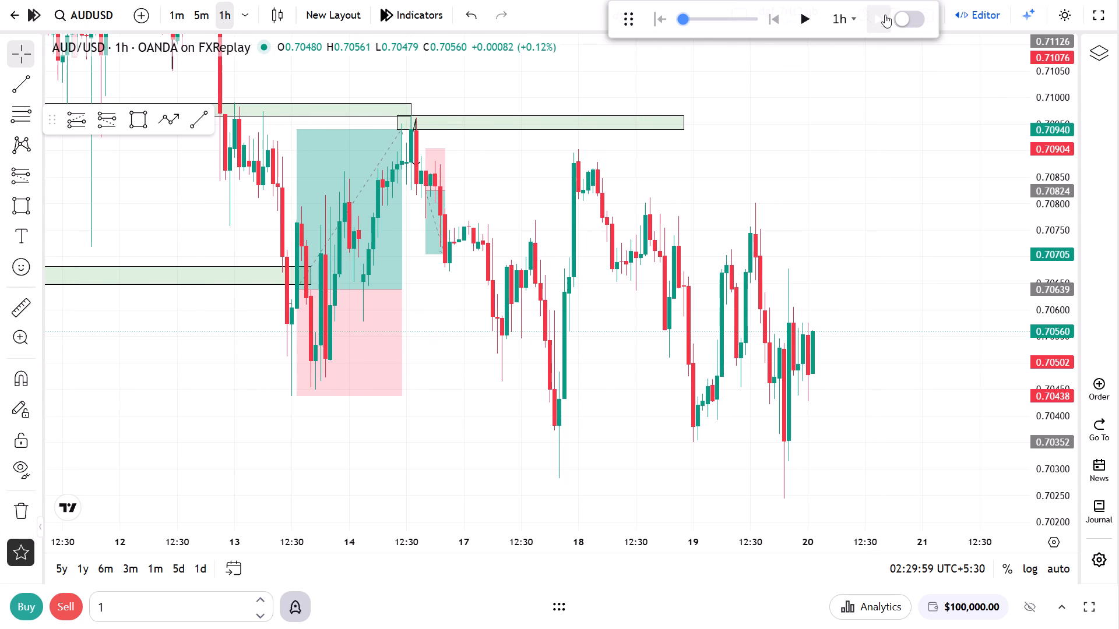
pyautogui.tripleClick(885, 15)
pyautogui.tripleClick(885, 15)
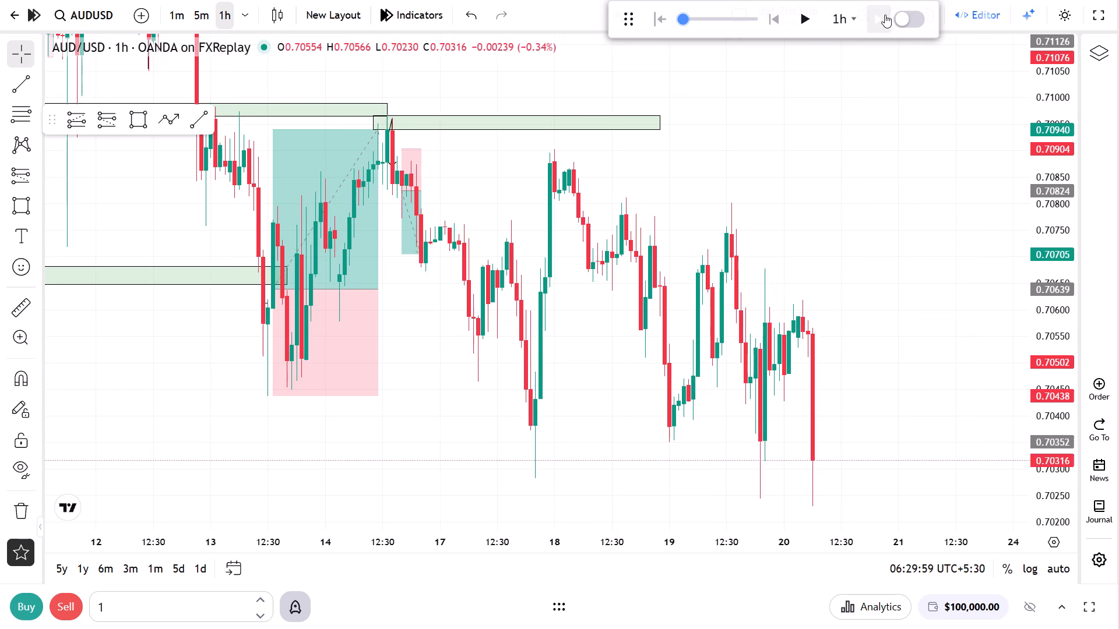
# Draw a trend line from the 13 Feb 12:30 low at about 0.70437 nearly level to the 20 Feb 07:30 candle.
pyautogui.moveTo(881, 383); pyautogui.dragTo(907, 356)
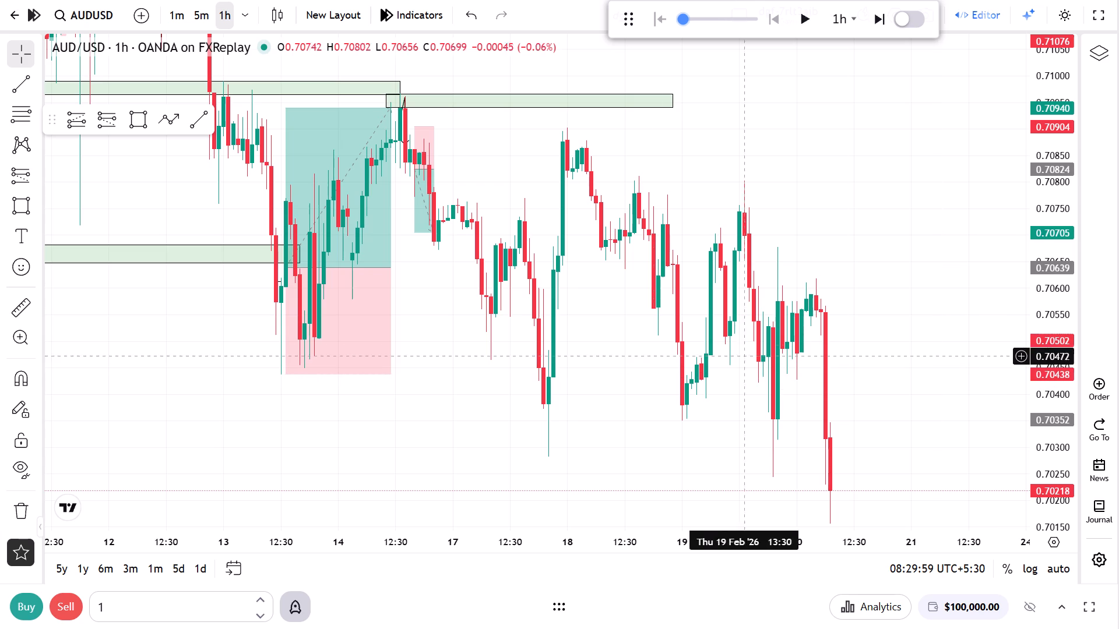
pyautogui.click(199, 126)
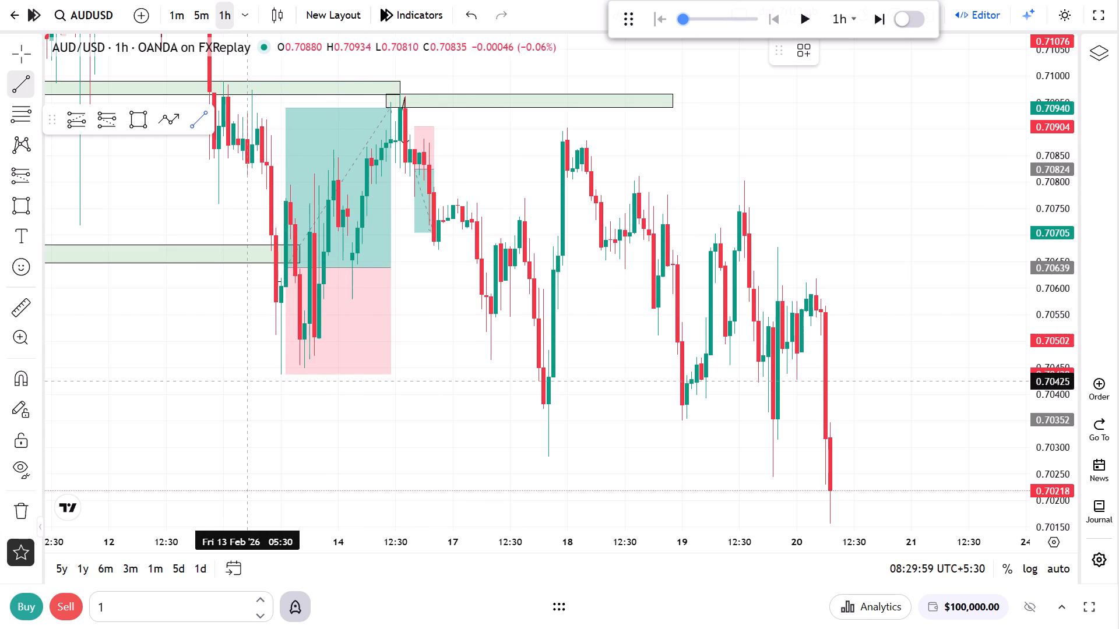
pyautogui.click(281, 374)
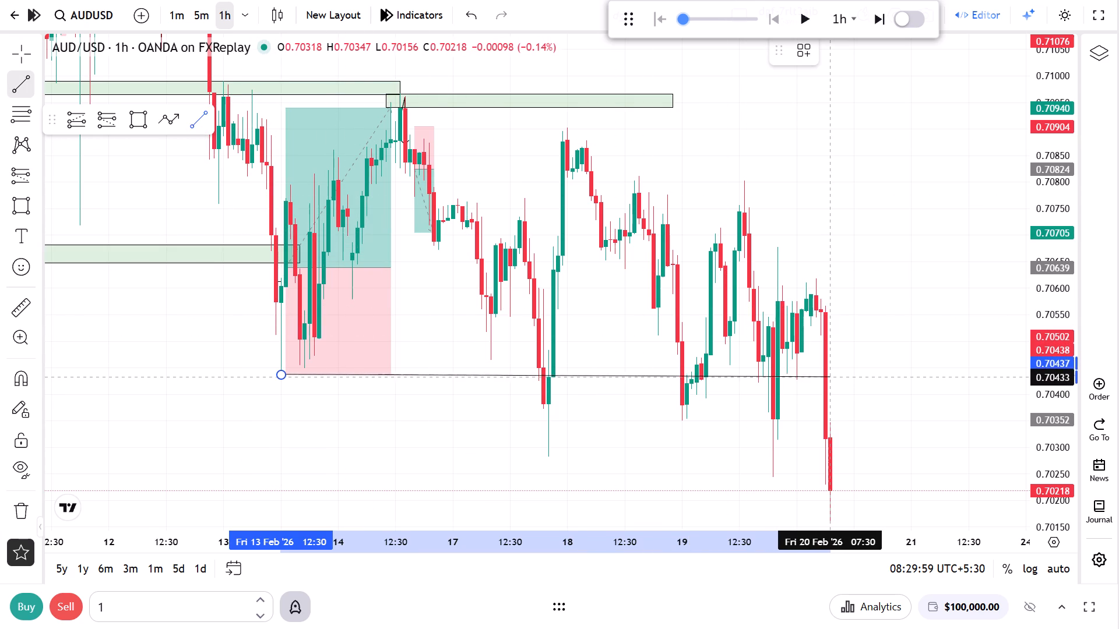
pyautogui.click(828, 374)
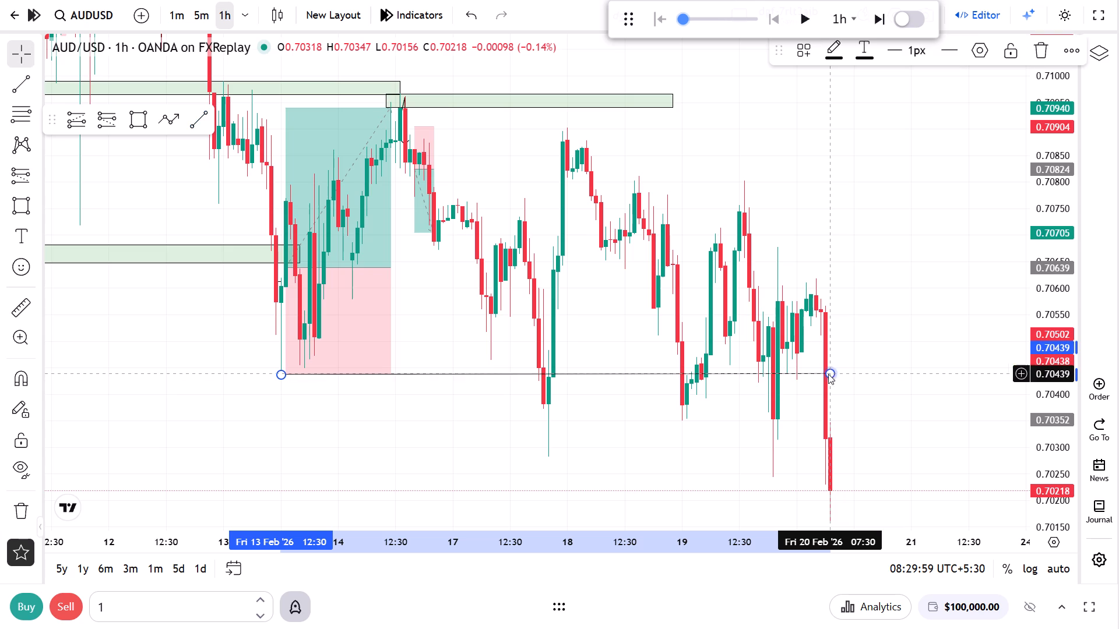
# Advance the 1-hour replay candle by candle to 20 Feb, 13:29:59, following the pullback to the trend line.
pyautogui.moveTo(894, 319); pyautogui.dragTo(881, 257)
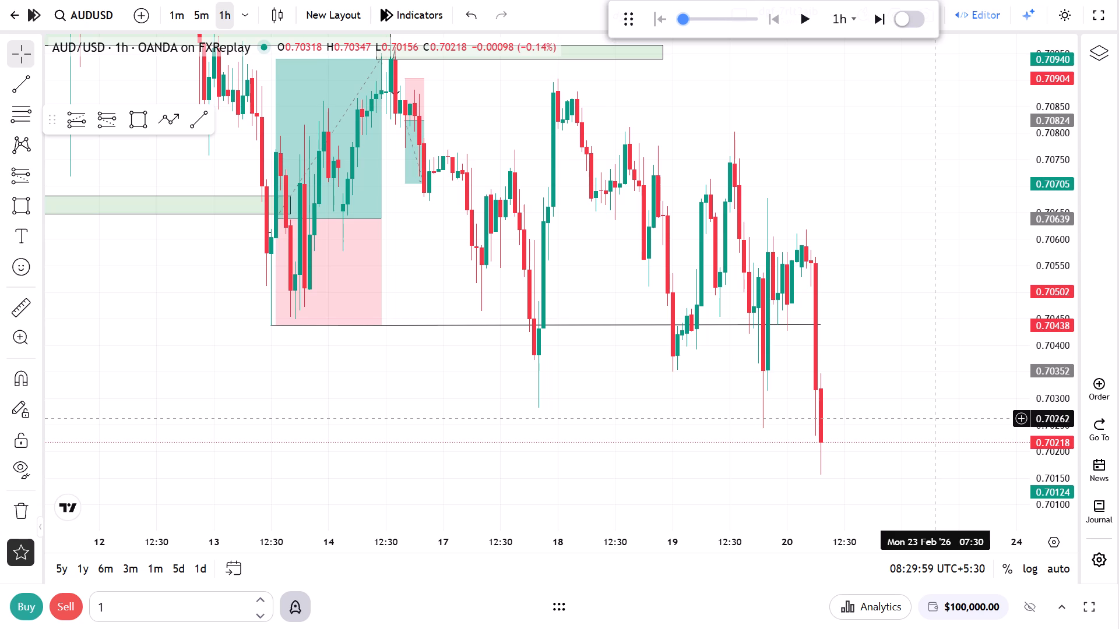
pyautogui.tripleClick(880, 18)
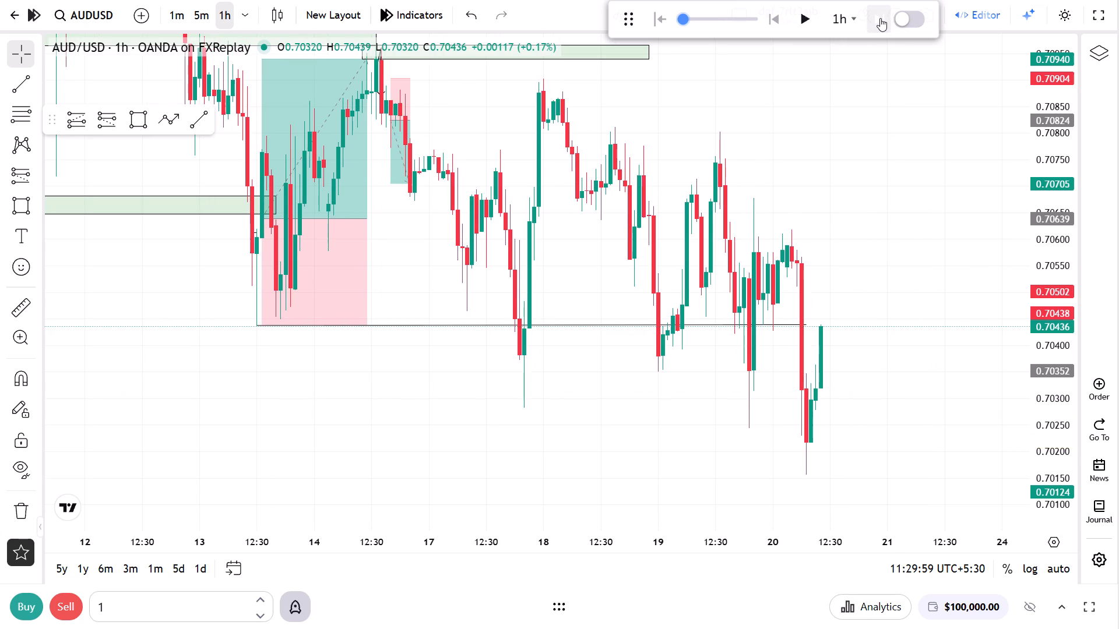
pyautogui.click(880, 18)
pyautogui.click(880, 18)
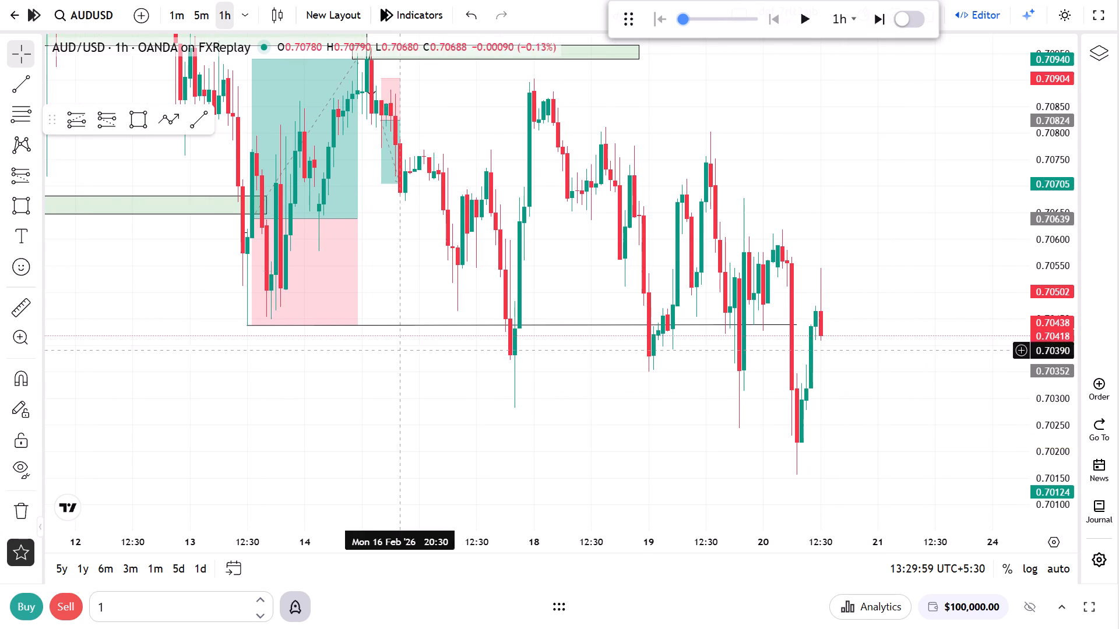
# Mark a rectangle zone from 13 Feb 10:30 to just past the latest 20 Feb candle, spanning about 0.70438 to 0.7050.
pyautogui.click(137, 133)
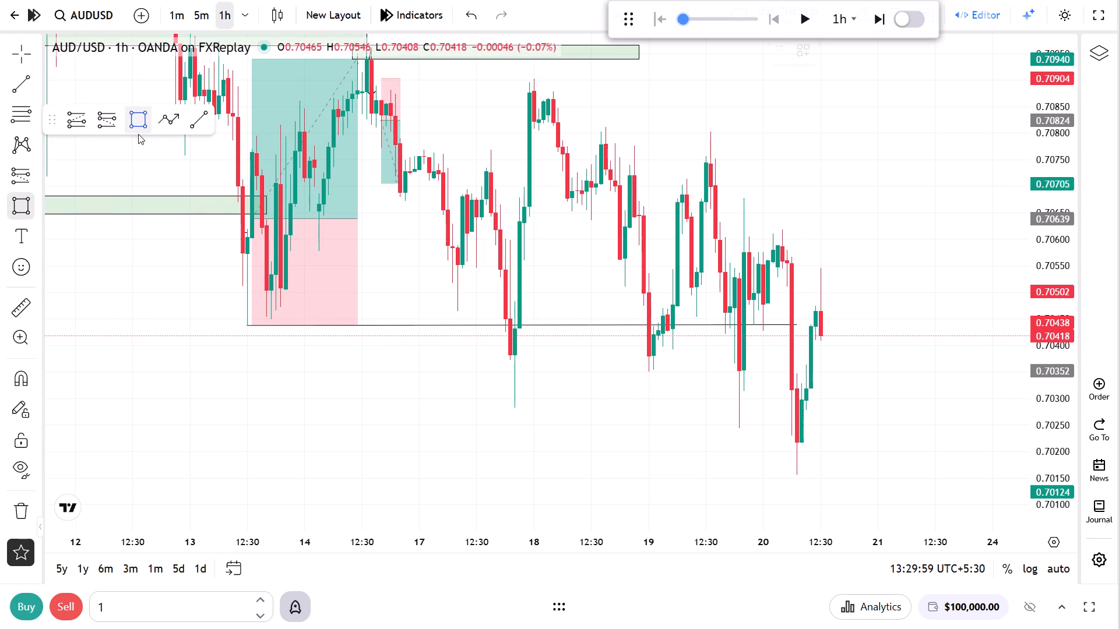
pyautogui.click(238, 325)
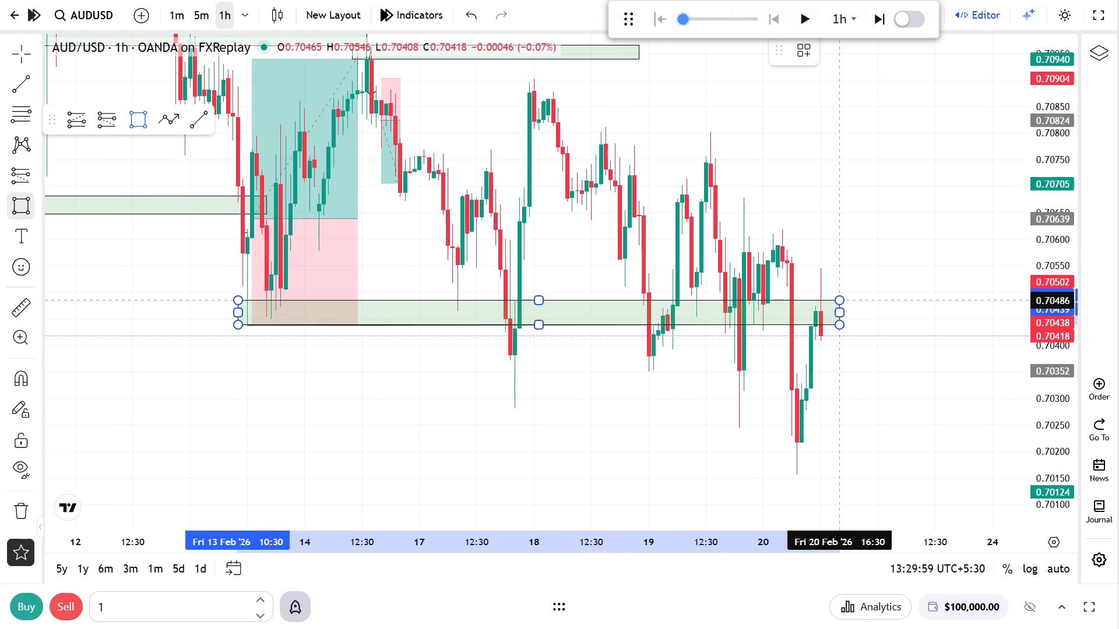
pyautogui.click(847, 291)
pyautogui.click(796, 369)
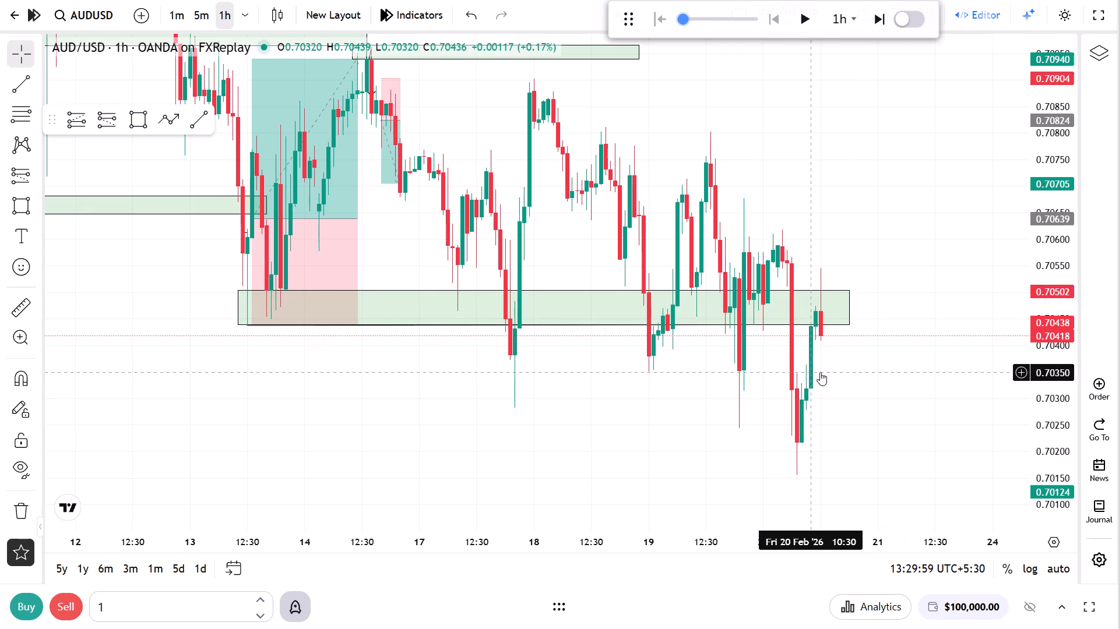
pyautogui.click(825, 373)
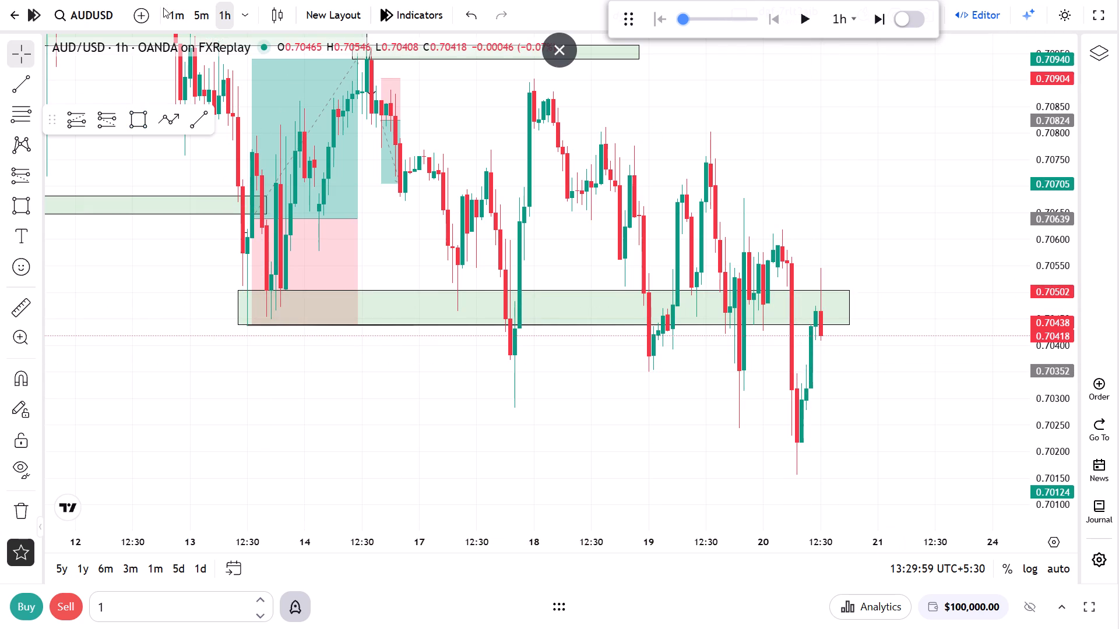
# Switch to the 1-minute timeframe and examine the 20 Feb price action around the new zone.
pyautogui.click(170, 12)
pyautogui.scroll(-2, 815, 468)
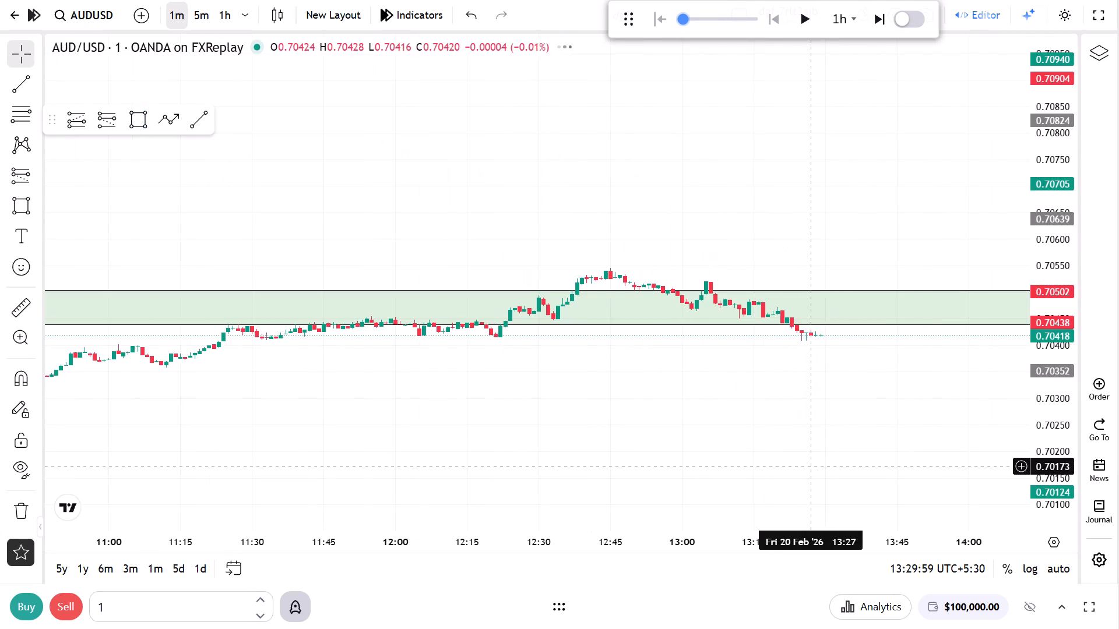
pyautogui.scroll(-9, 817, 469)
pyautogui.moveTo(1053, 475); pyautogui.dragTo(1071, 126)
pyautogui.moveTo(885, 476); pyautogui.dragTo(925, 360)
pyautogui.scroll(6, 886, 477)
pyautogui.scroll(4, 719, 423)
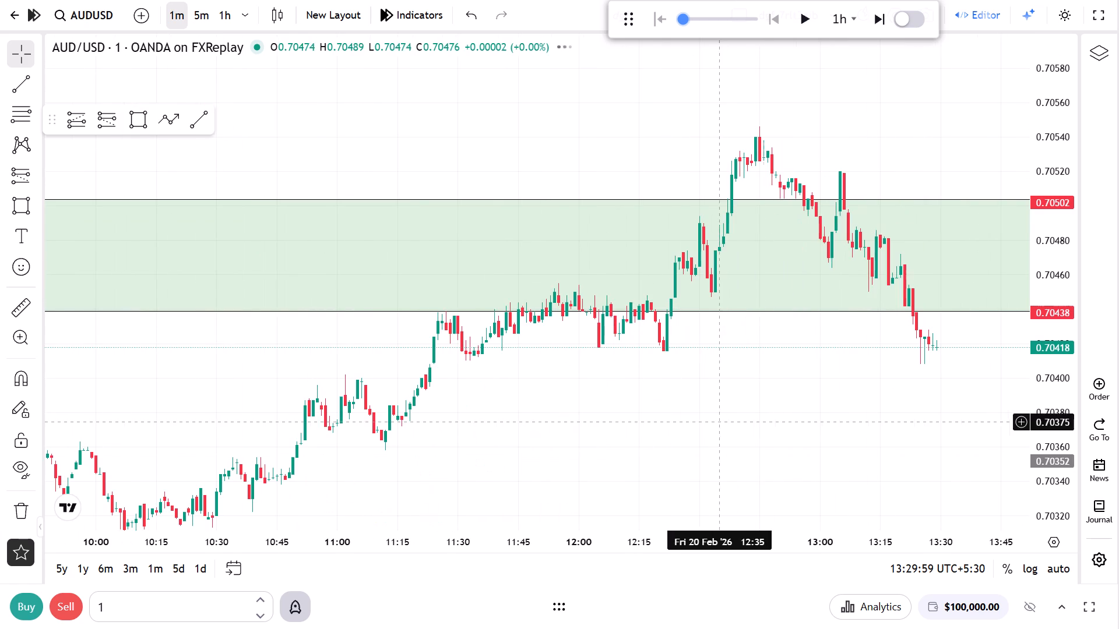
pyautogui.moveTo(1089, 454); pyautogui.dragTo(1088, 381)
pyautogui.moveTo(1077, 427); pyautogui.dragTo(1068, 378)
pyautogui.click(628, 413)
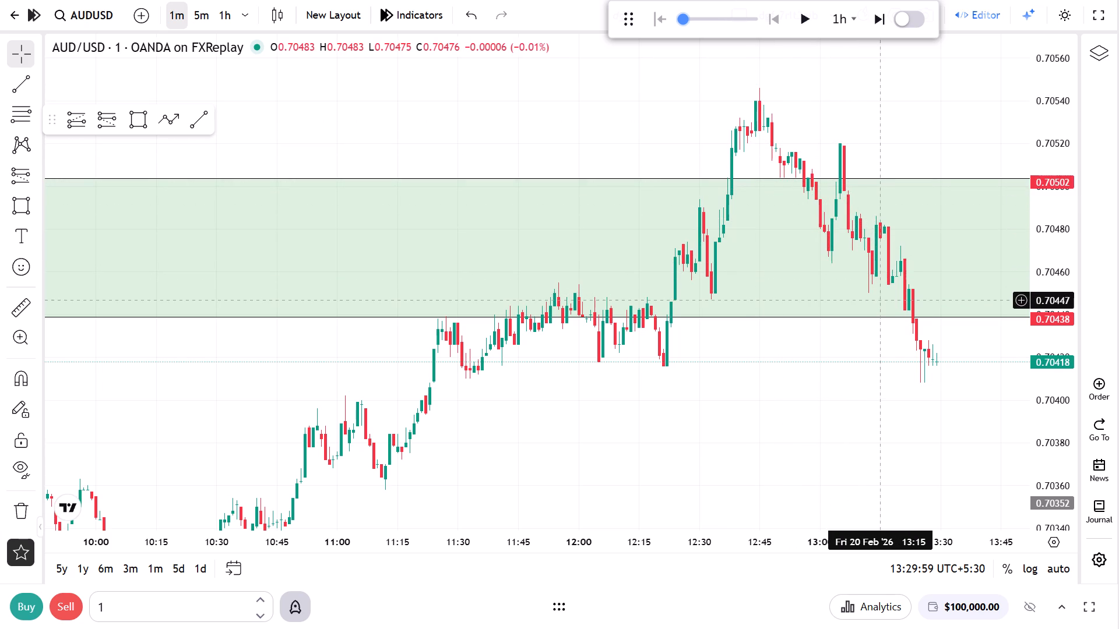
# Plot a short position from the 20 Feb 13:24 candle with entry at 0.70436 and stop at 0.70556.
pyautogui.click(104, 119)
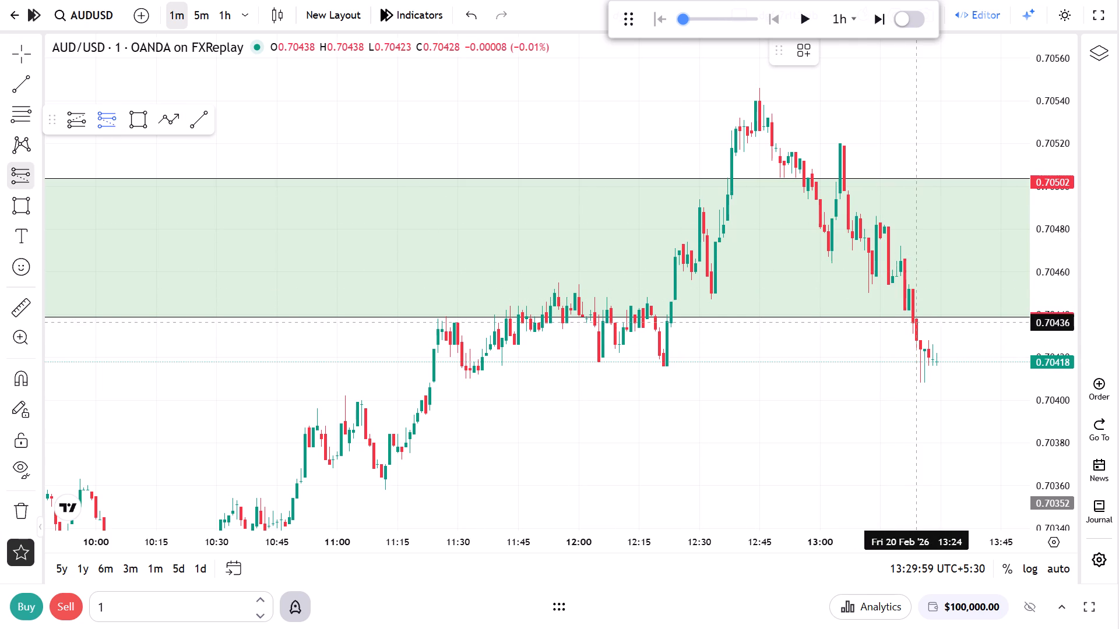
pyautogui.click(915, 323)
pyautogui.moveTo(853, 333); pyautogui.dragTo(674, 355)
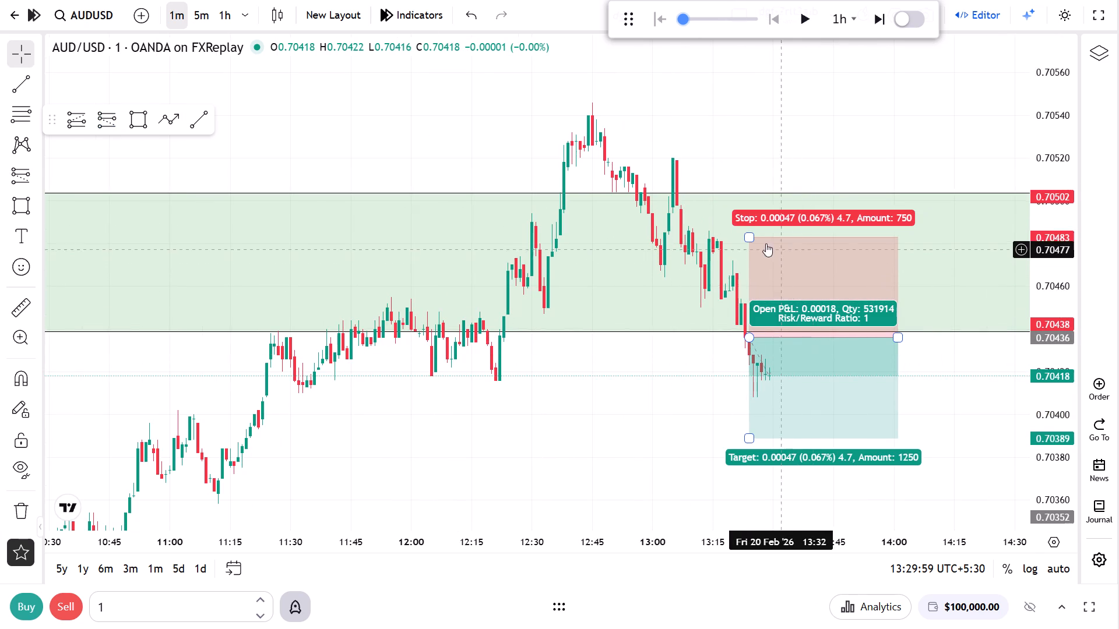
pyautogui.moveTo(754, 238); pyautogui.dragTo(743, 83)
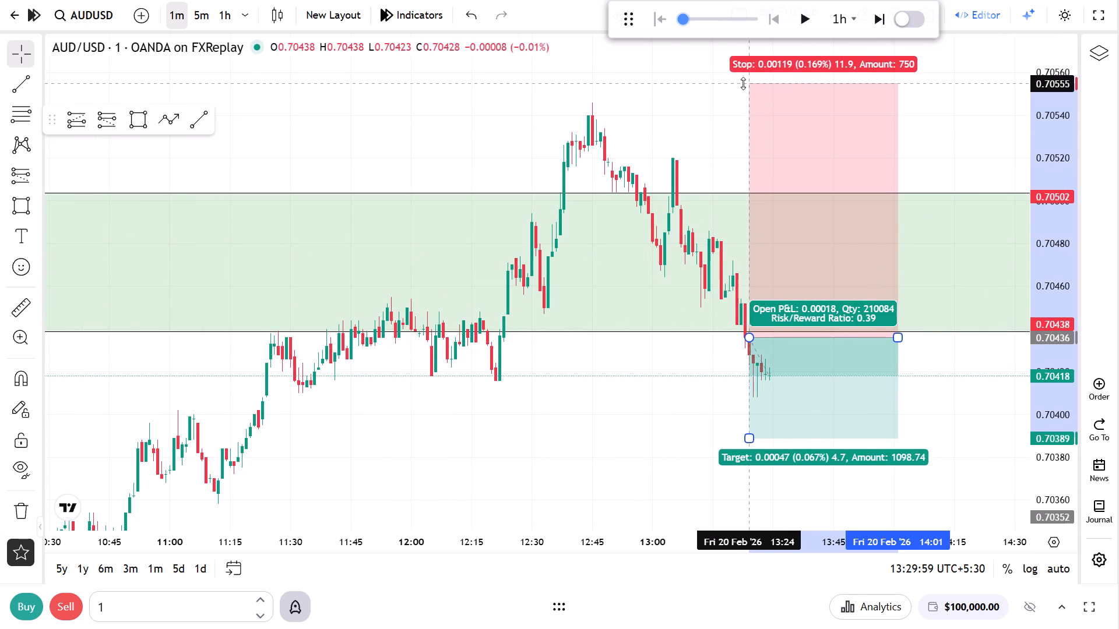
pyautogui.moveTo(743, 83); pyautogui.dragTo(745, 91)
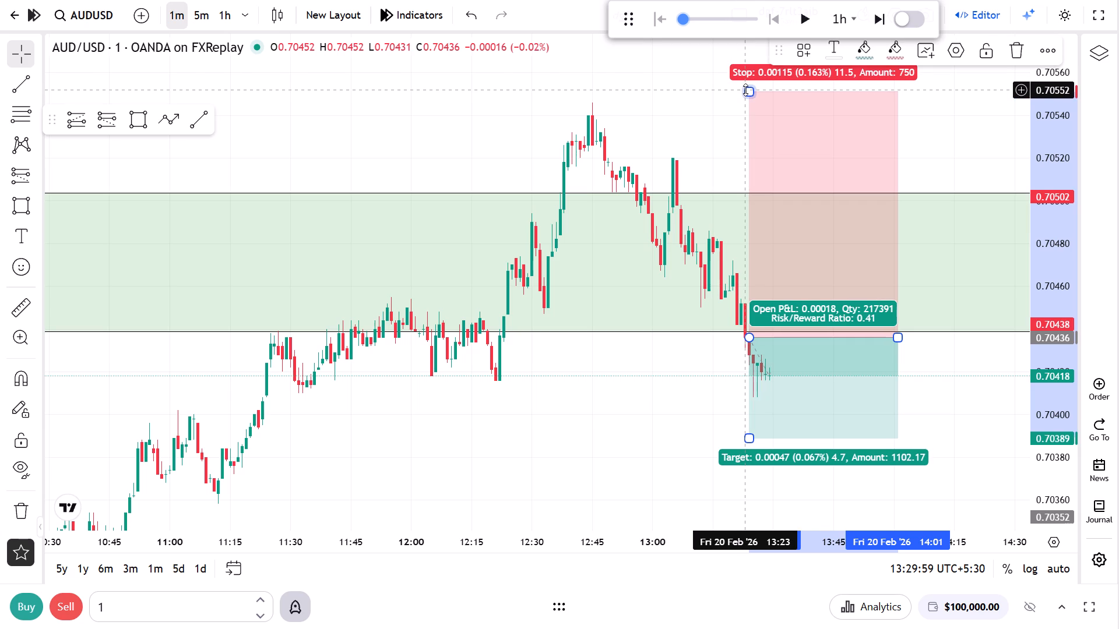
pyautogui.moveTo(745, 90); pyautogui.dragTo(744, 83)
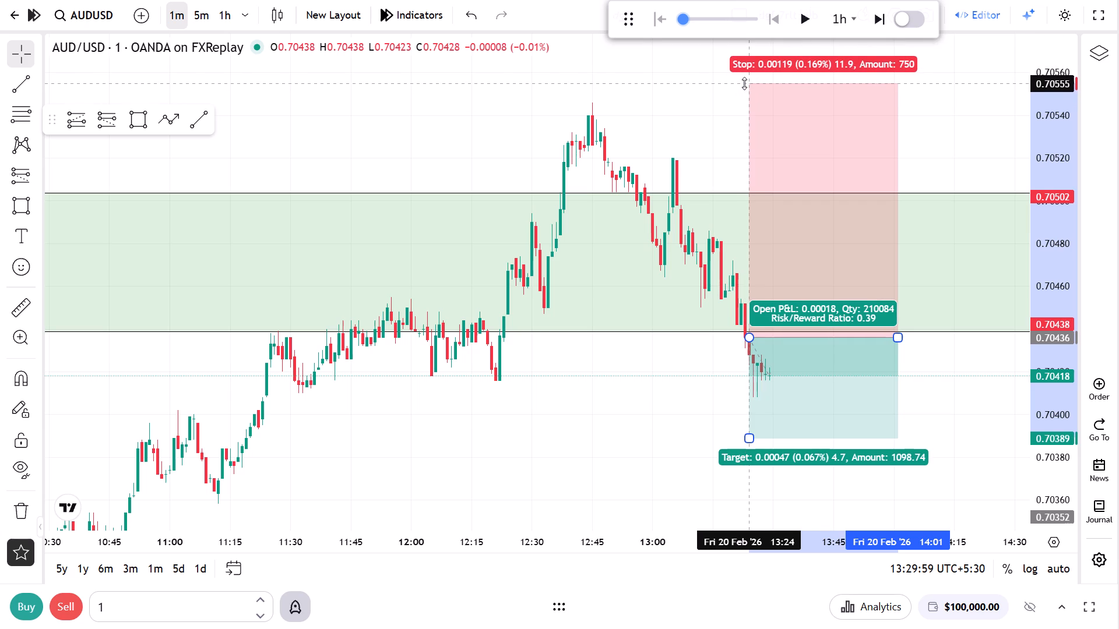
pyautogui.moveTo(744, 83); pyautogui.dragTo(744, 82)
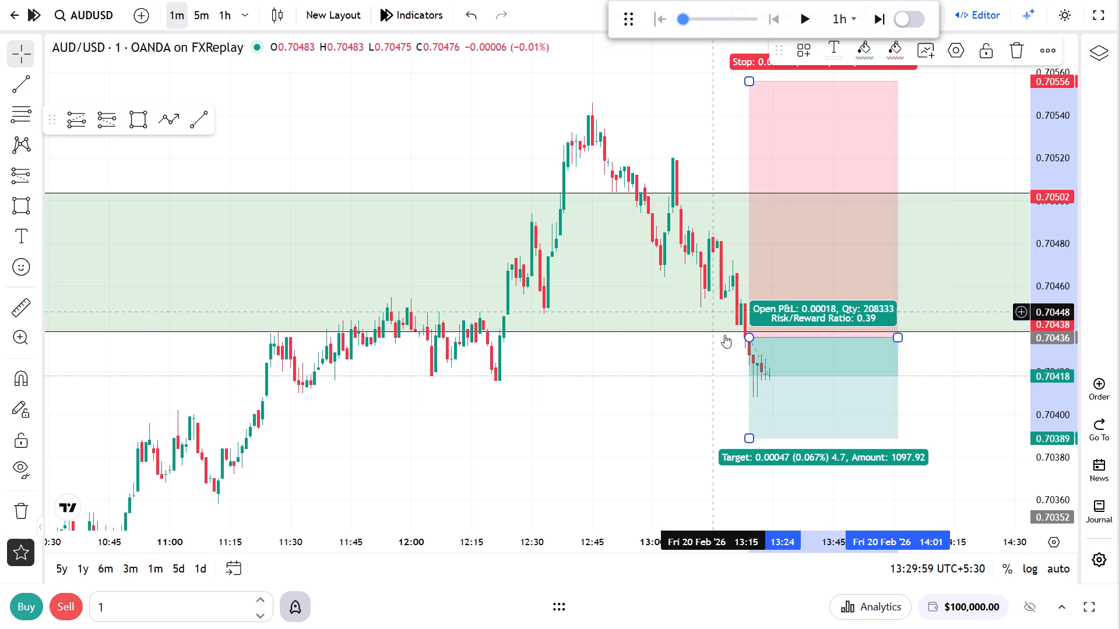
# Set the short position's target to 0.70256 for a risk/reward ratio of 1.5.
pyautogui.moveTo(661, 403); pyautogui.dragTo(633, 168)
pyautogui.moveTo(732, 256); pyautogui.dragTo(731, 336)
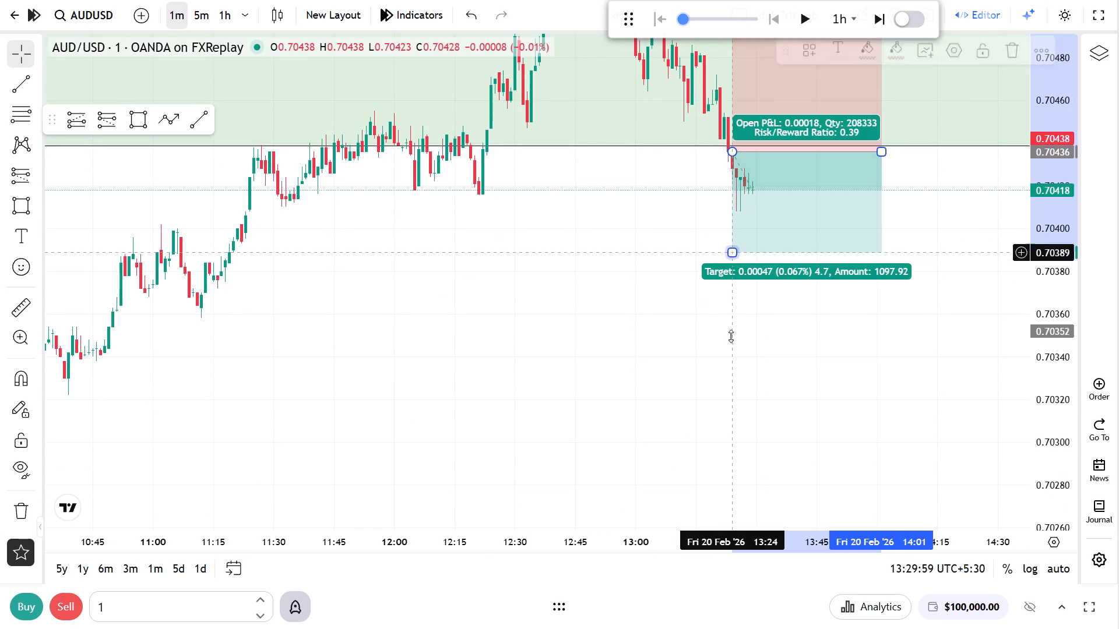
pyautogui.moveTo(731, 336); pyautogui.dragTo(719, 528)
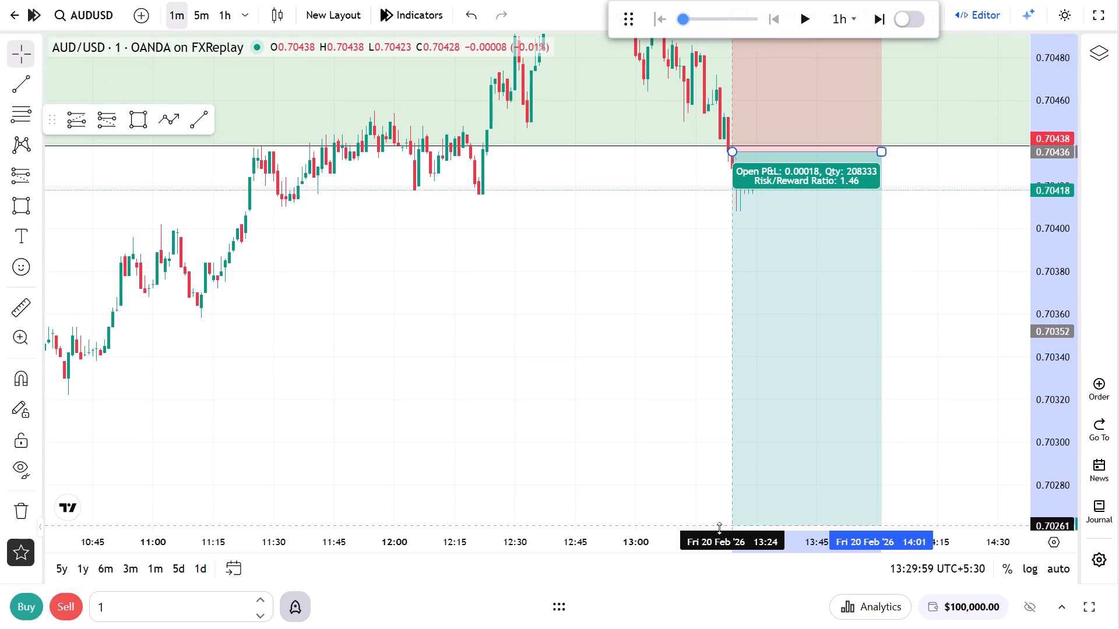
pyautogui.moveTo(719, 528); pyautogui.dragTo(718, 545)
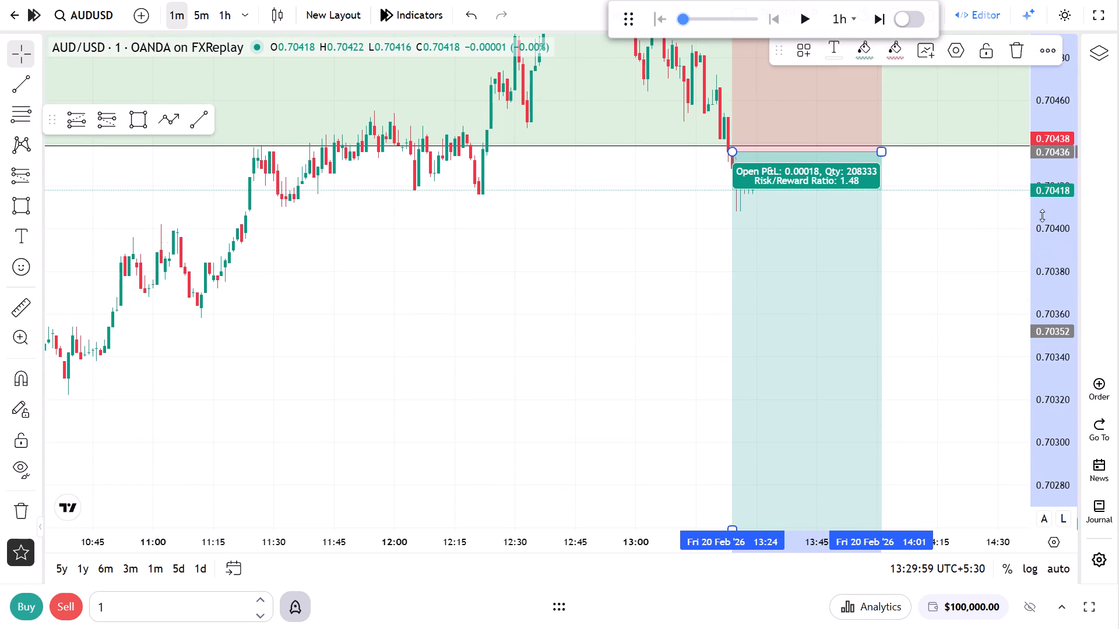
pyautogui.moveTo(1050, 210); pyautogui.dragTo(1048, 314)
pyautogui.click(736, 471)
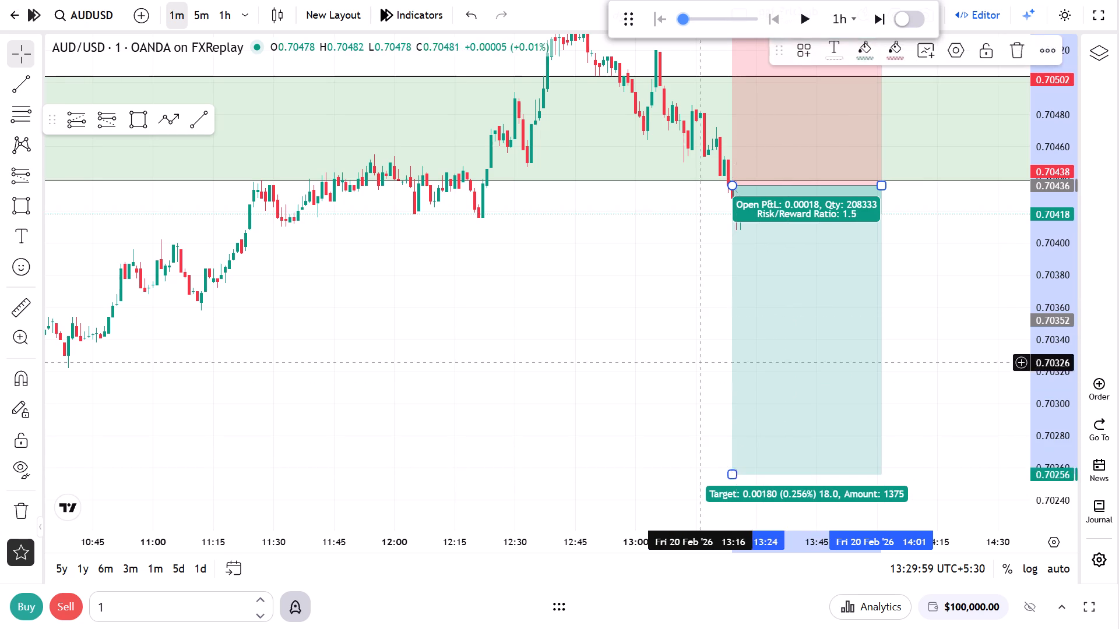
# Advance the replay one hour to 20 Feb, 14:29:59, to follow the short position's progress.
pyautogui.moveTo(675, 304); pyautogui.dragTo(608, 355)
pyautogui.scroll(-2, 576, 357)
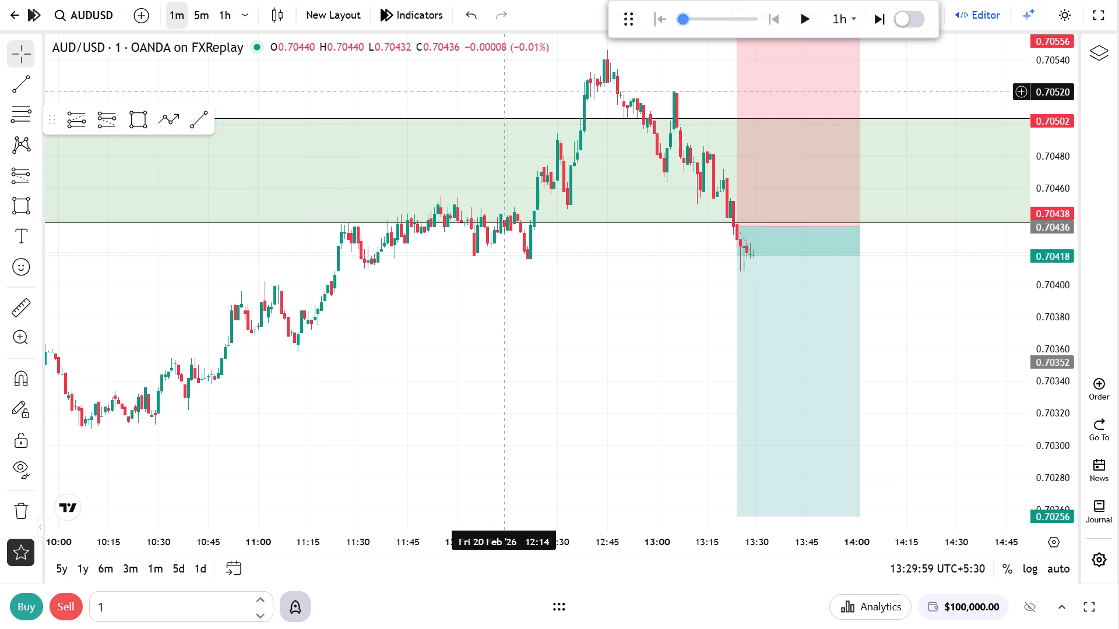
pyautogui.moveTo(1060, 137); pyautogui.dragTo(1073, 282)
pyautogui.moveTo(978, 318); pyautogui.dragTo(797, 255)
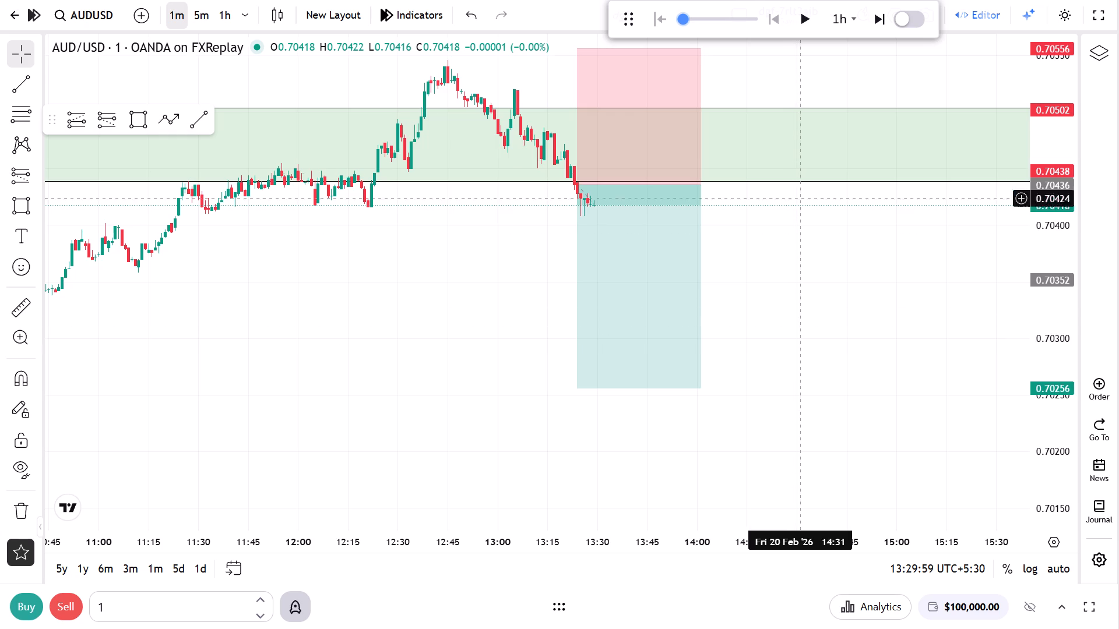
pyautogui.click(871, 28)
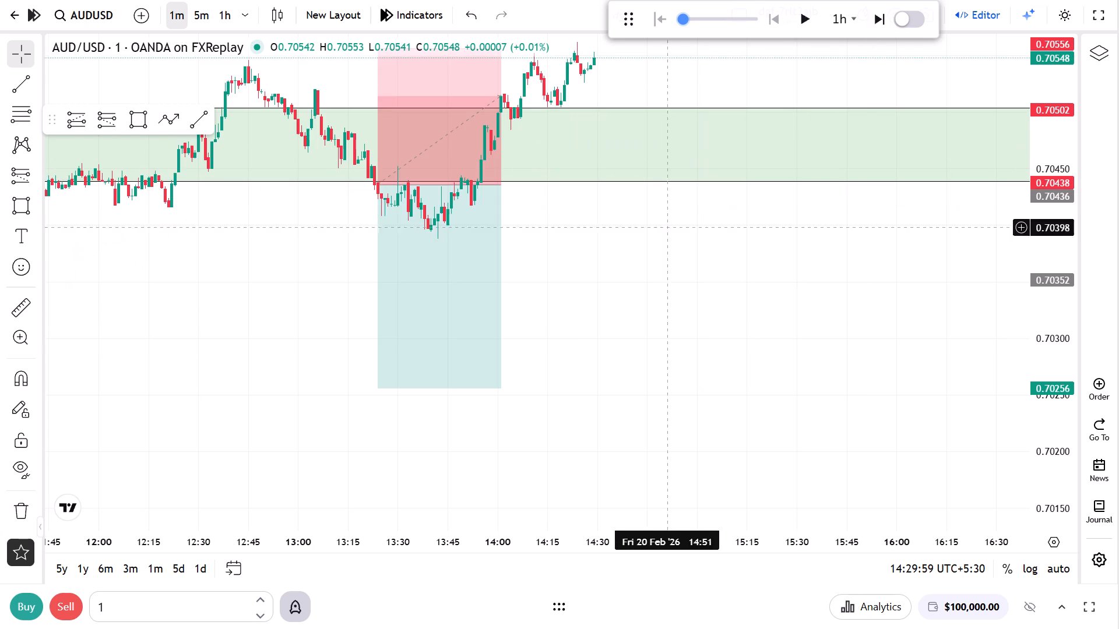
# Extend the short position's end time to about 14:26 on 20 Feb to cover the latest price move.
pyautogui.moveTo(660, 246); pyautogui.dragTo(691, 347)
pyautogui.moveTo(523, 270); pyautogui.dragTo(606, 270)
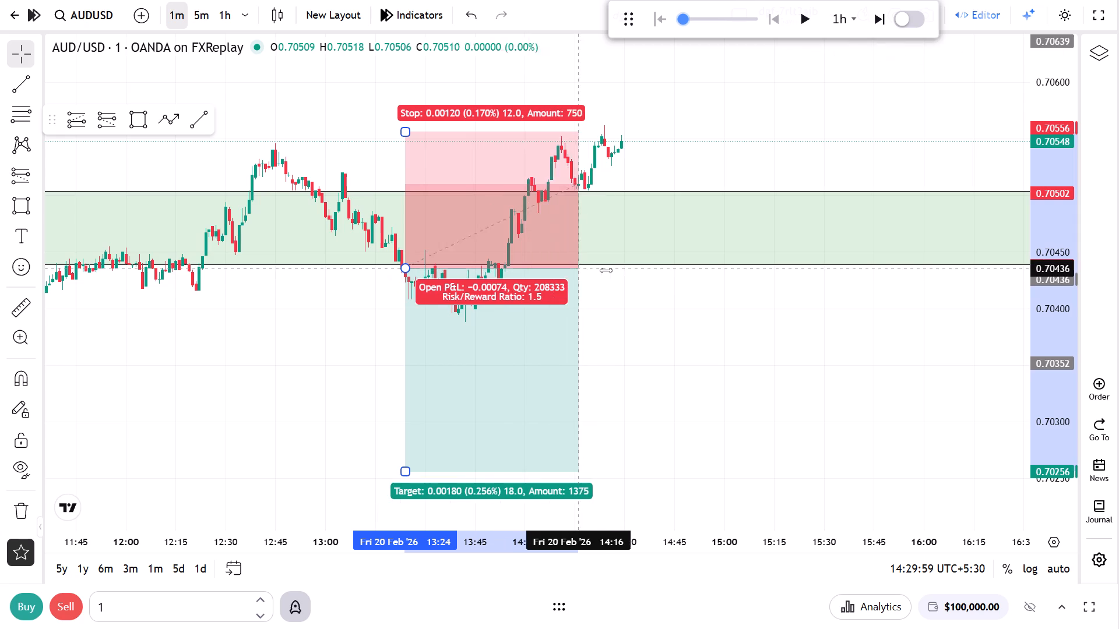
pyautogui.moveTo(606, 270); pyautogui.dragTo(603, 267)
pyautogui.moveTo(603, 267); pyautogui.dragTo(611, 267)
pyautogui.click(692, 313)
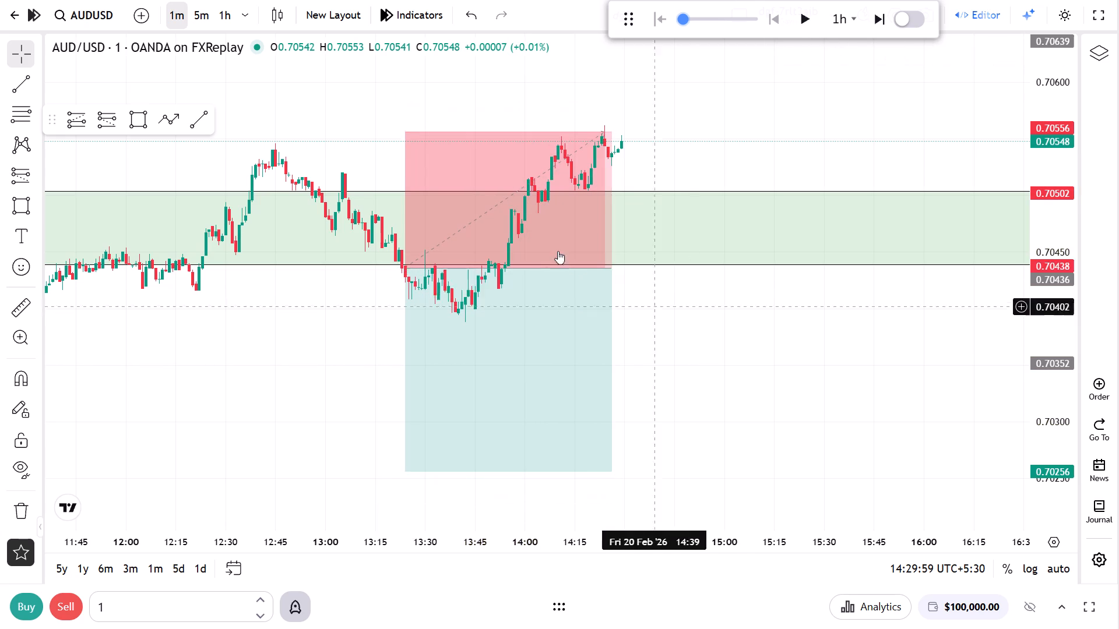
# Return to the 1-hour timeframe and advance the replay to 20 Feb, 23:29:59.
pyautogui.click(230, 10)
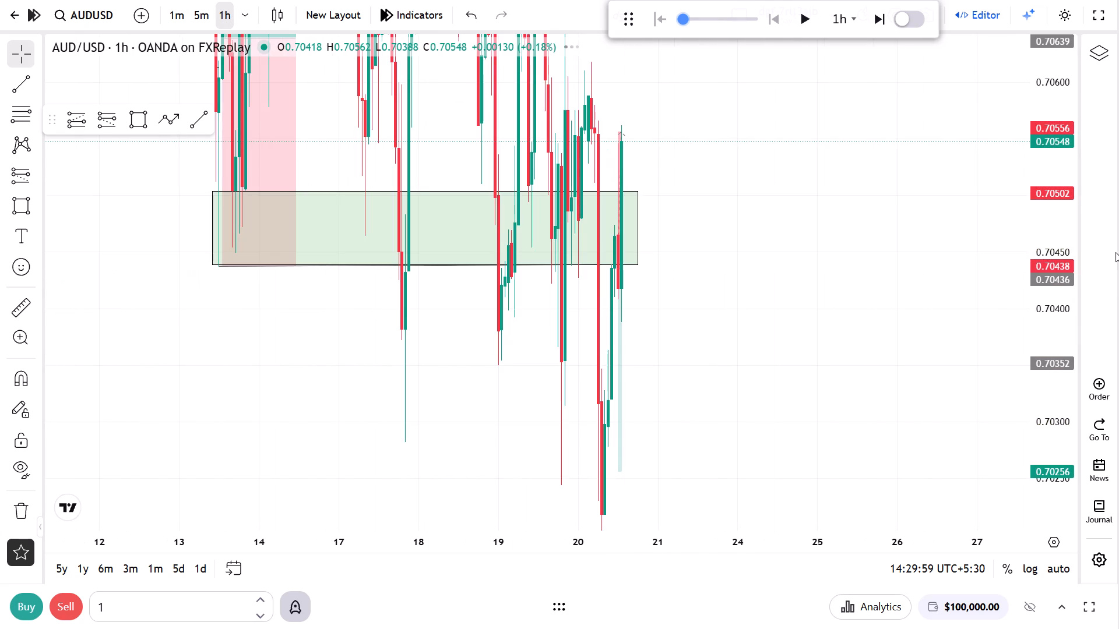
pyautogui.moveTo(1046, 214); pyautogui.dragTo(1028, 446)
pyautogui.click(910, 386)
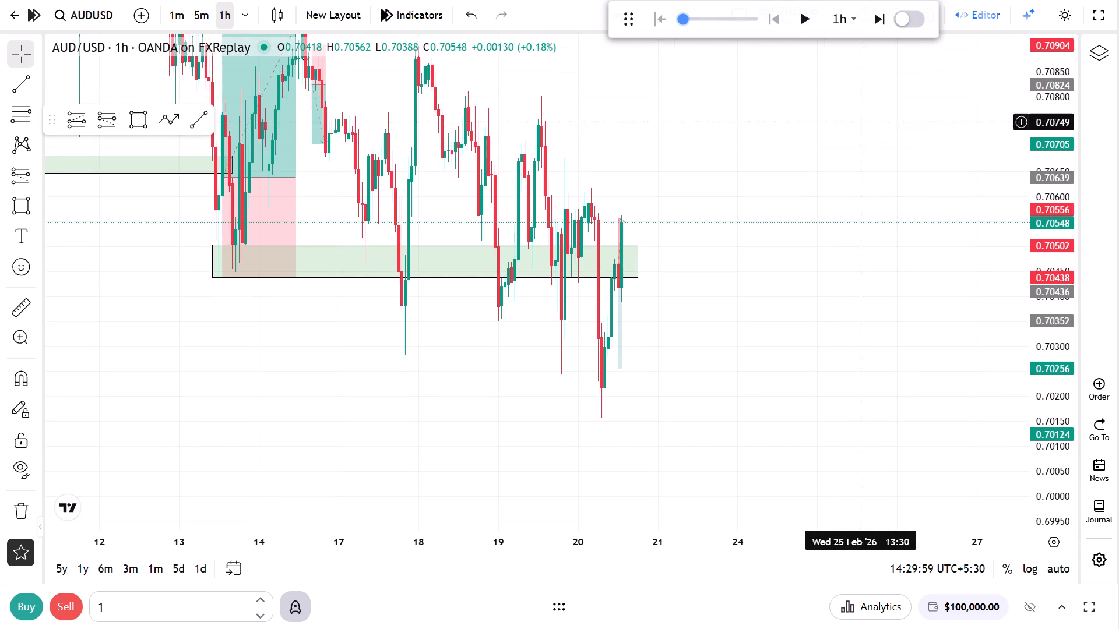
pyautogui.click(879, 16)
pyautogui.tripleClick(879, 16)
pyautogui.tripleClick(879, 16)
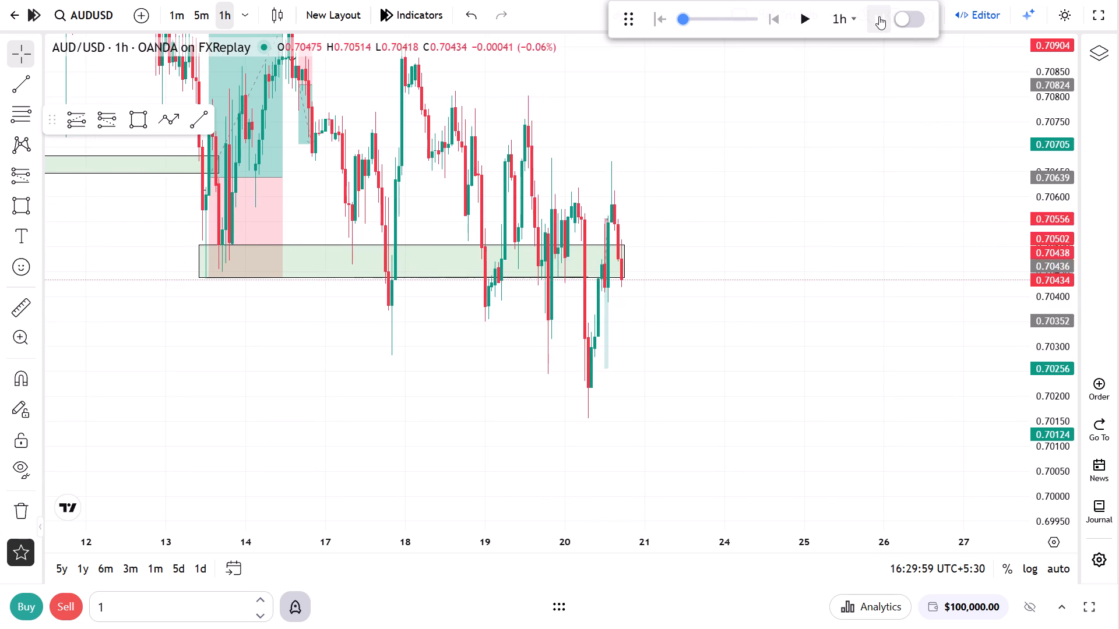
pyautogui.doubleClick(879, 16)
# Extend the upper rectangle zone near 0.7095 forward in time to about midday on 25 Feb.
pyautogui.moveTo(827, 74); pyautogui.dragTo(1023, 291)
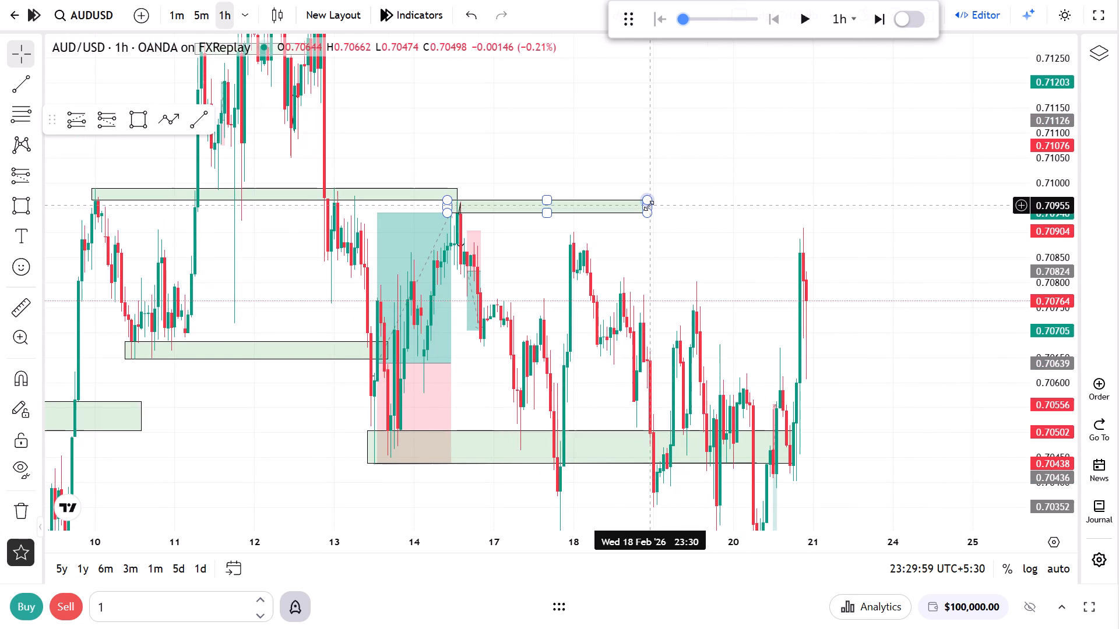
pyautogui.moveTo(652, 206); pyautogui.dragTo(1014, 231)
pyautogui.moveTo(872, 313); pyautogui.dragTo(872, 311)
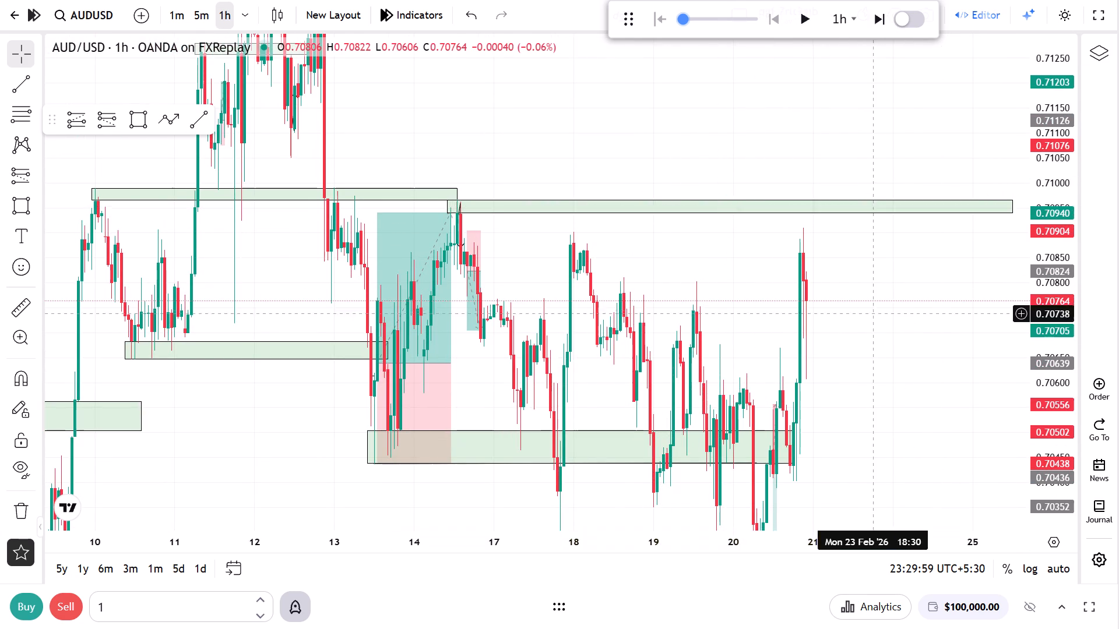
# Advance the 1-hour replay to 23 Feb, 07:29:59, following price around the extended upper zone.
pyautogui.moveTo(872, 311); pyautogui.dragTo(842, 191)
pyautogui.moveTo(1050, 222); pyautogui.dragTo(1038, 294)
pyautogui.click(924, 276)
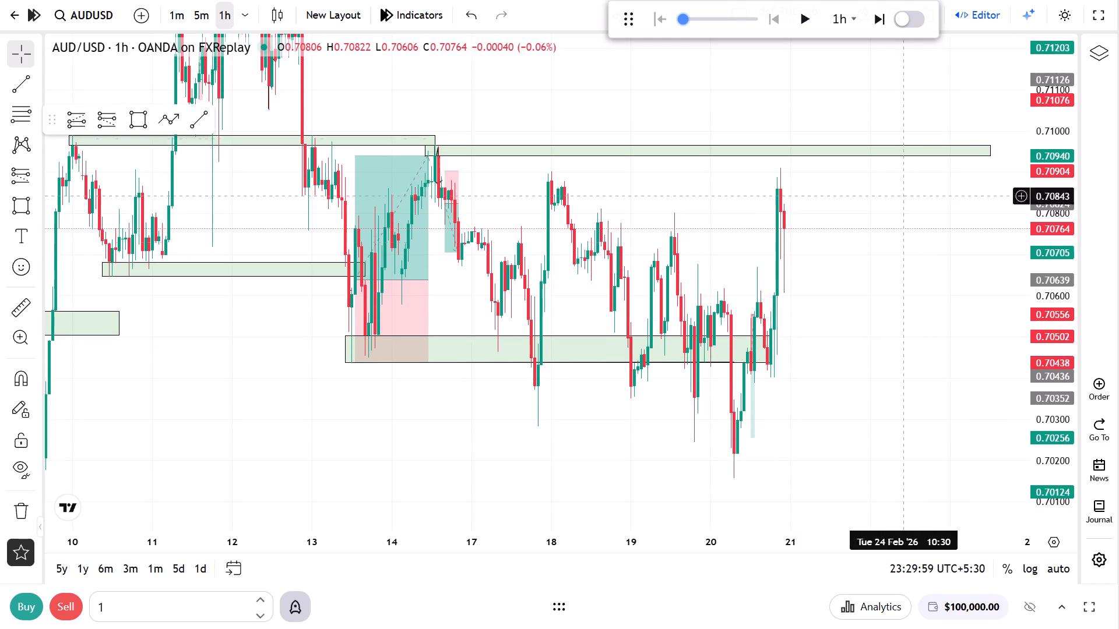
pyautogui.click(873, 23)
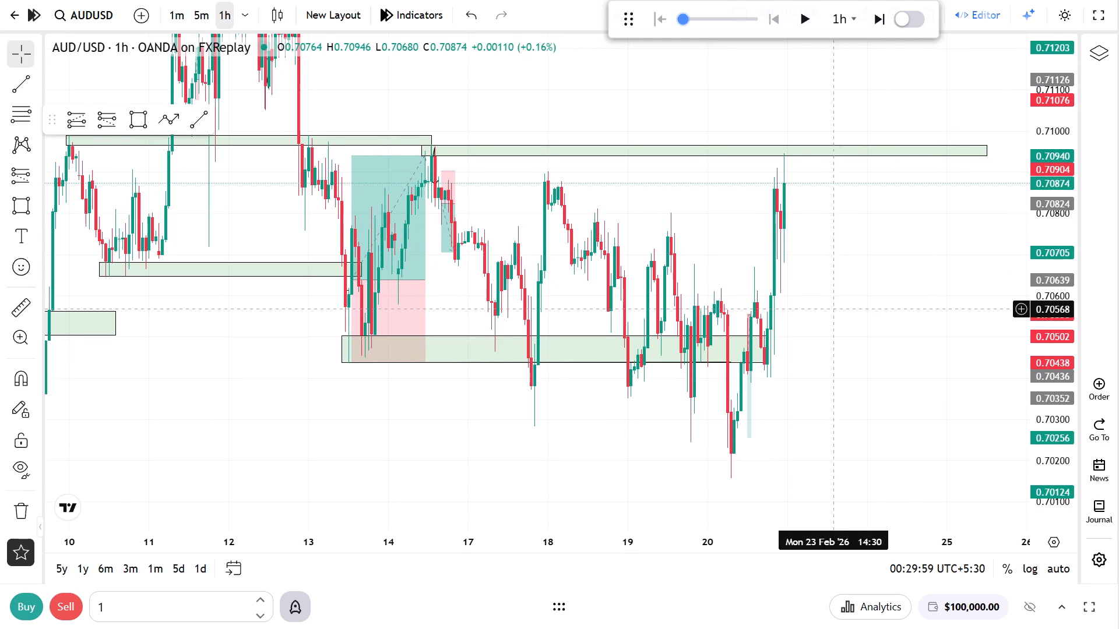
pyautogui.tripleClick(879, 15)
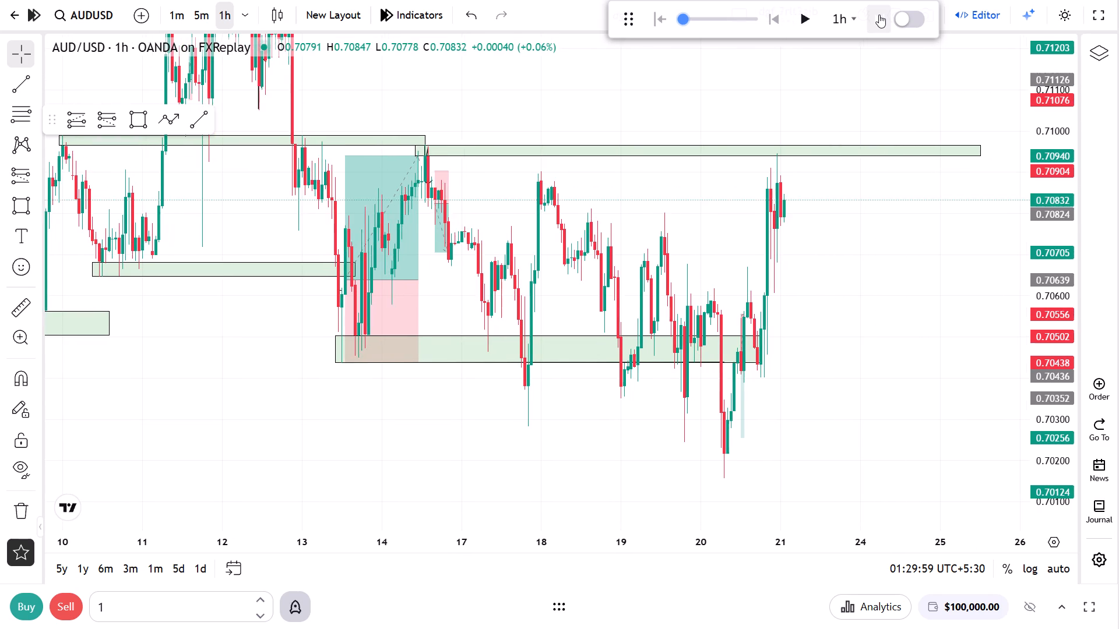
pyautogui.doubleClick(879, 15)
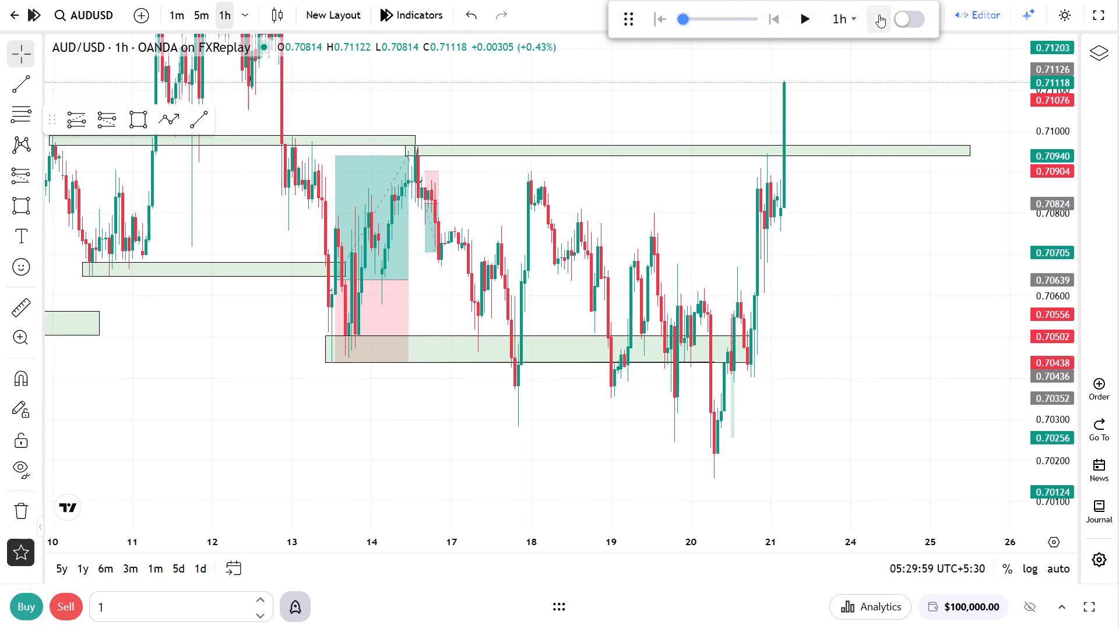
pyautogui.doubleClick(879, 15)
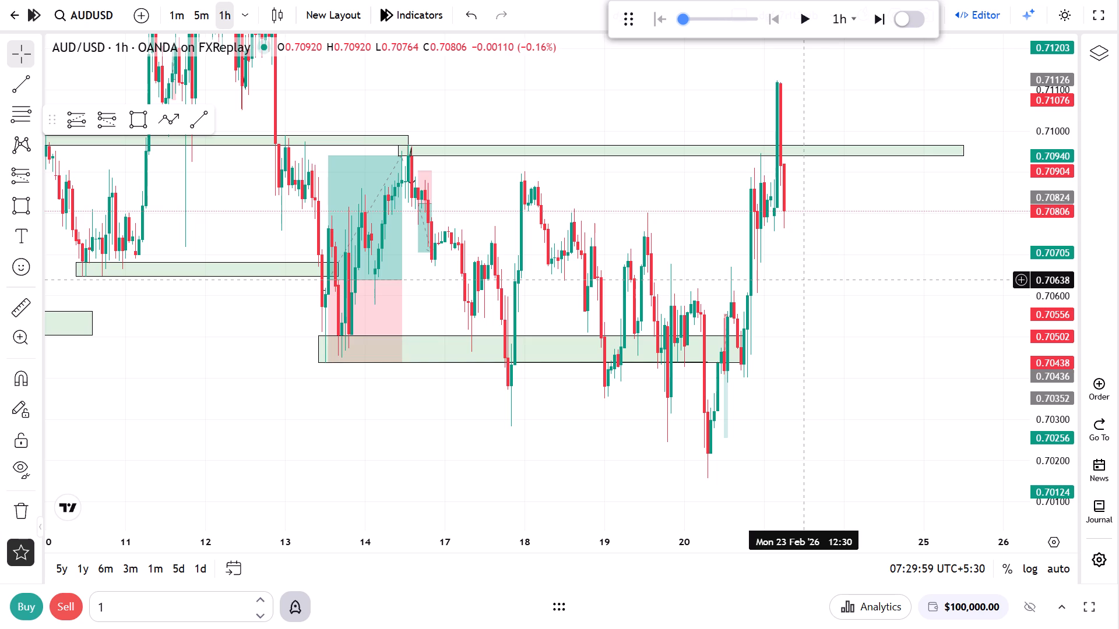
# Extend the lower rectangle zone between about 0.7044 and 0.7050 forward to about 08:00 on 26 Feb.
pyautogui.moveTo(743, 350); pyautogui.dragTo(1033, 336)
pyautogui.moveTo(907, 267); pyautogui.dragTo(796, 277)
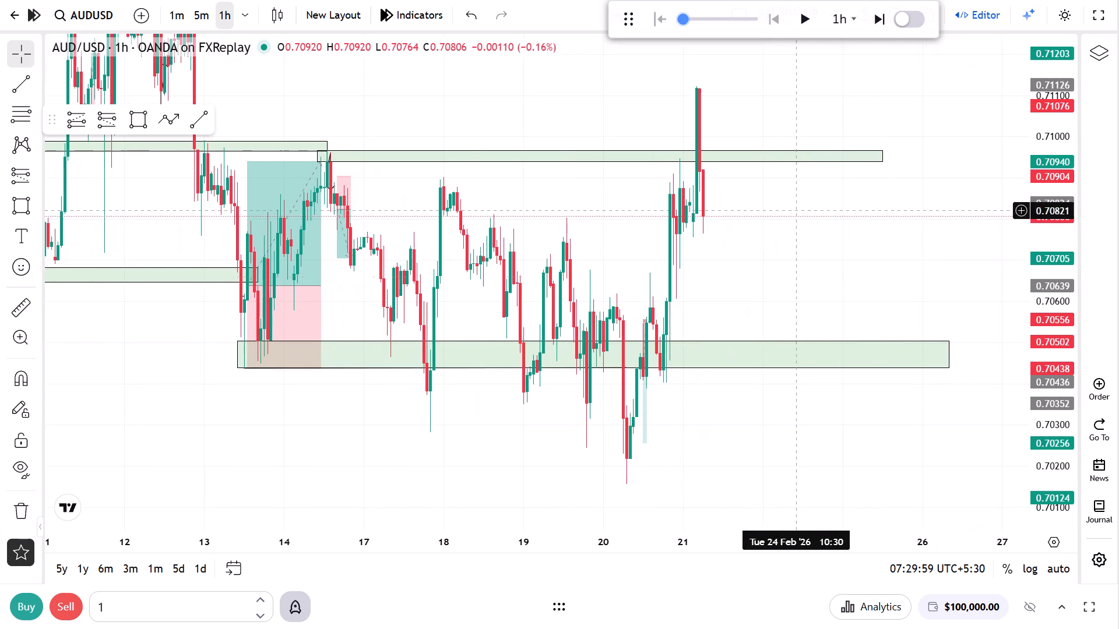
# Advance the 1-hour replay to 24 Feb, 00:29:59, and check the lower zone's retest on the 1-minute timeframe.
pyautogui.tripleClick(876, 22)
pyautogui.tripleClick(876, 22)
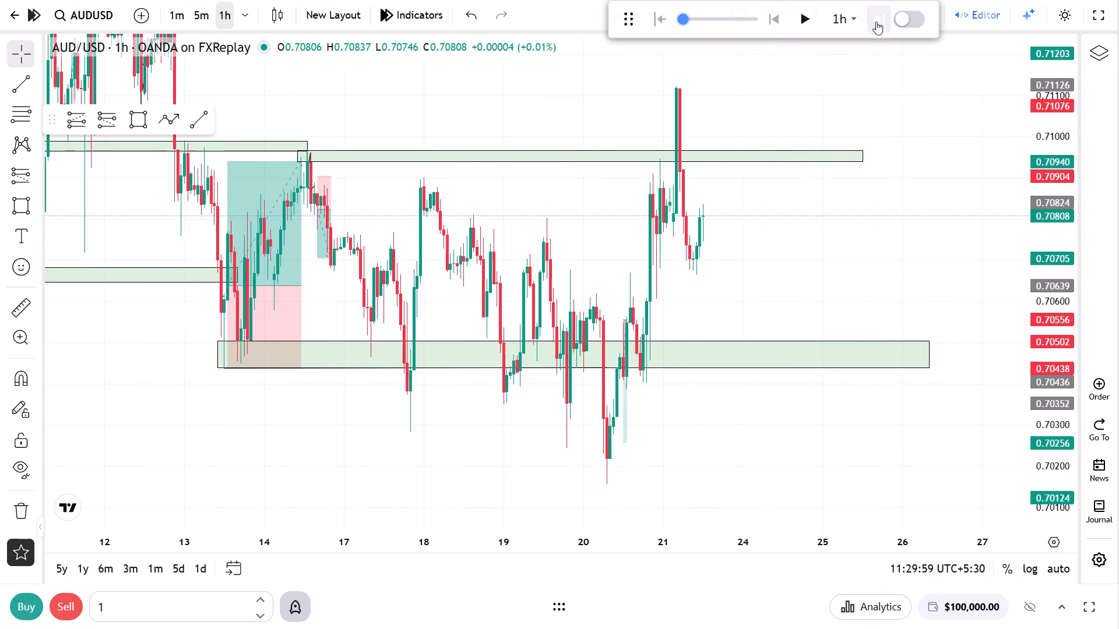
pyautogui.tripleClick(876, 22)
pyautogui.tripleClick(876, 22)
pyautogui.tripleClick(876, 22)
pyautogui.doubleClick(876, 22)
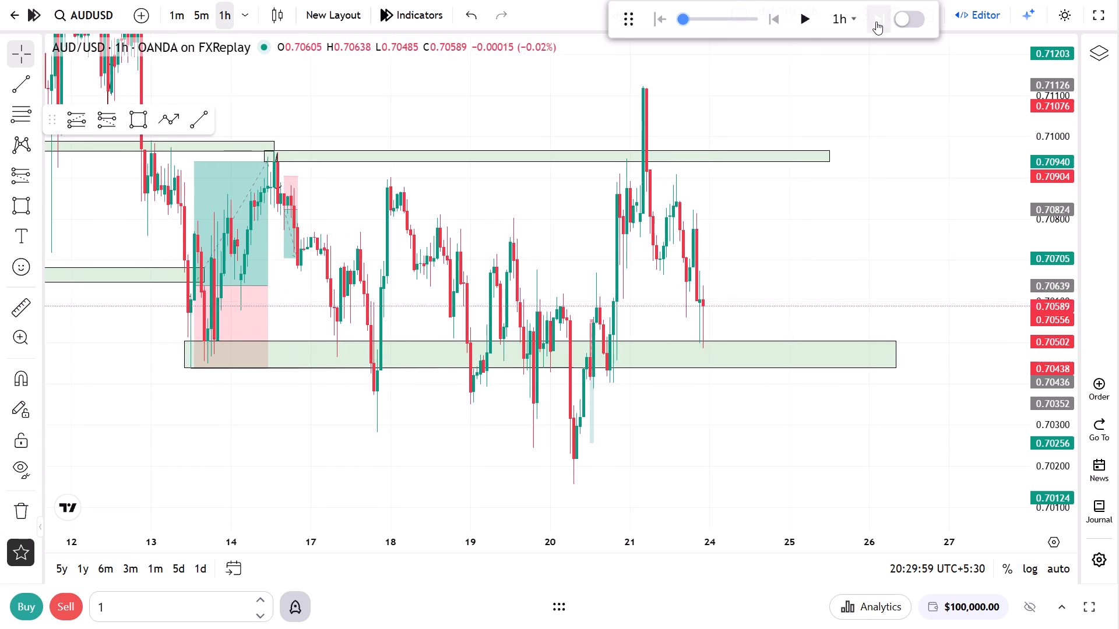
pyautogui.click(179, 20)
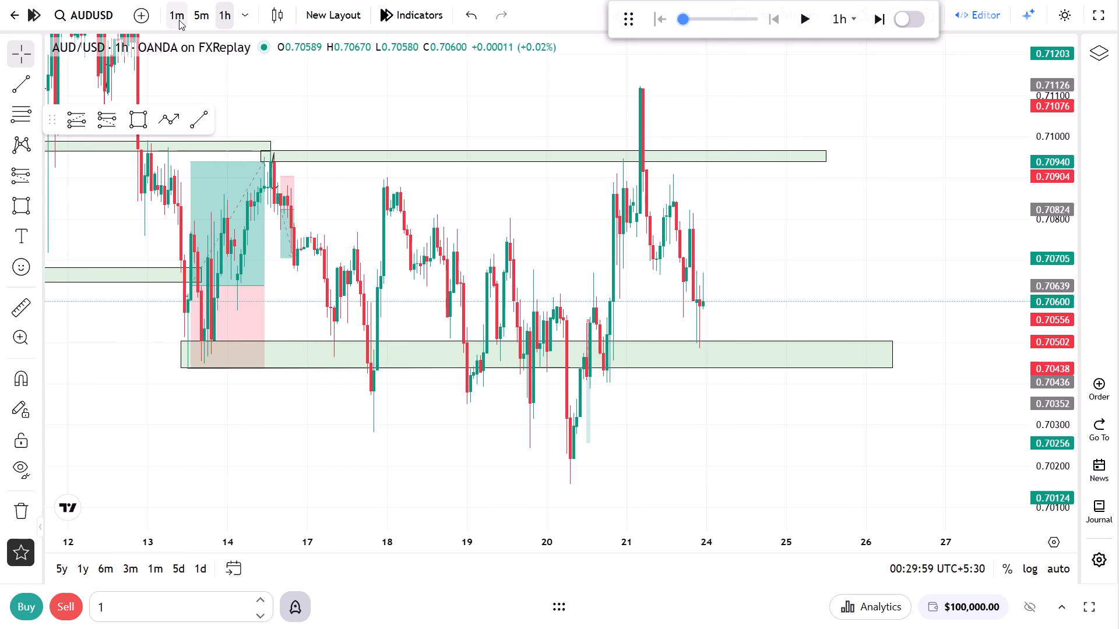
pyautogui.scroll(-5, 434, 400)
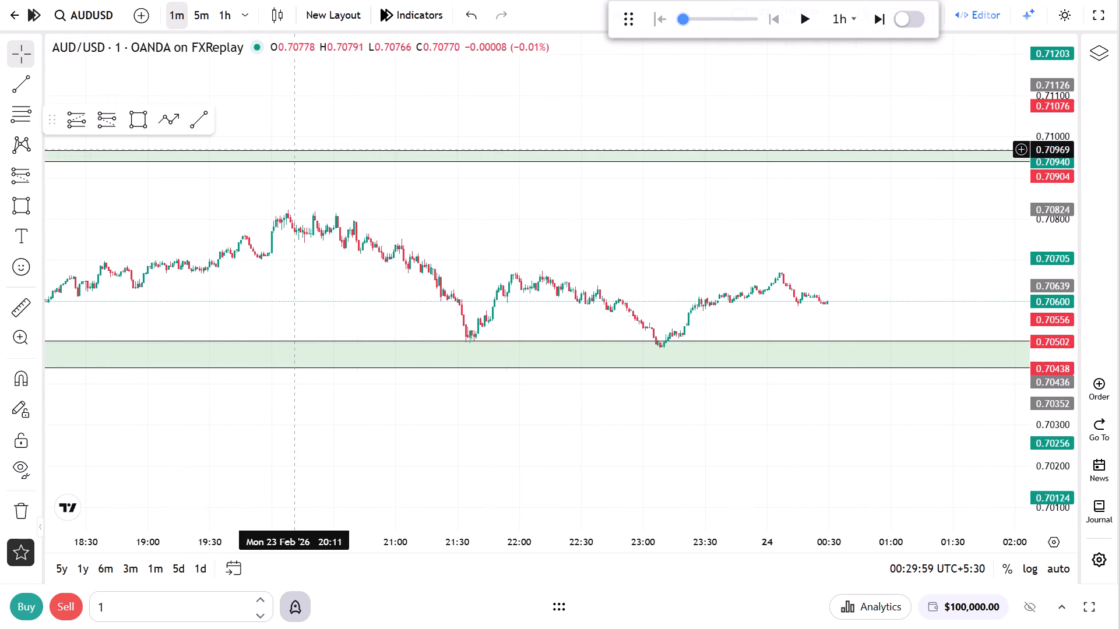
# Return to the 1-hour timeframe and advance the replay to 24 Feb, 13:29:59.
pyautogui.click(227, 24)
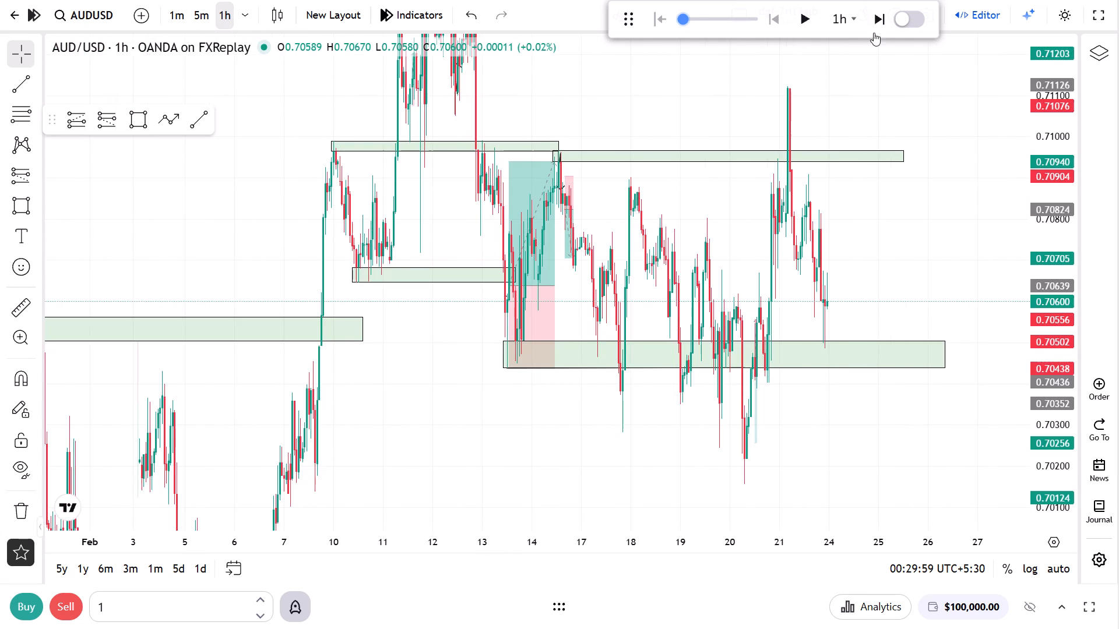
pyautogui.tripleClick(874, 26)
pyautogui.tripleClick(874, 26)
pyautogui.tripleClick(874, 26)
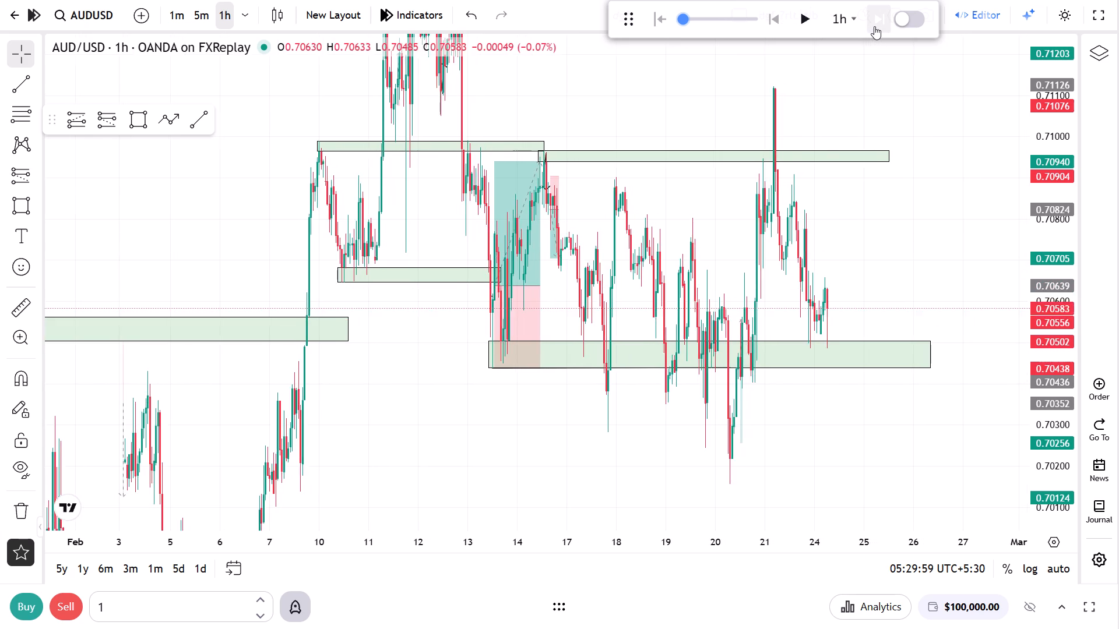
pyautogui.tripleClick(874, 26)
pyautogui.click(874, 26)
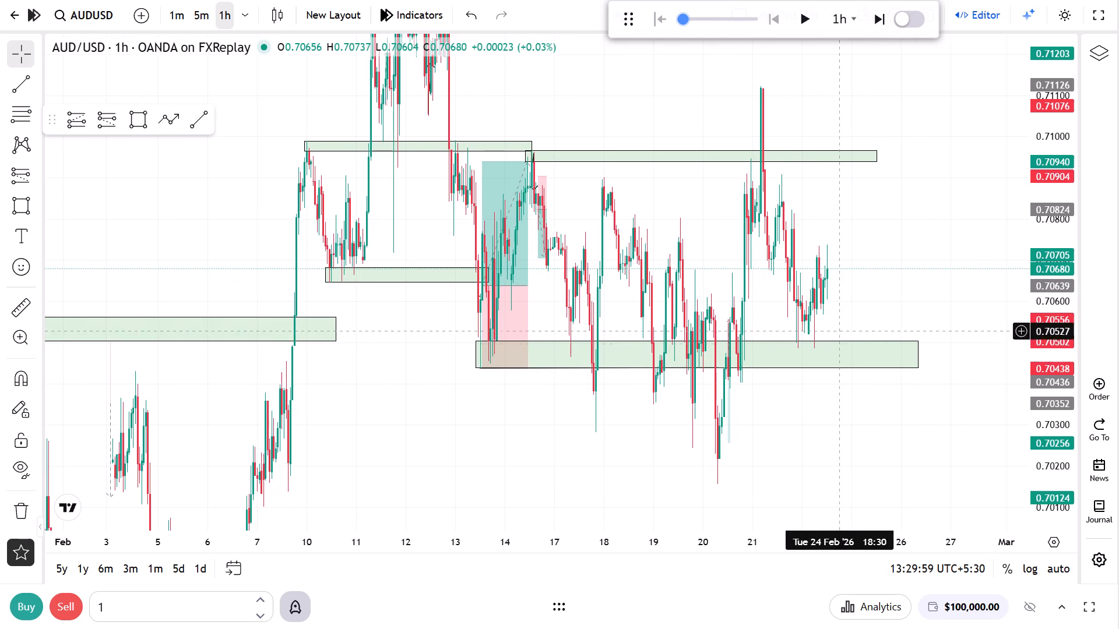
# Examine the price reactions at the lower zone on 23 and 24 Feb on the 1-minute timeframe.
pyautogui.scroll(4, 814, 381)
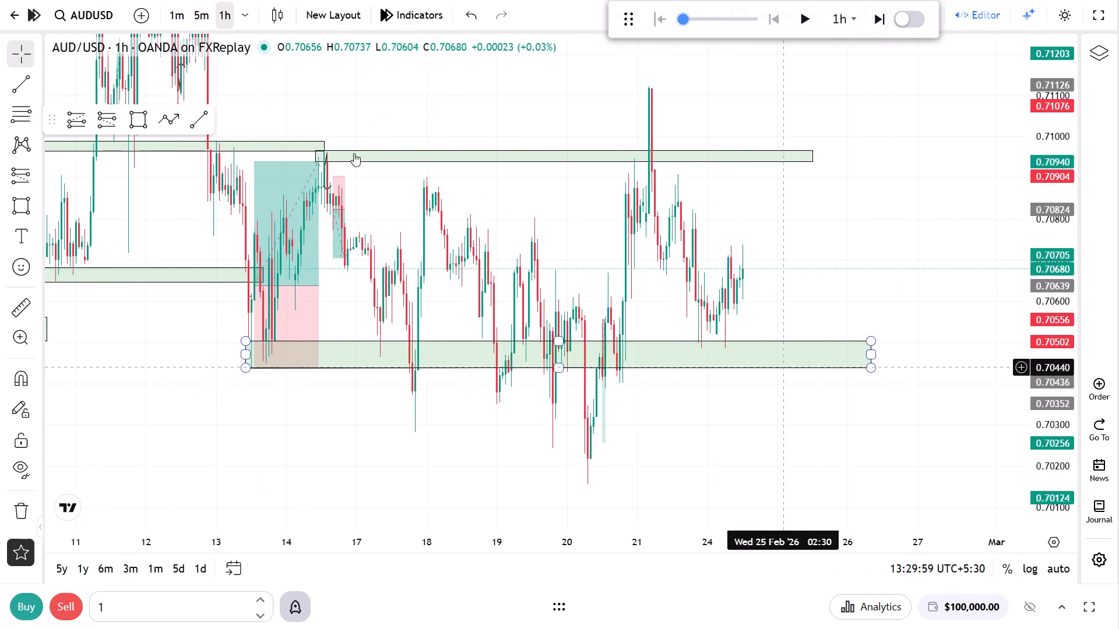
pyautogui.click(167, 21)
pyautogui.scroll(-12, 616, 388)
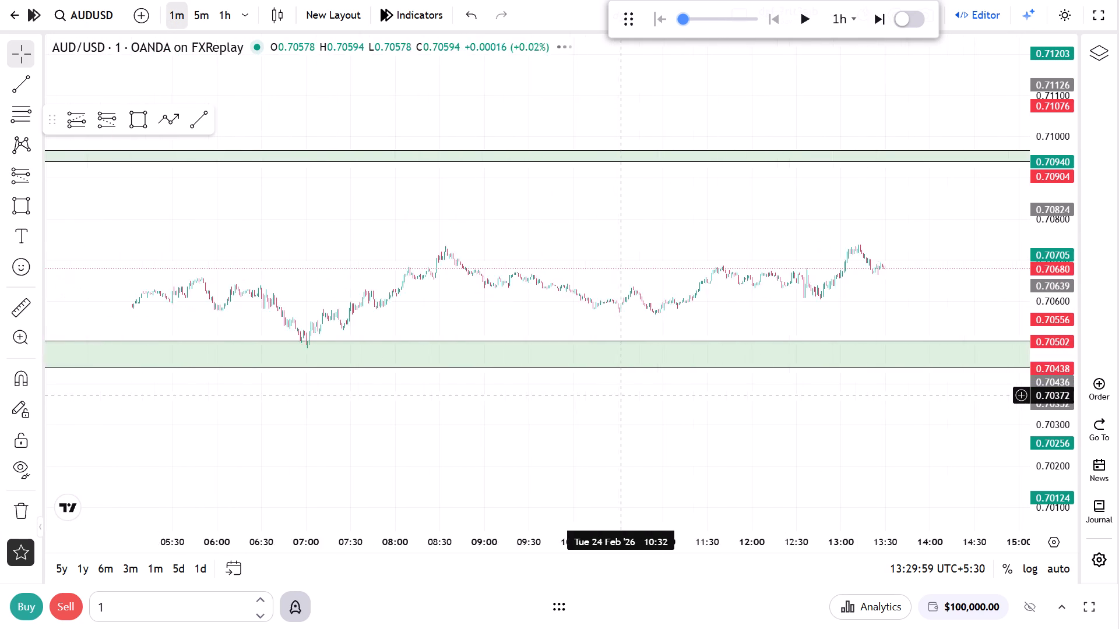
pyautogui.moveTo(1058, 504); pyautogui.dragTo(1032, 334)
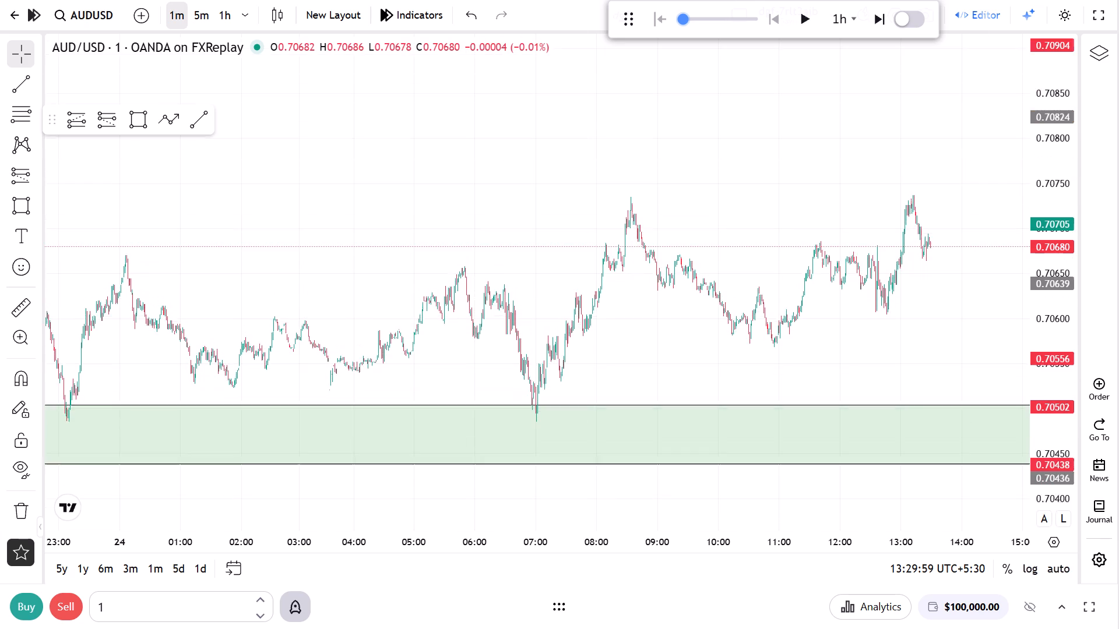
pyautogui.moveTo(1032, 334); pyautogui.dragTo(1051, 339)
pyautogui.moveTo(723, 299); pyautogui.dragTo(1012, 229)
pyautogui.moveTo(620, 314); pyautogui.dragTo(880, 313)
pyautogui.scroll(5, 502, 351)
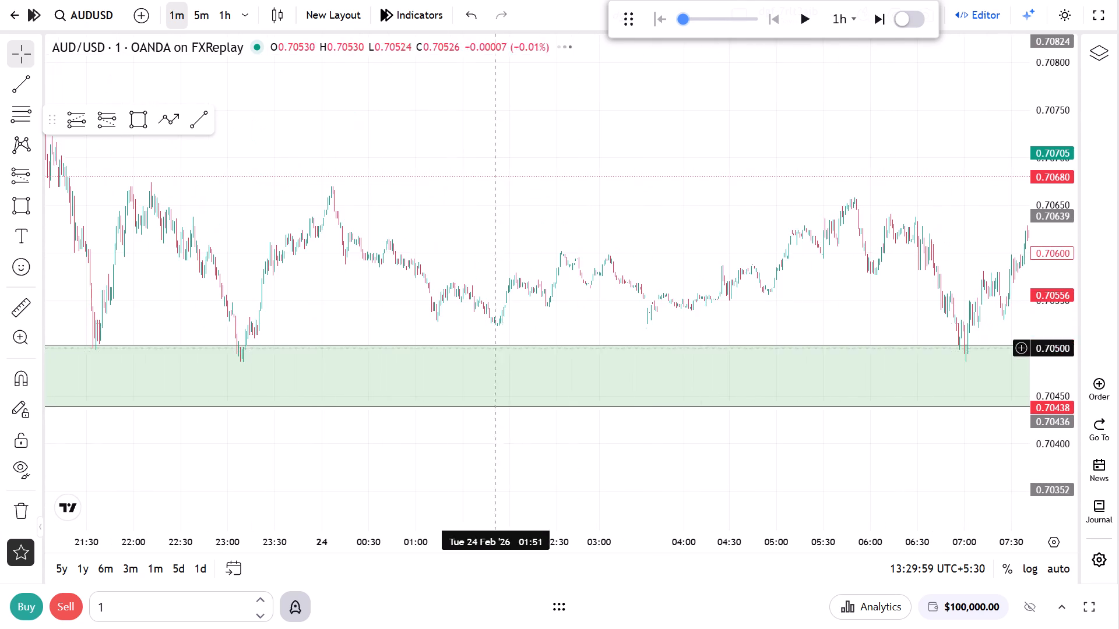
pyautogui.moveTo(350, 284); pyautogui.dragTo(932, 275)
pyautogui.scroll(6, 544, 366)
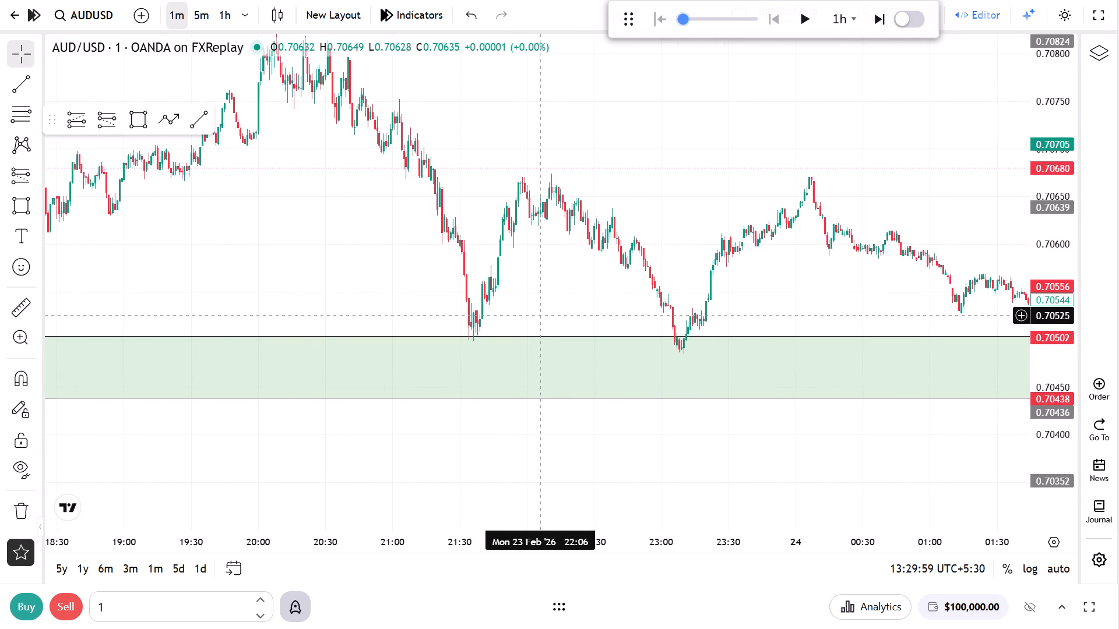
pyautogui.scroll(3, 541, 315)
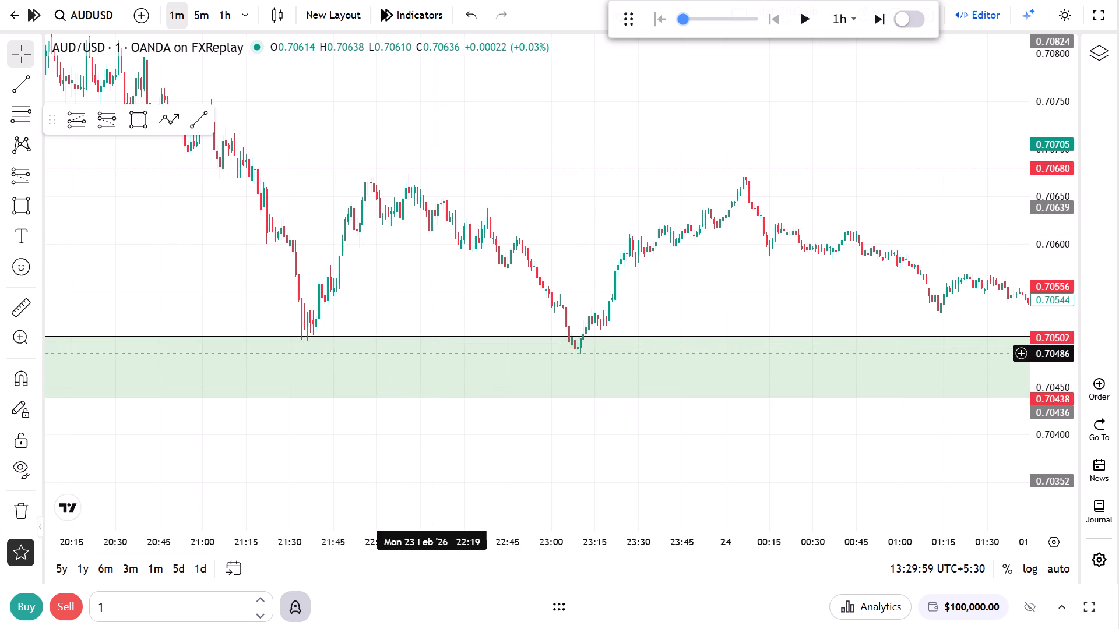
pyautogui.moveTo(583, 284); pyautogui.dragTo(324, 292)
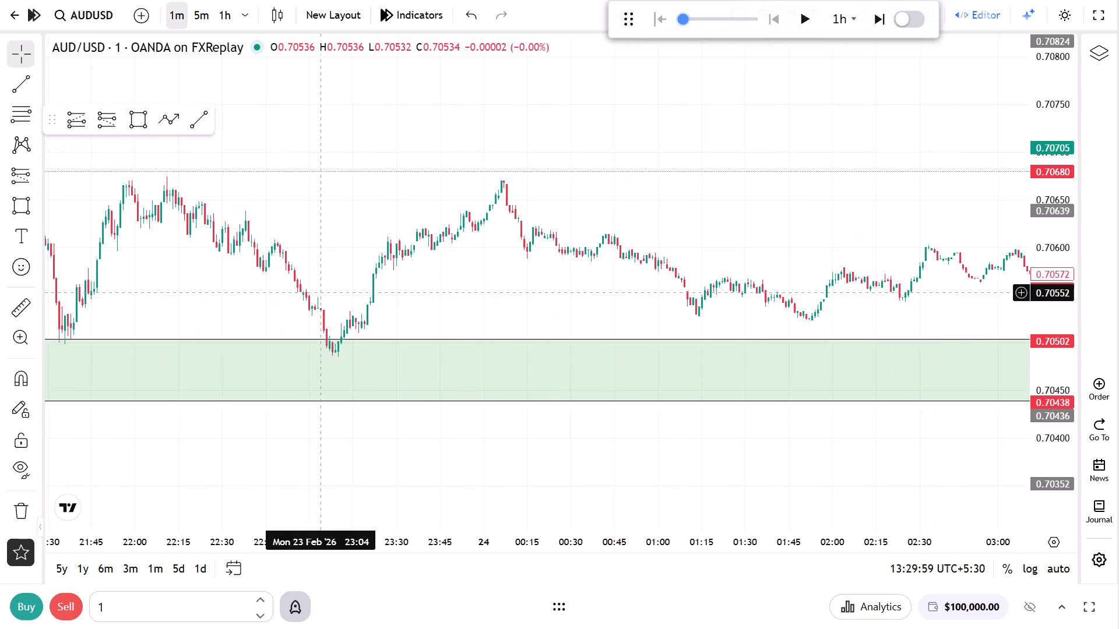
pyautogui.scroll(-4, 516, 298)
pyautogui.moveTo(793, 268); pyautogui.dragTo(342, 272)
pyautogui.scroll(-4, 656, 283)
pyautogui.moveTo(870, 323); pyautogui.dragTo(843, 320)
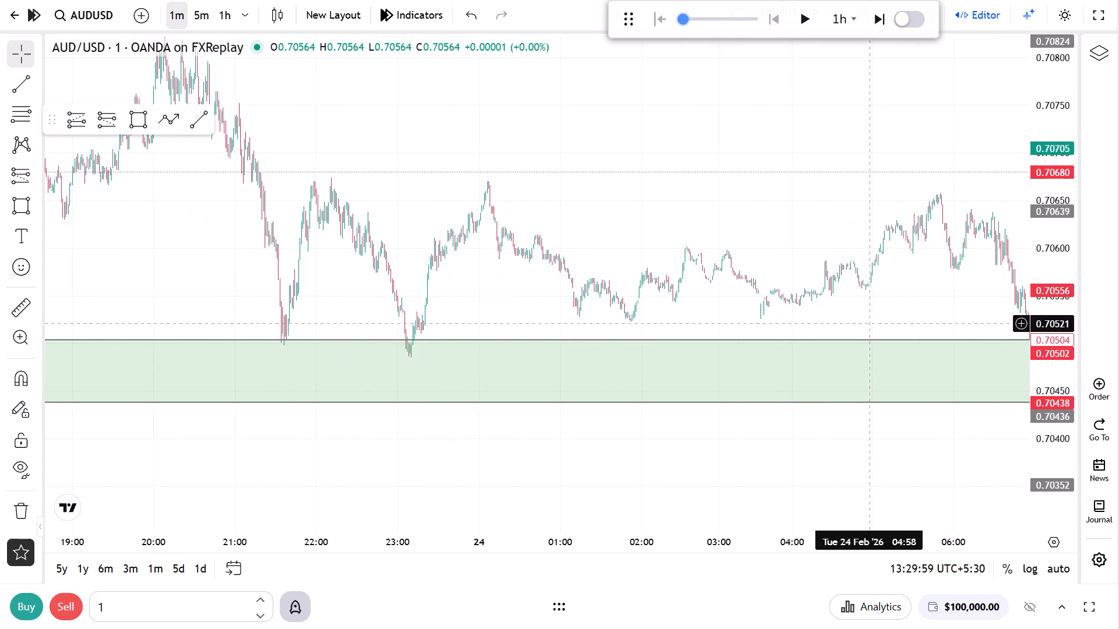
pyautogui.moveTo(843, 320); pyautogui.dragTo(557, 317)
pyautogui.scroll(-4, 681, 314)
pyautogui.moveTo(880, 221); pyautogui.dragTo(352, 214)
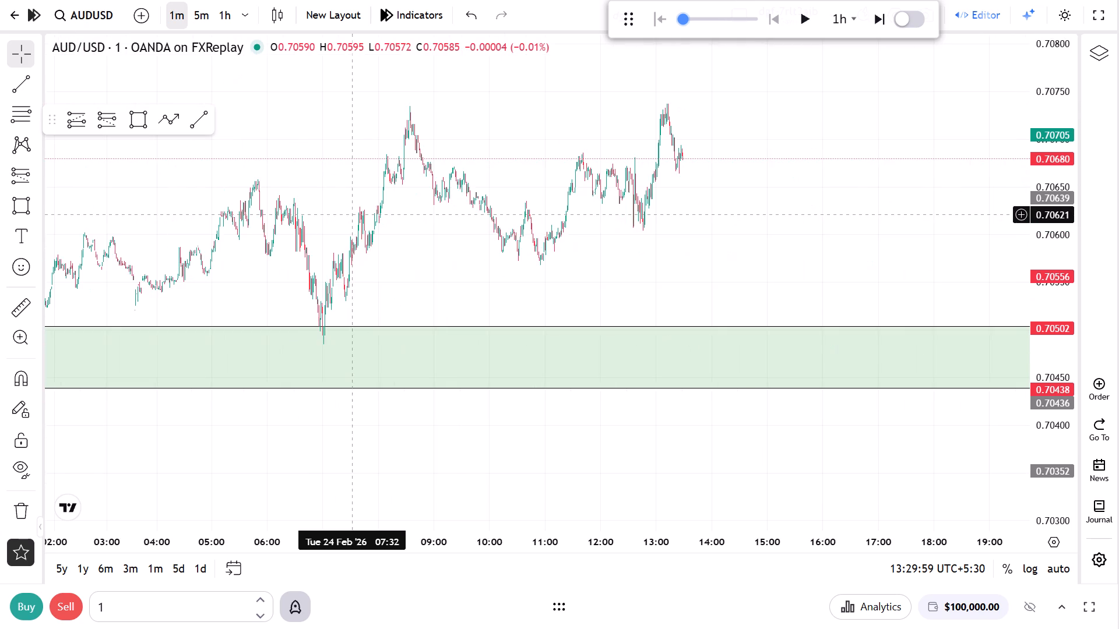
pyautogui.moveTo(352, 214); pyautogui.dragTo(664, 230)
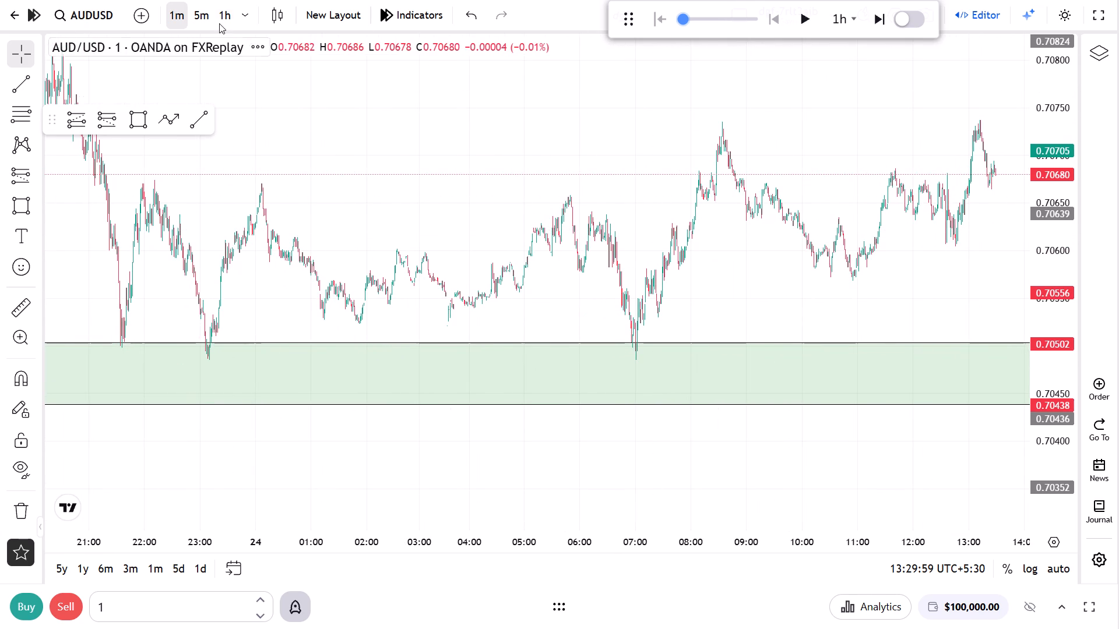
# Return to the 1-hour timeframe and advance the replay to 26 Feb, 01:29:59.
pyautogui.click(219, 23)
pyautogui.scroll(8, 797, 345)
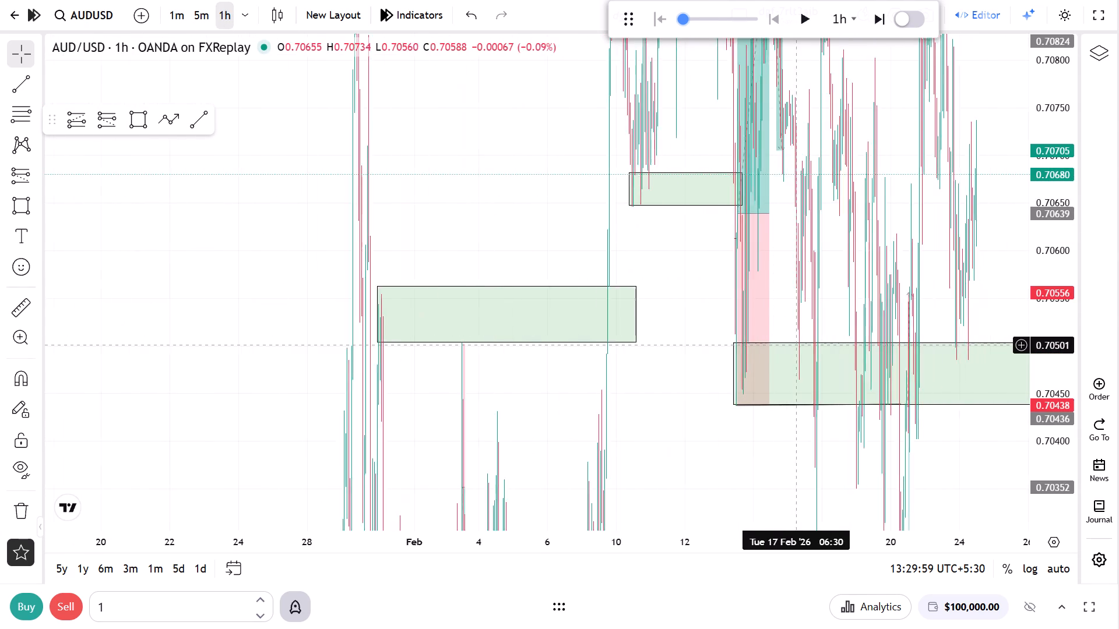
pyautogui.scroll(8, 797, 345)
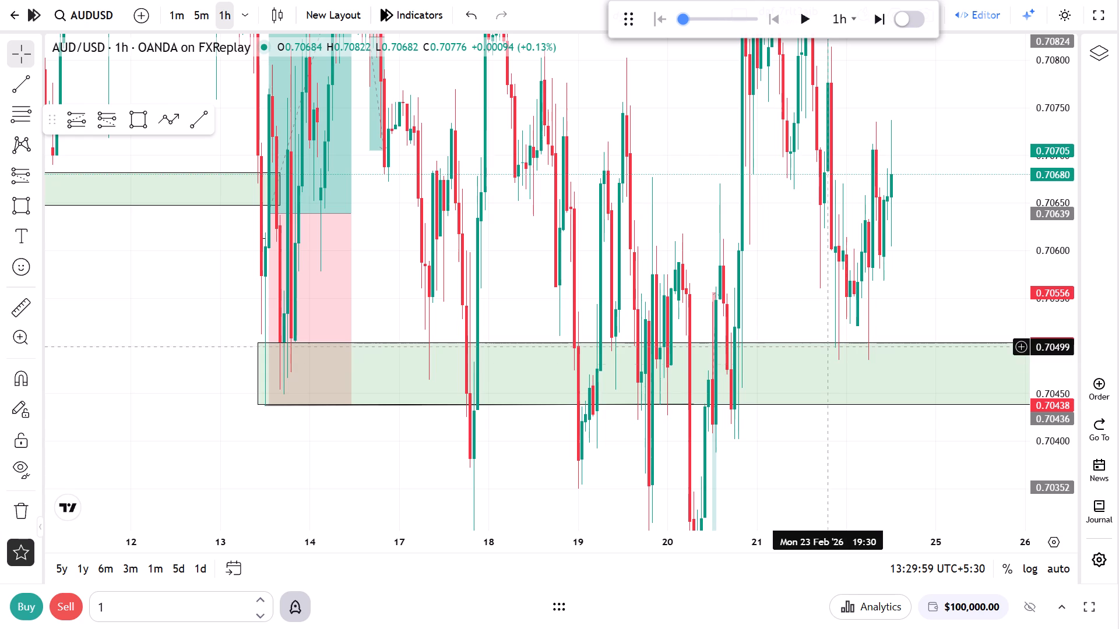
pyautogui.moveTo(1054, 175); pyautogui.dragTo(1029, 442)
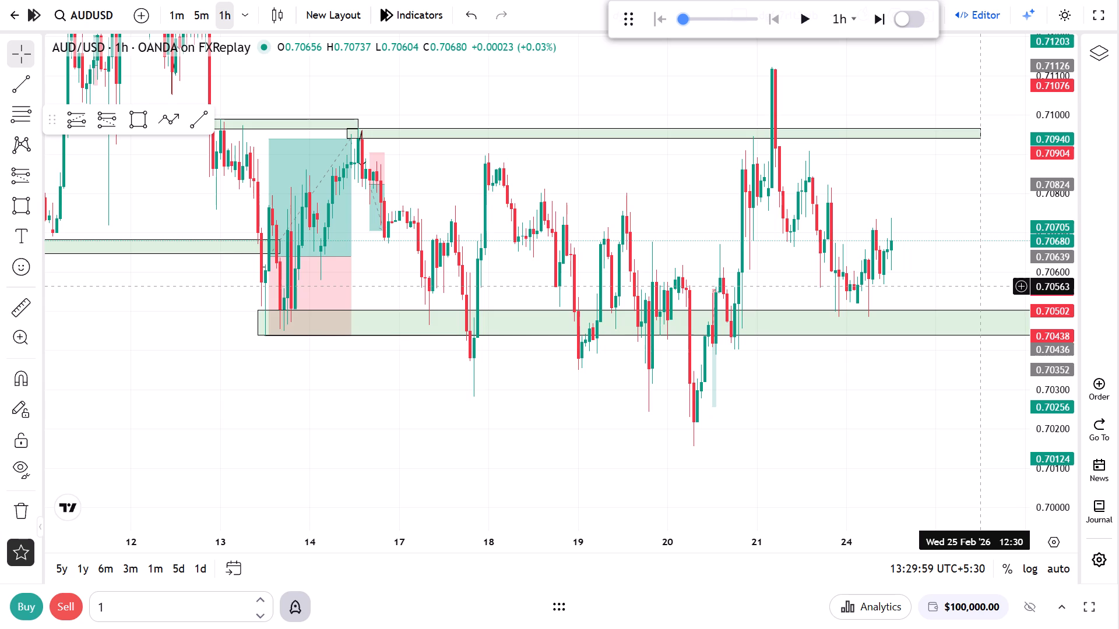
pyautogui.tripleClick(881, 23)
pyautogui.tripleClick(881, 23)
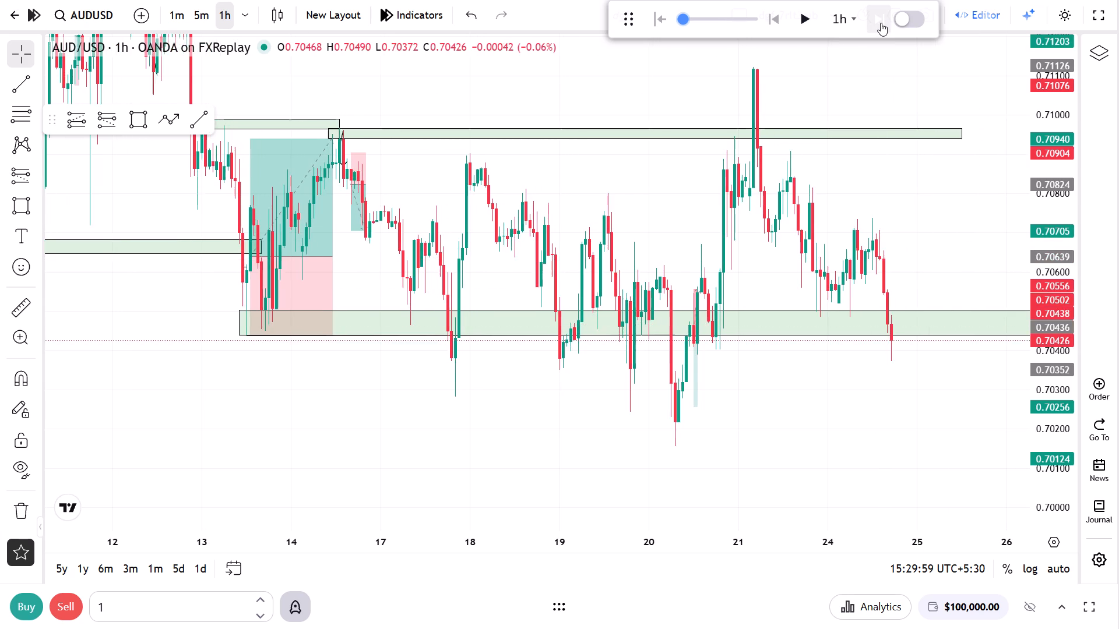
pyautogui.tripleClick(881, 23)
pyautogui.click(881, 23)
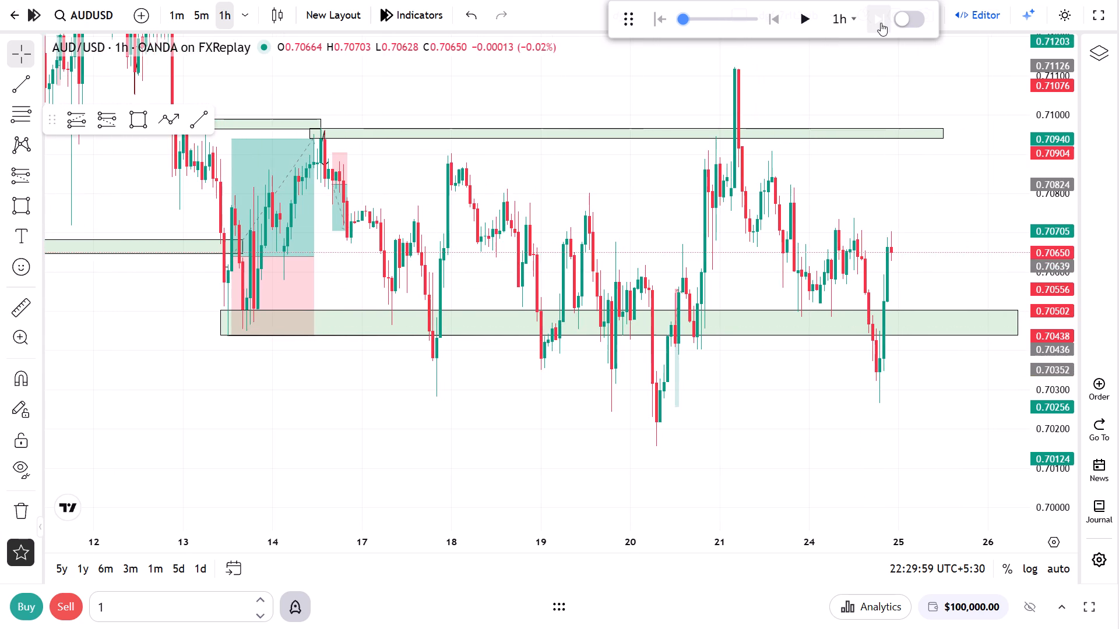
pyautogui.tripleClick(881, 23)
pyautogui.tripleClick(881, 23)
pyautogui.tripleClick(881, 23)
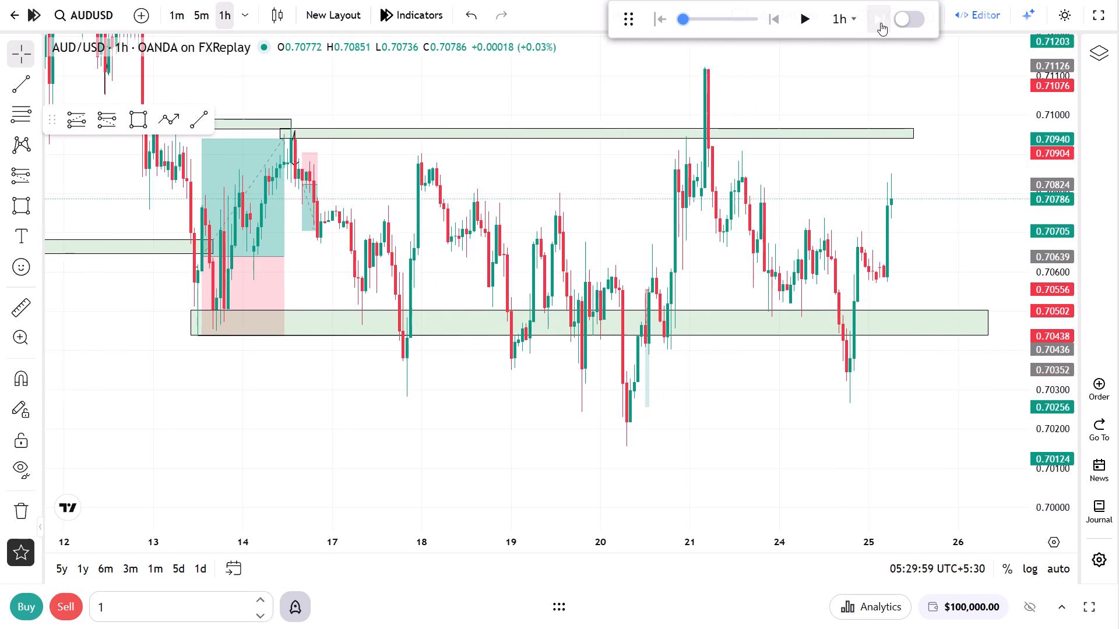
pyautogui.tripleClick(881, 23)
pyautogui.tripleClick(881, 23)
pyautogui.tripleClick(881, 23)
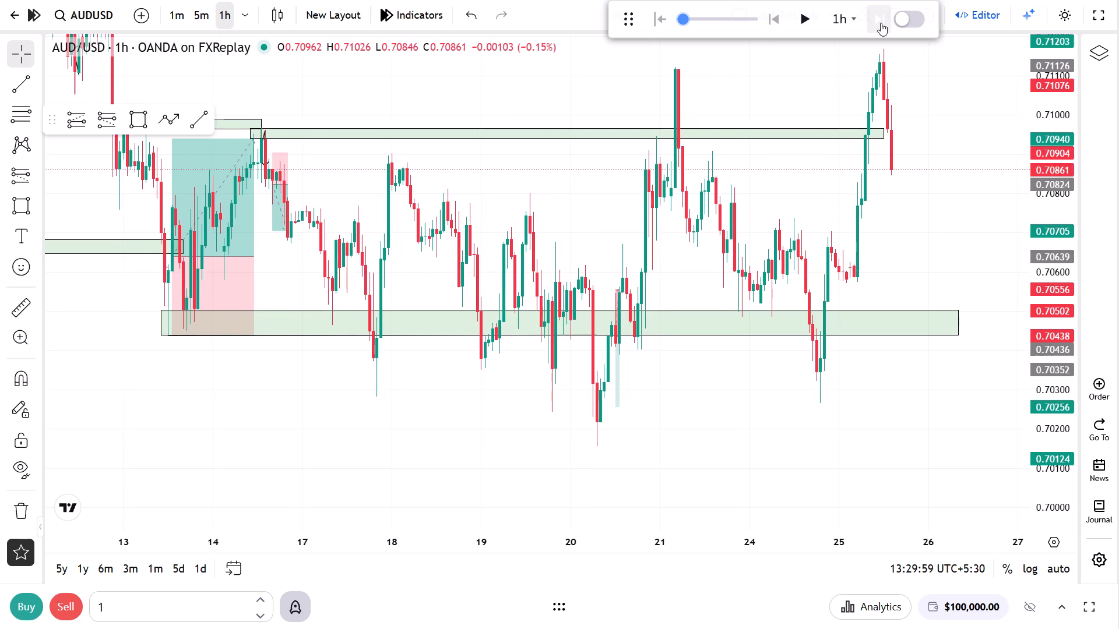
pyautogui.tripleClick(881, 23)
pyautogui.tripleClick(881, 23)
pyautogui.doubleClick(881, 23)
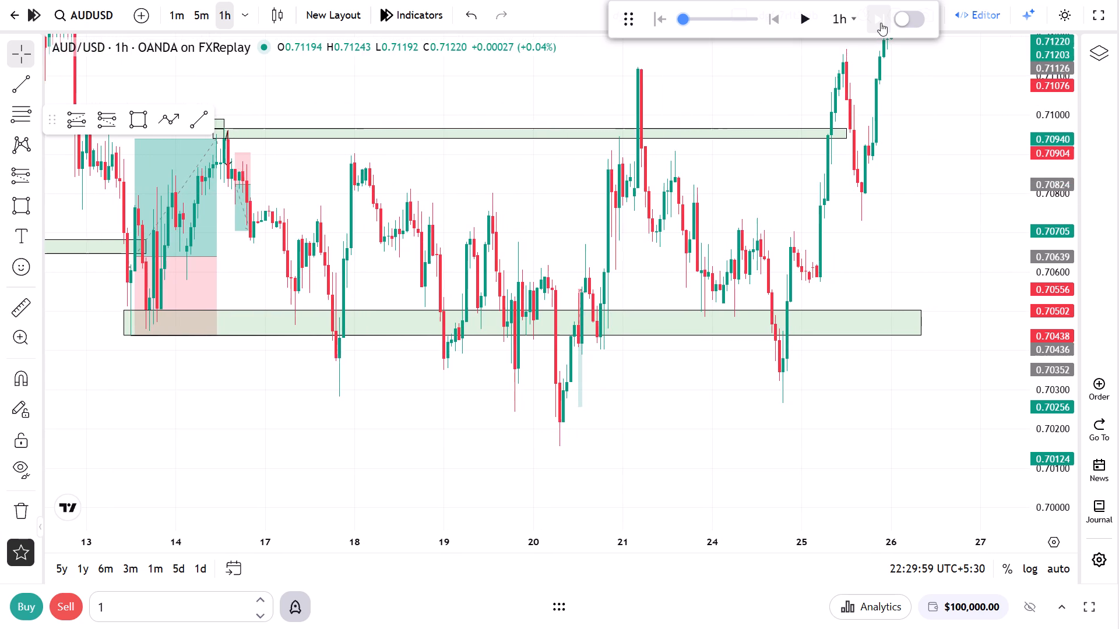
# Extend the upper rectangle zone between about 0.7094 and 0.7097 forward to about 16:30 on 25 Feb.
pyautogui.moveTo(833, 76); pyautogui.dragTo(801, 281)
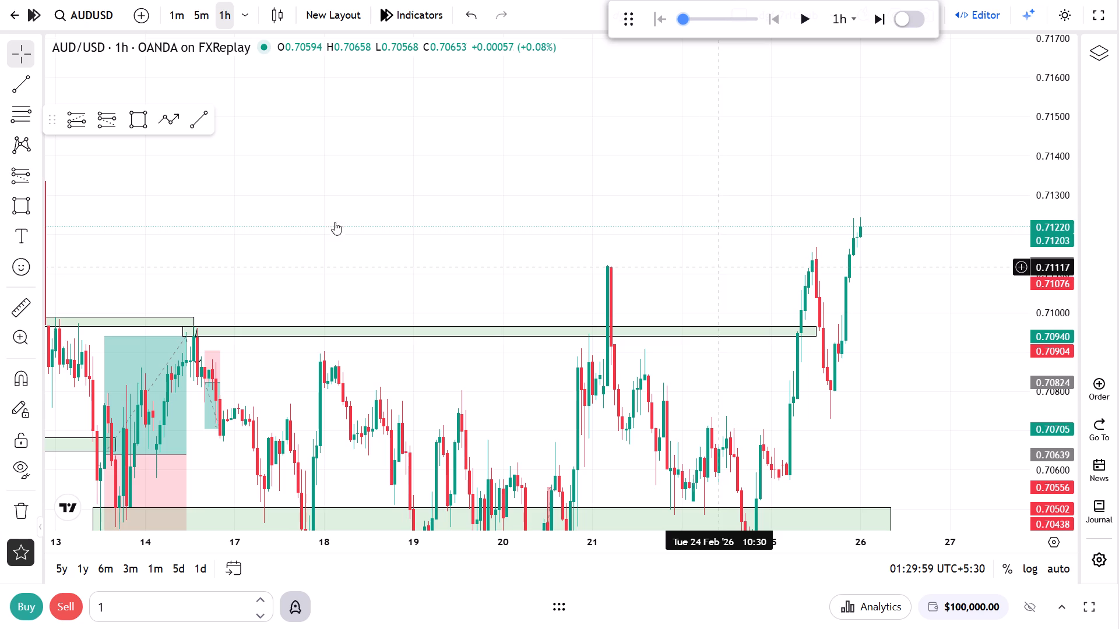
pyautogui.click(143, 125)
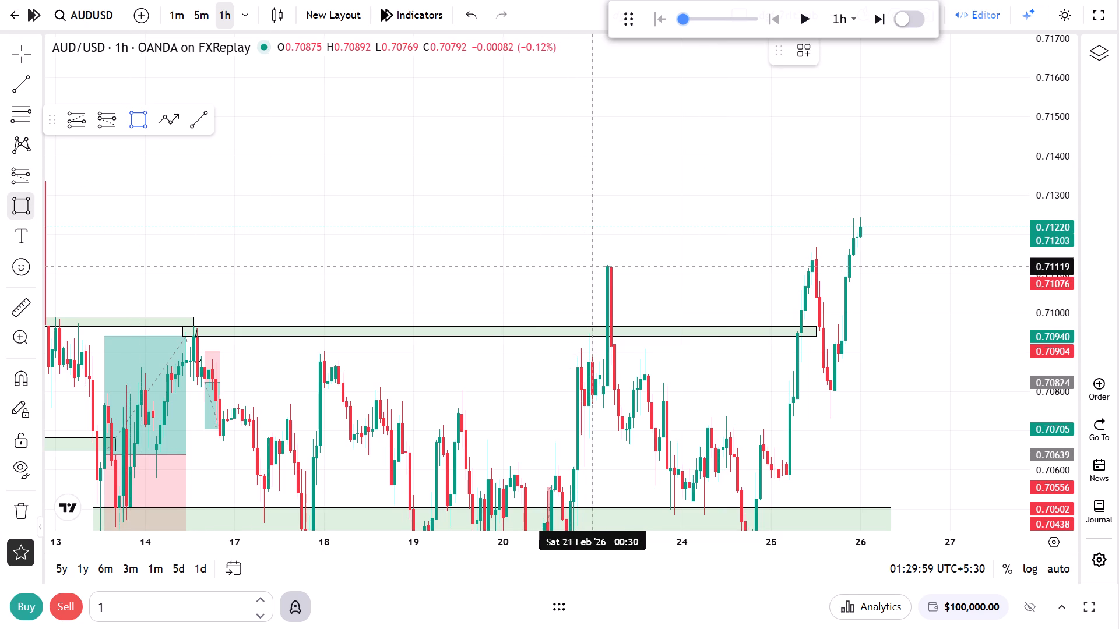
pyautogui.rightClick(827, 339)
pyautogui.moveTo(821, 332); pyautogui.dragTo(832, 333)
pyautogui.click(819, 403)
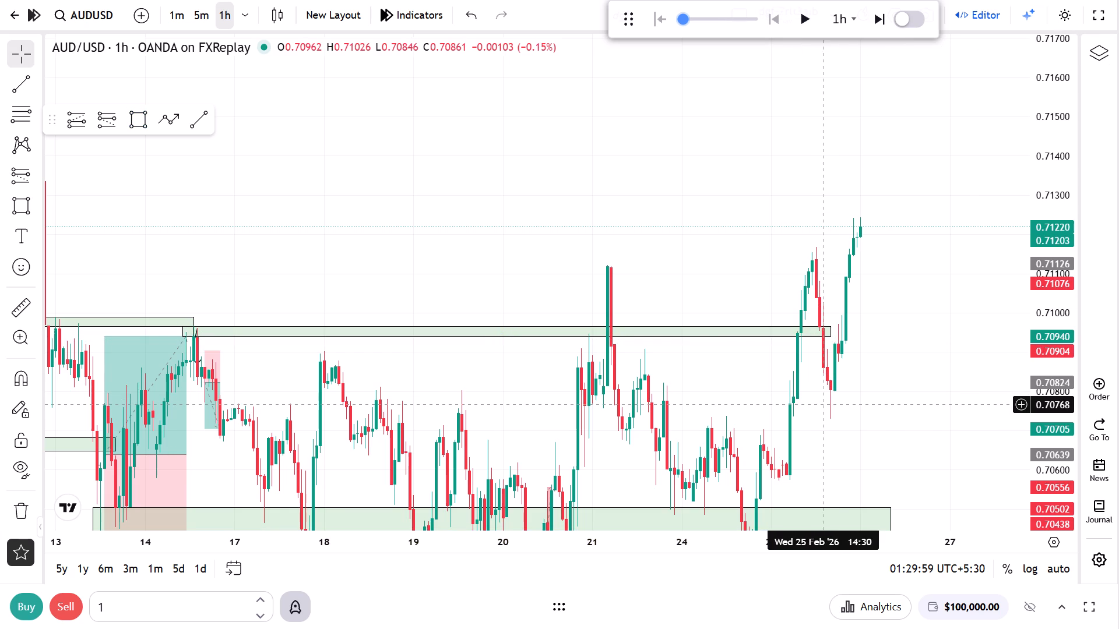
# Examine the 1-minute structure around the upper zone on 25 Feb, especially the move through it near 15:00.
pyautogui.click(183, 21)
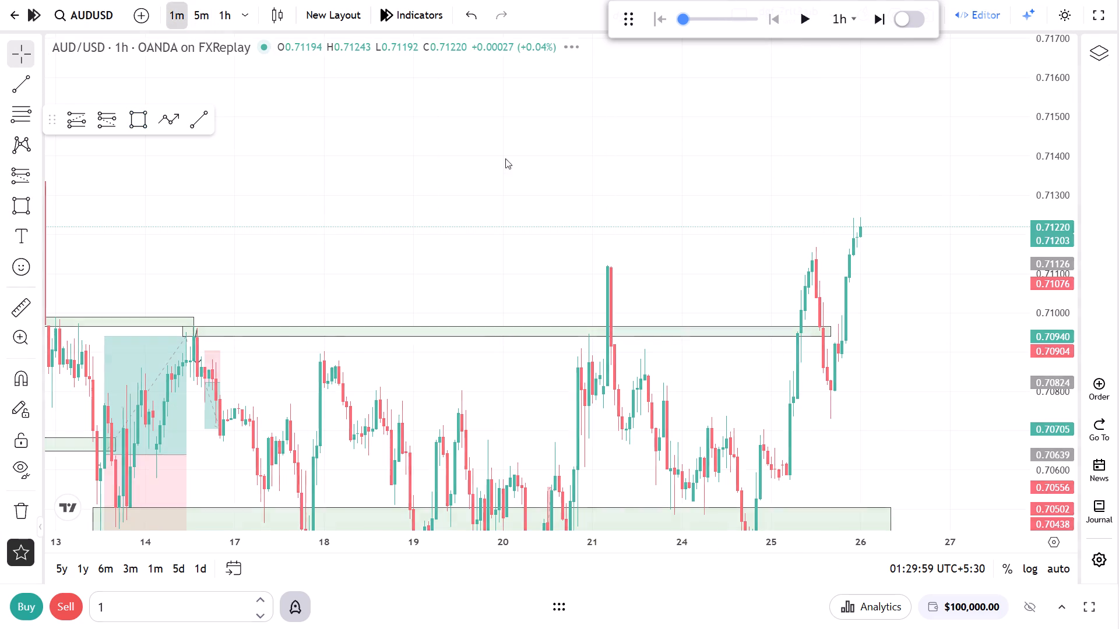
pyautogui.scroll(-20, 815, 384)
pyautogui.scroll(-6, 815, 384)
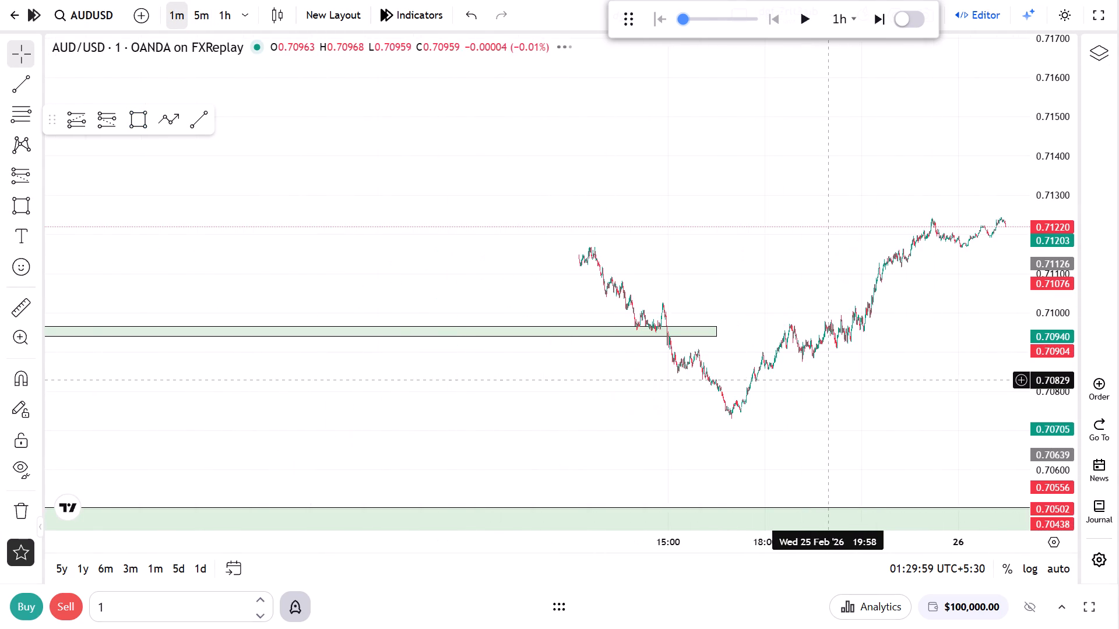
pyautogui.scroll(-1, 831, 377)
pyautogui.moveTo(709, 376); pyautogui.dragTo(754, 378)
pyautogui.moveTo(1047, 452); pyautogui.dragTo(1051, 259)
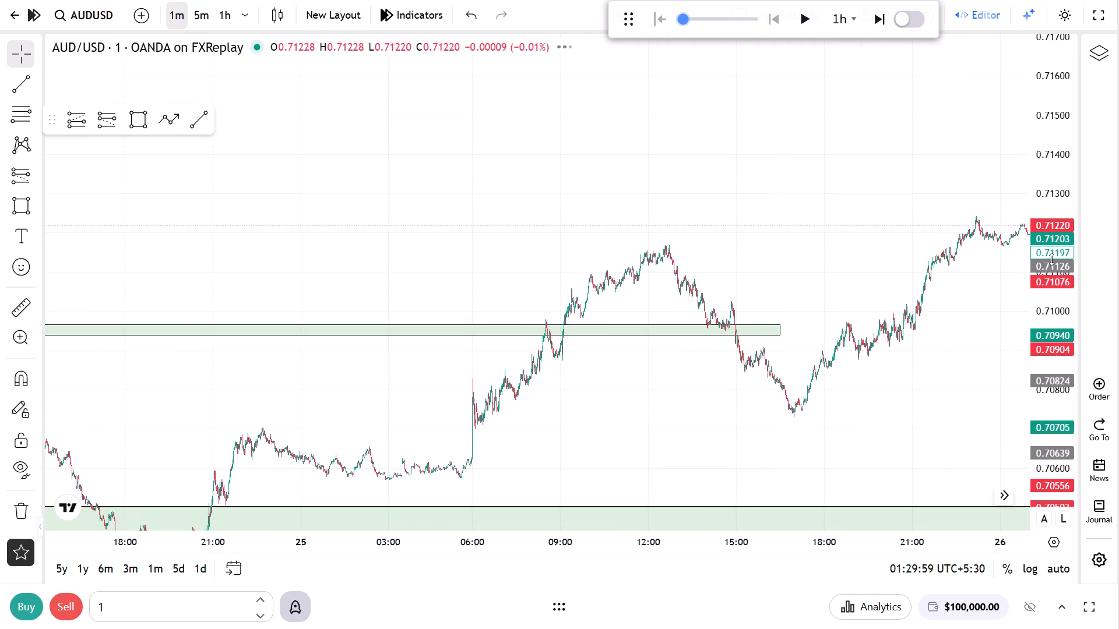
pyautogui.moveTo(1051, 259); pyautogui.dragTo(1050, 131)
pyautogui.moveTo(811, 265); pyautogui.dragTo(1050, 167)
pyautogui.scroll(11, 807, 351)
pyautogui.moveTo(648, 337); pyautogui.dragTo(1060, 280)
pyautogui.scroll(7, 756, 335)
pyautogui.moveTo(632, 292); pyautogui.dragTo(944, 245)
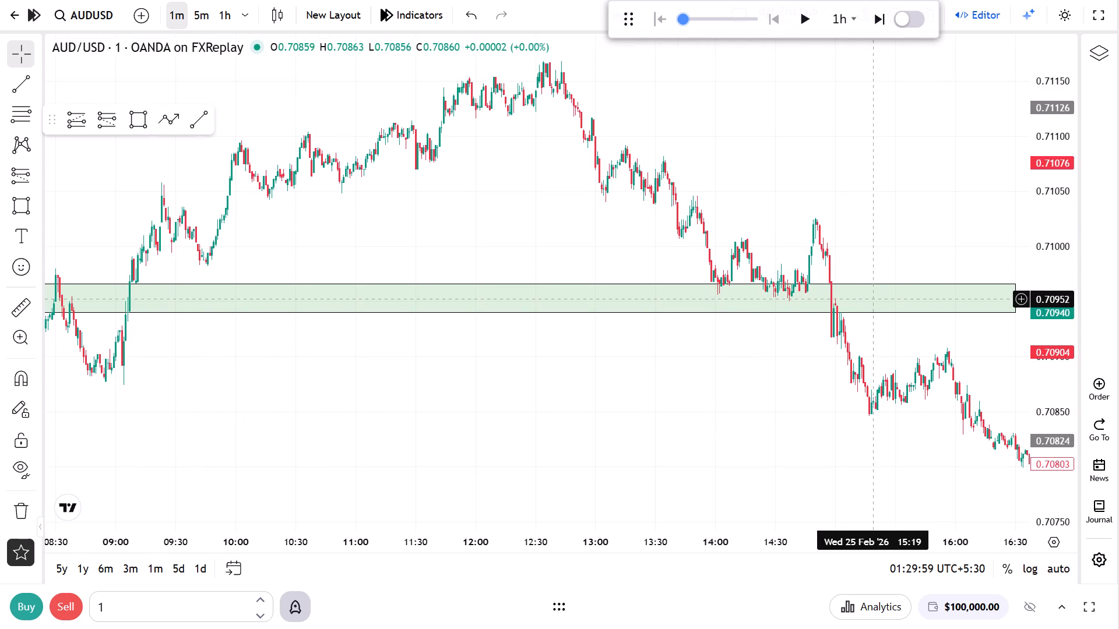
pyautogui.moveTo(876, 340); pyautogui.dragTo(808, 301)
pyautogui.scroll(4, 794, 299)
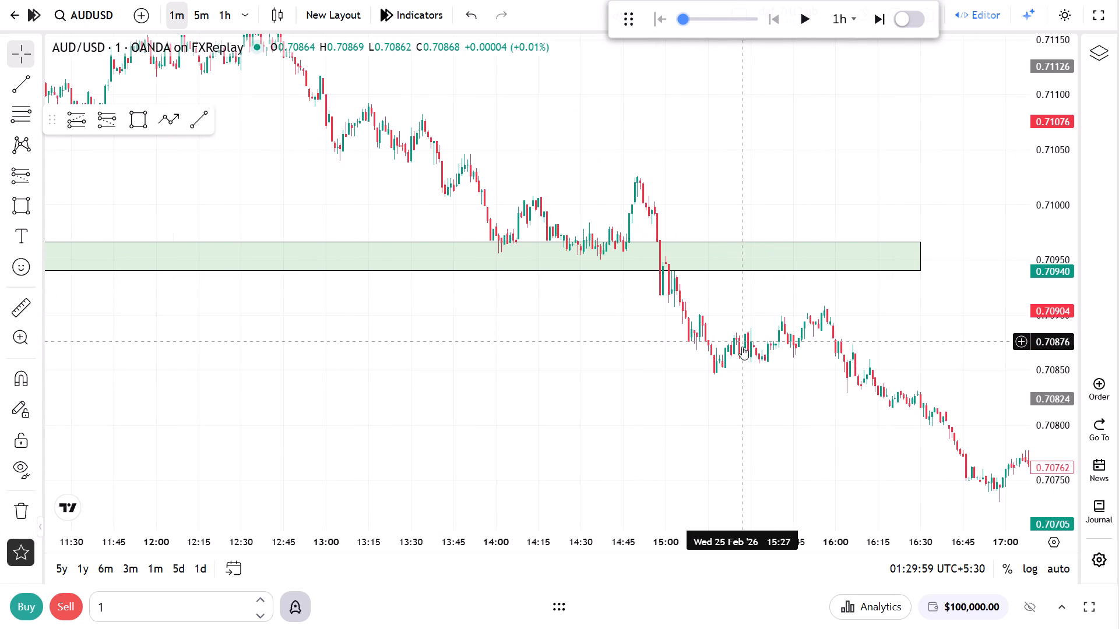
pyautogui.moveTo(754, 374); pyautogui.dragTo(507, 319)
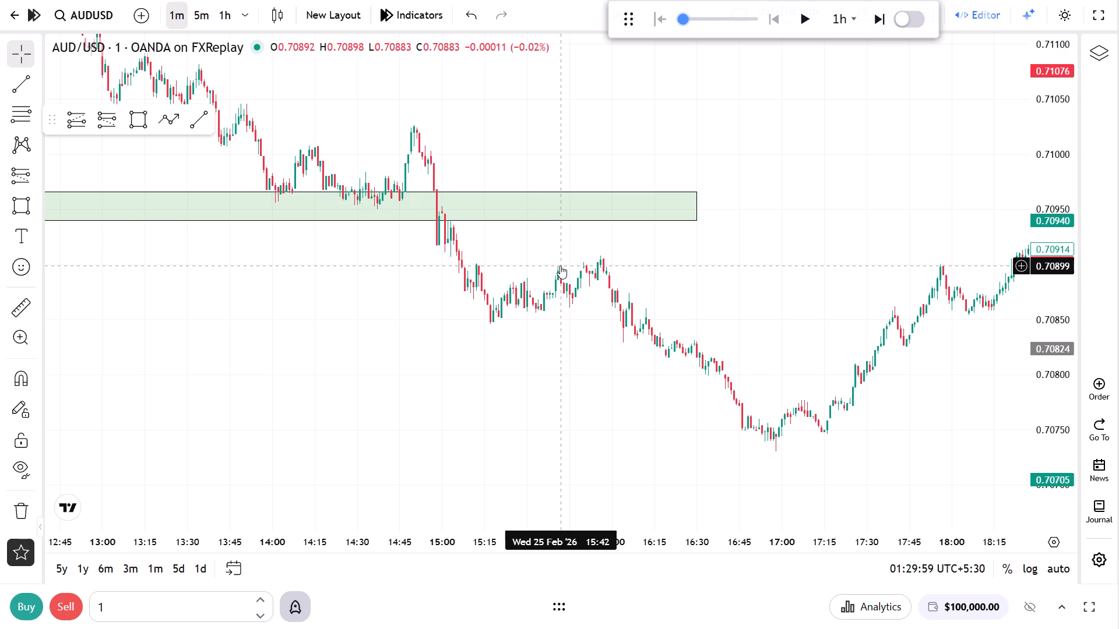
pyautogui.scroll(2, 517, 338)
pyautogui.moveTo(534, 359); pyautogui.dragTo(751, 351)
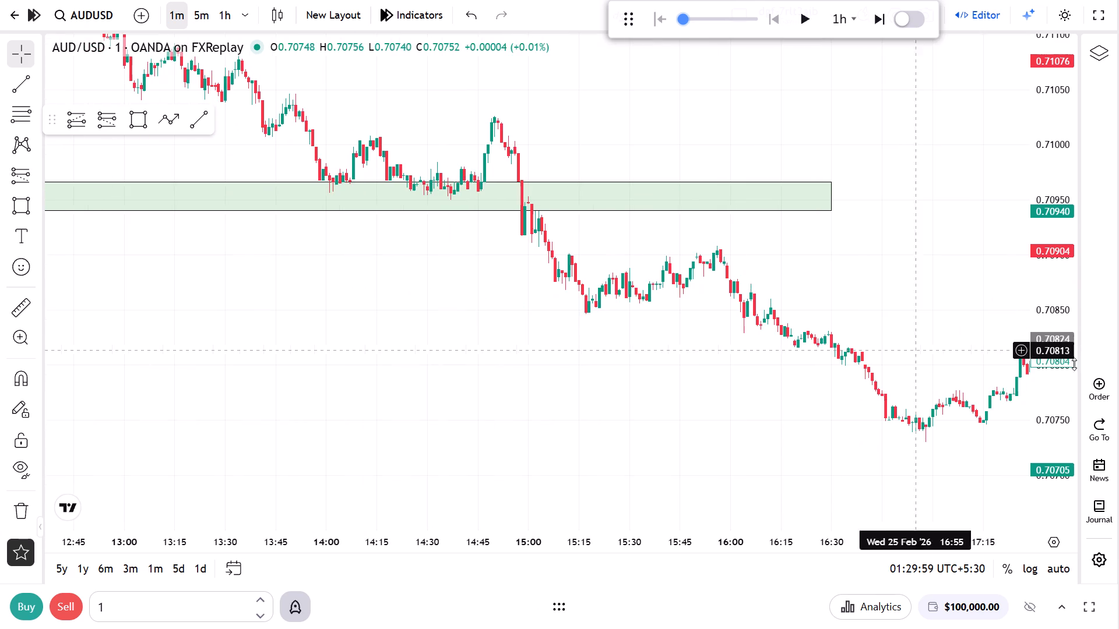
pyautogui.moveTo(1041, 412); pyautogui.dragTo(1050, 94)
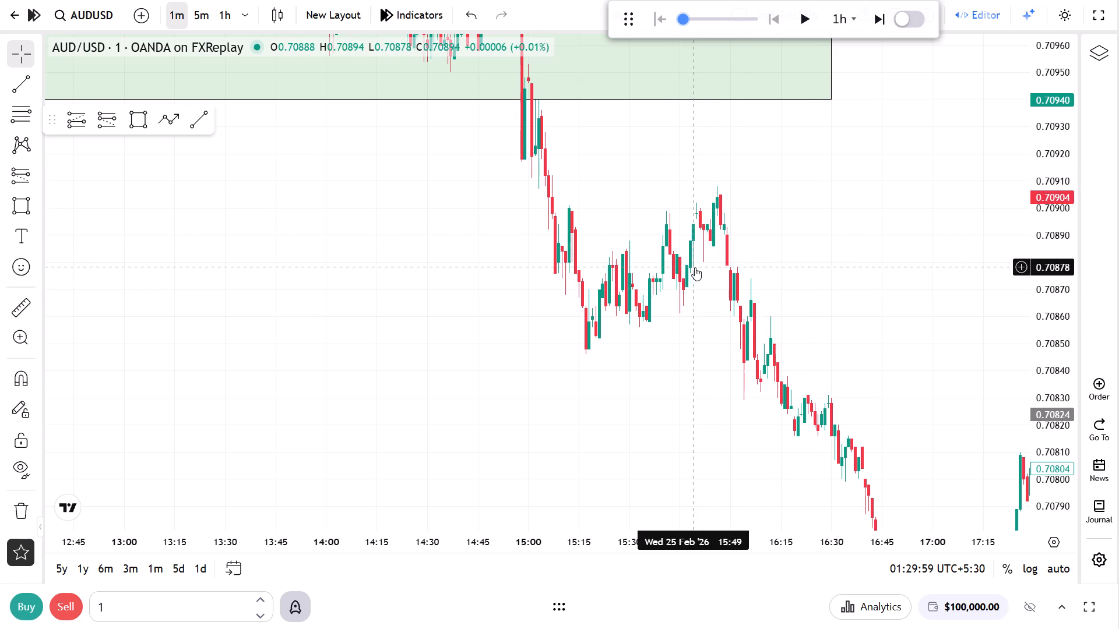
# Inspect the 1-minute price action below the upper zone between about 15:00 and 18:30 on 25 Feb.
pyautogui.click(79, 122)
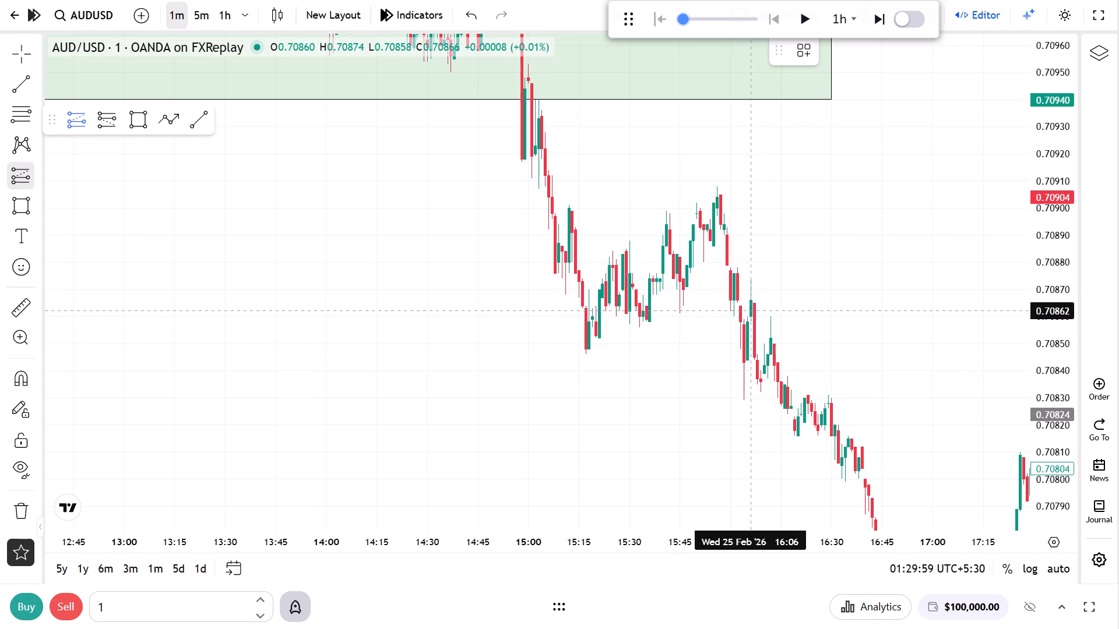
pyautogui.rightClick(787, 319)
pyautogui.moveTo(822, 333); pyautogui.dragTo(693, 275)
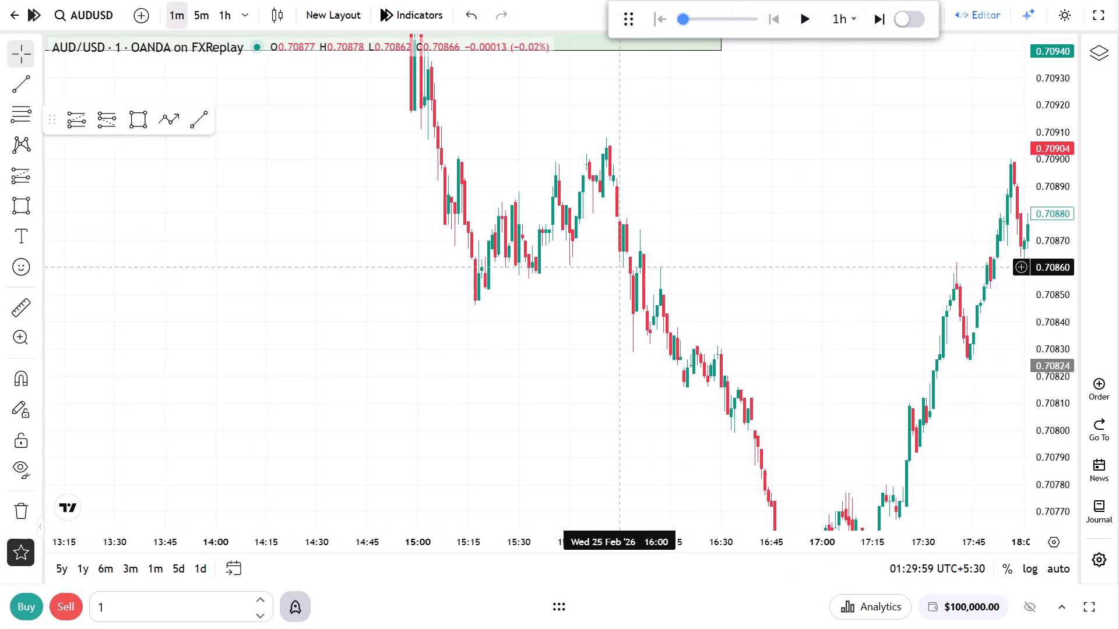
pyautogui.moveTo(802, 354); pyautogui.dragTo(713, 327)
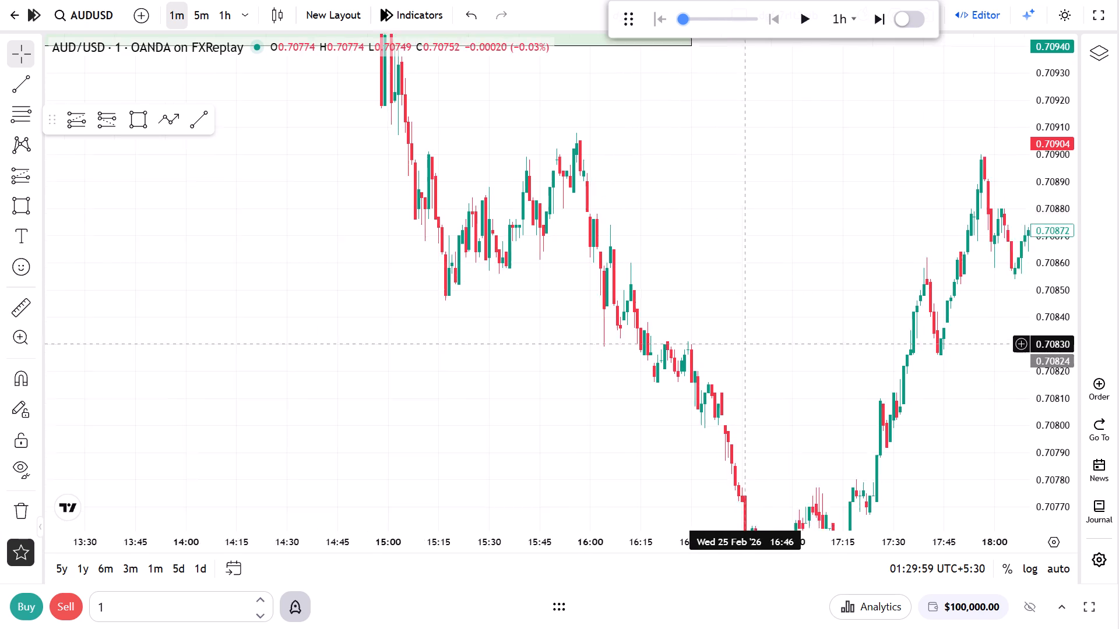
pyautogui.moveTo(713, 327); pyautogui.dragTo(704, 323)
pyautogui.moveTo(641, 302); pyautogui.dragTo(622, 278)
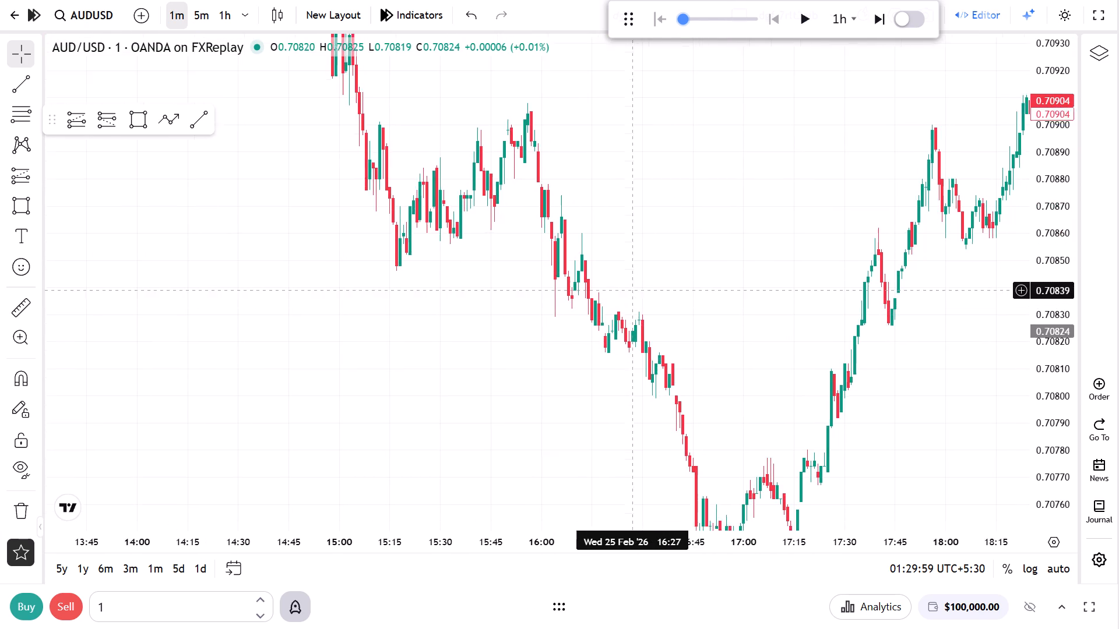
pyautogui.moveTo(622, 278); pyautogui.dragTo(611, 267)
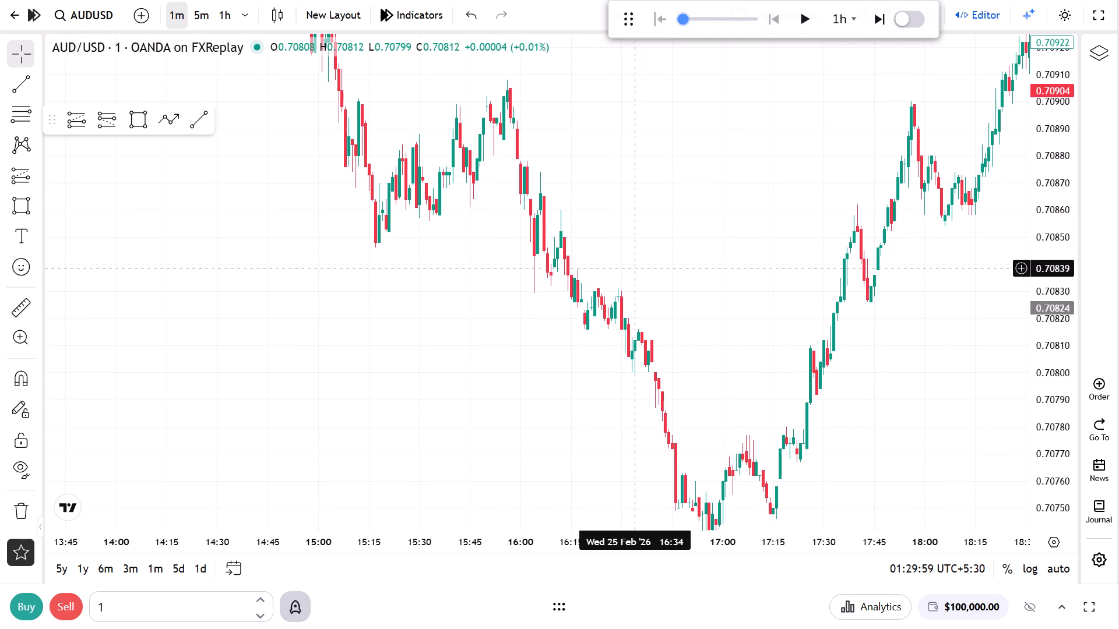
pyautogui.moveTo(724, 348); pyautogui.dragTo(679, 246)
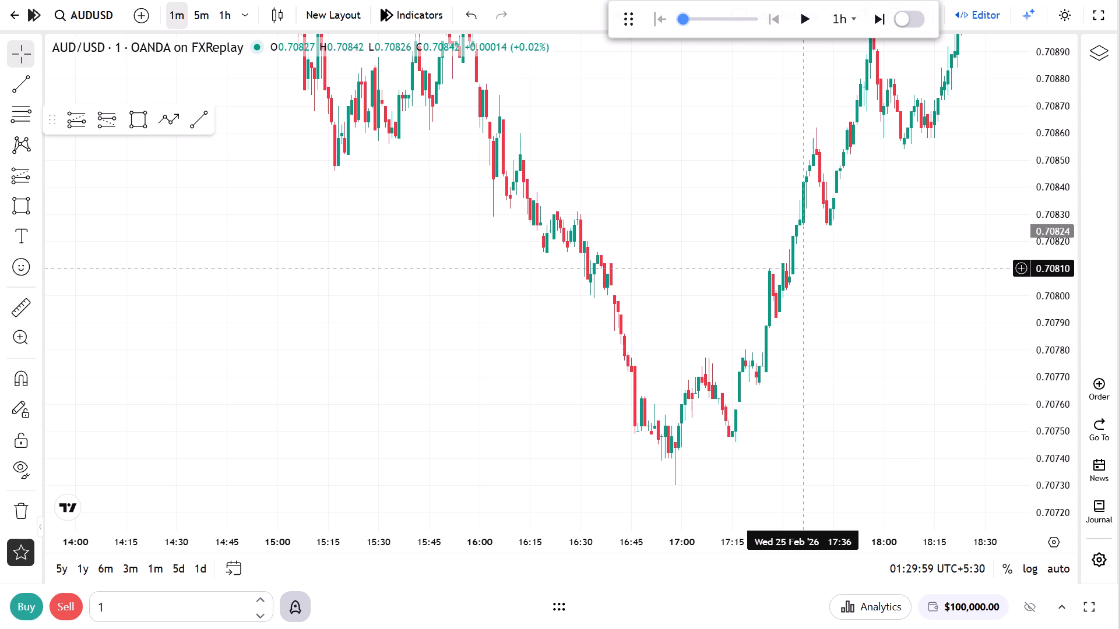
# Plot a long position at 17:34 on 25 Feb with entry 0.70821, stop 0.70721 and target 0.70971.
pyautogui.click(77, 119)
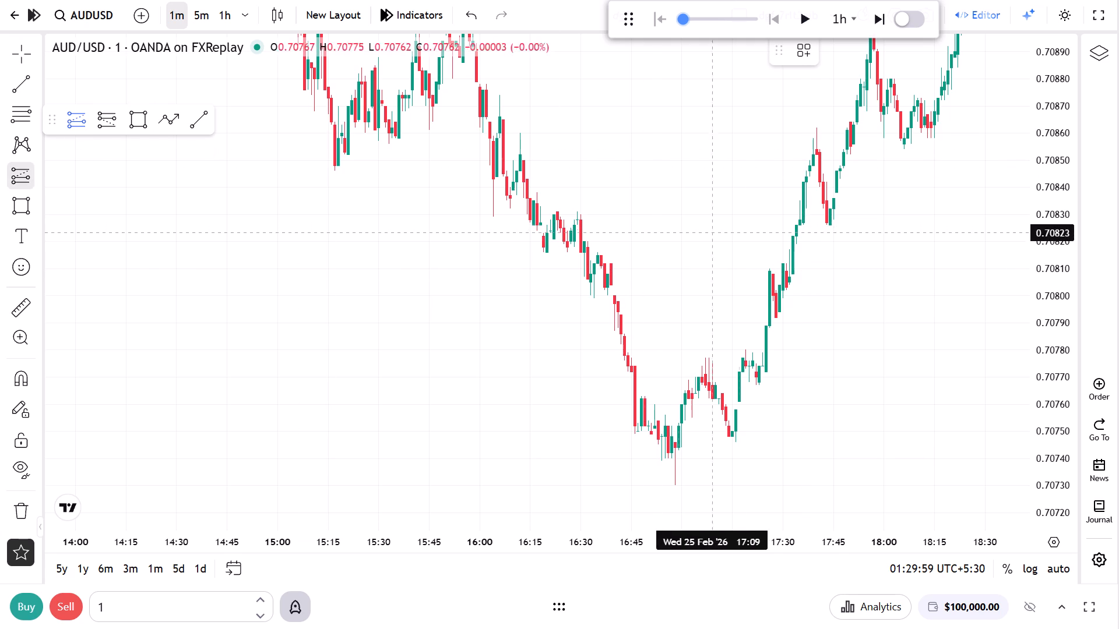
pyautogui.click(795, 238)
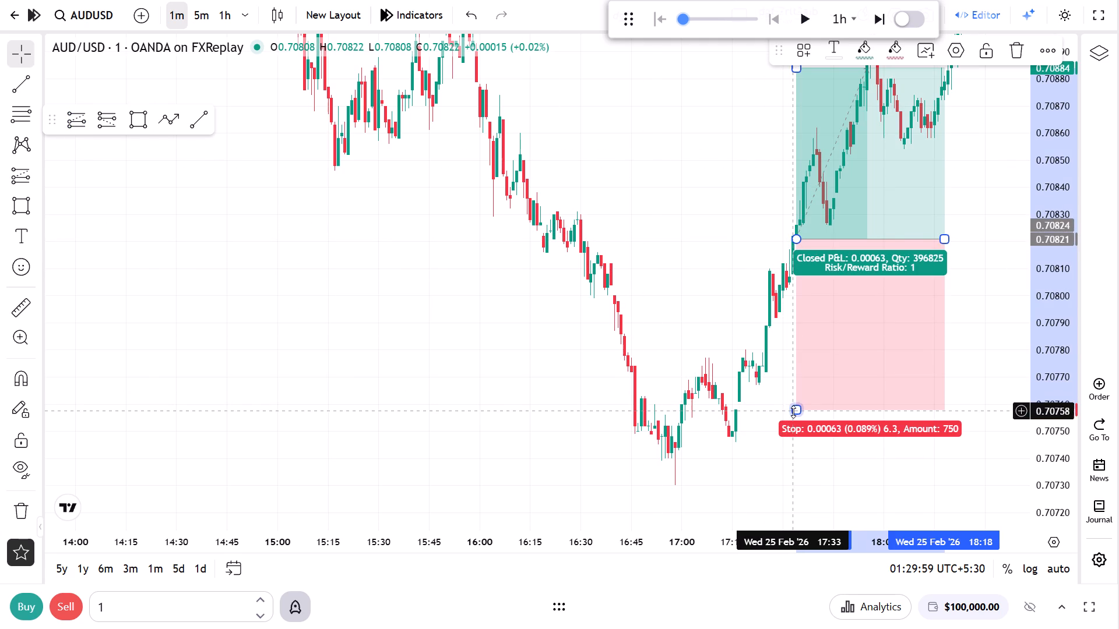
pyautogui.moveTo(794, 412); pyautogui.dragTo(801, 501)
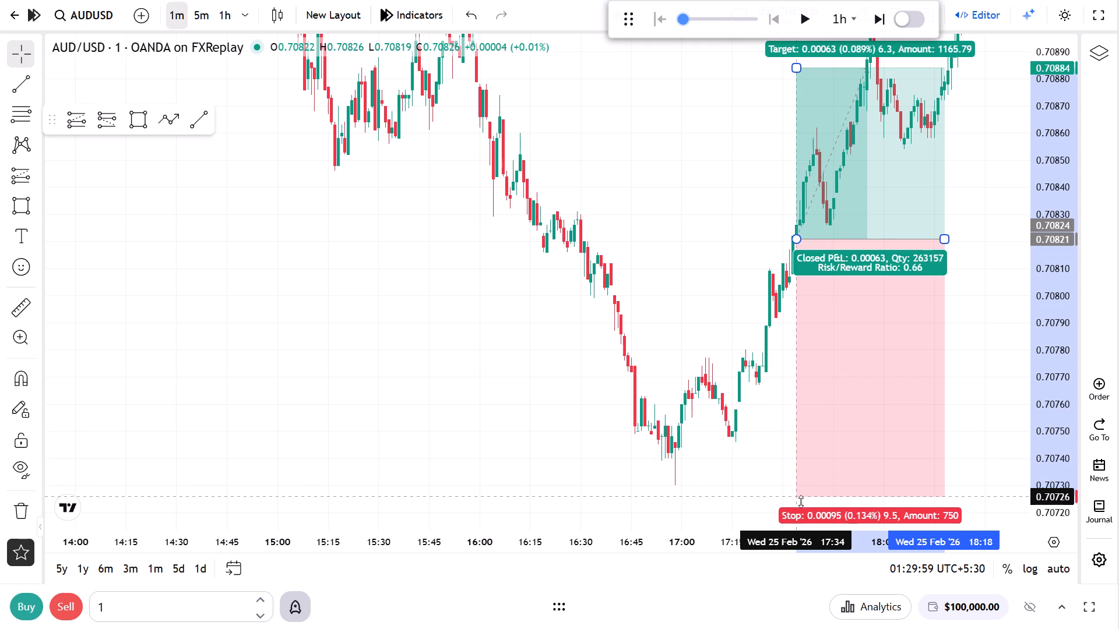
pyautogui.moveTo(801, 501); pyautogui.dragTo(800, 506)
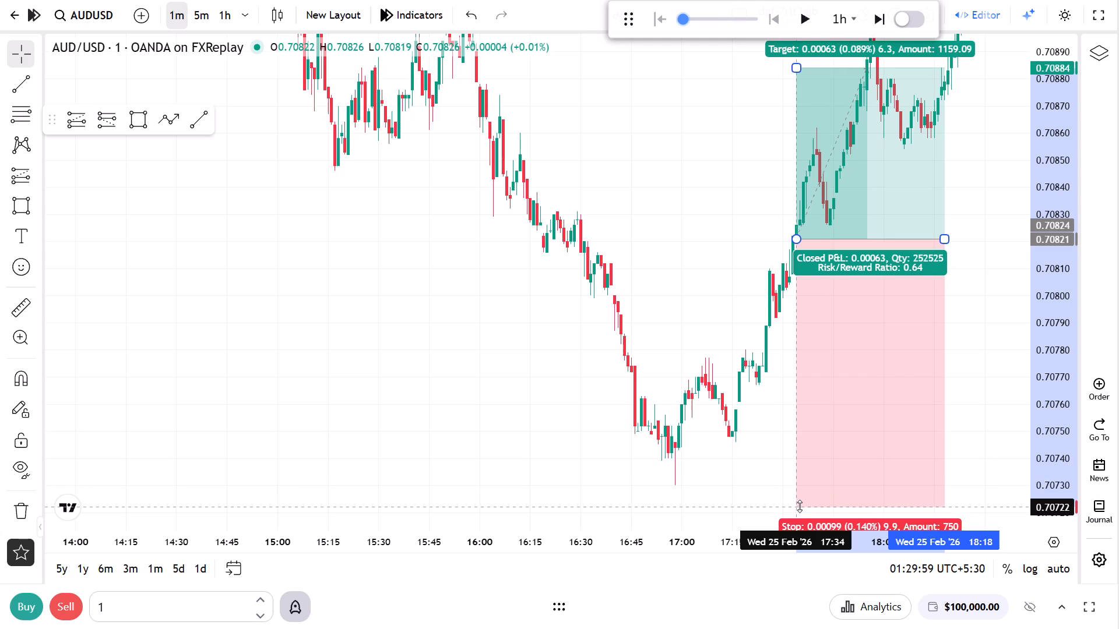
pyautogui.moveTo(800, 506); pyautogui.dragTo(800, 509)
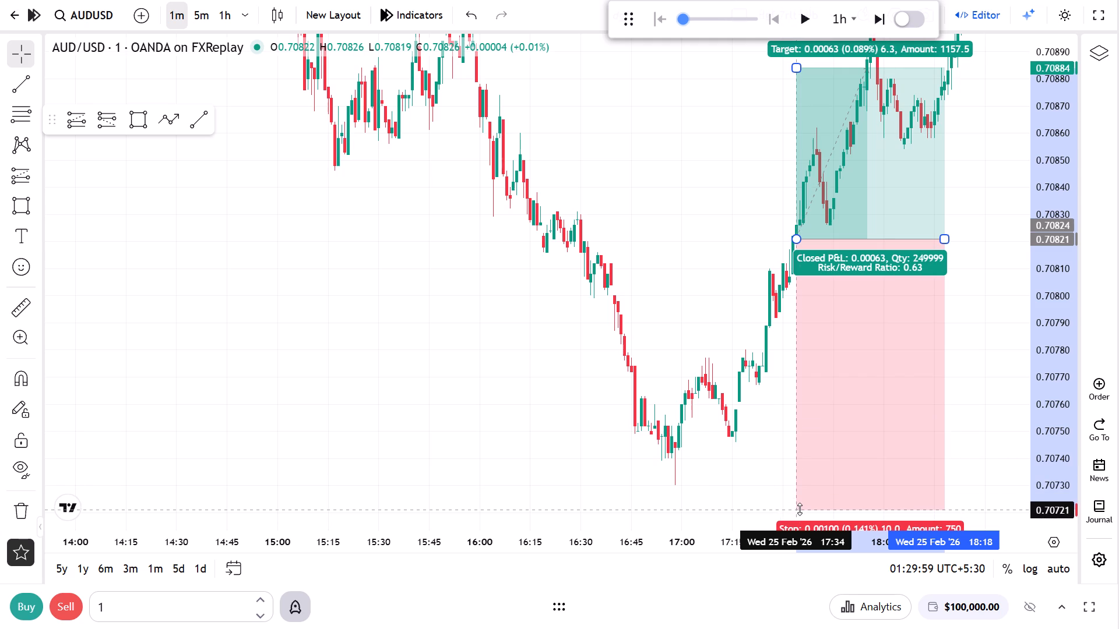
pyautogui.moveTo(666, 155); pyautogui.dragTo(574, 472)
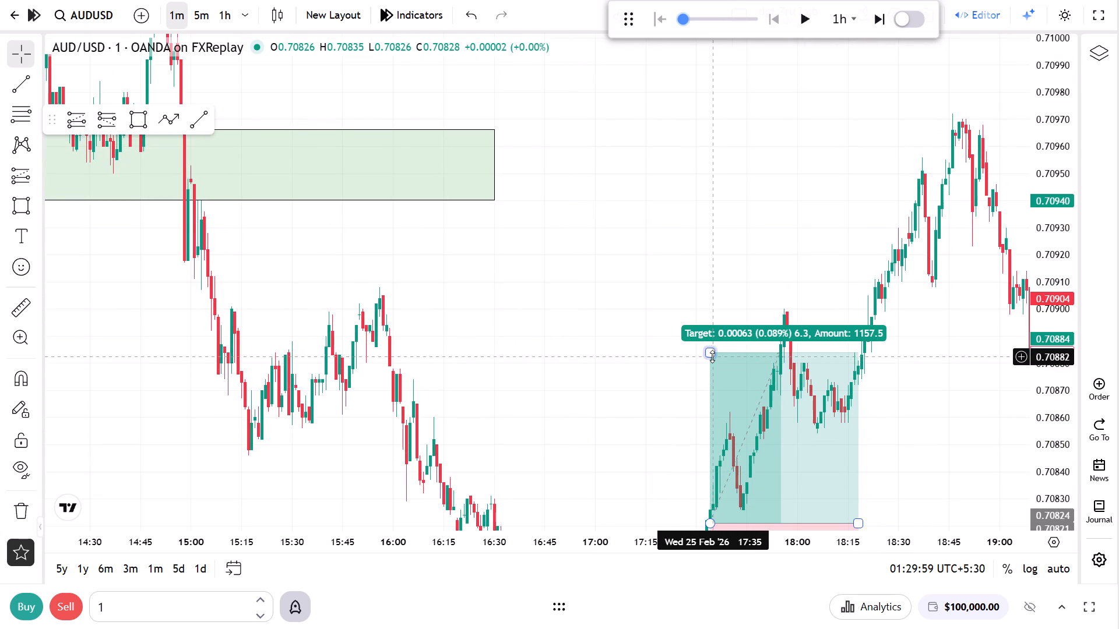
pyautogui.moveTo(712, 356); pyautogui.dragTo(729, 128)
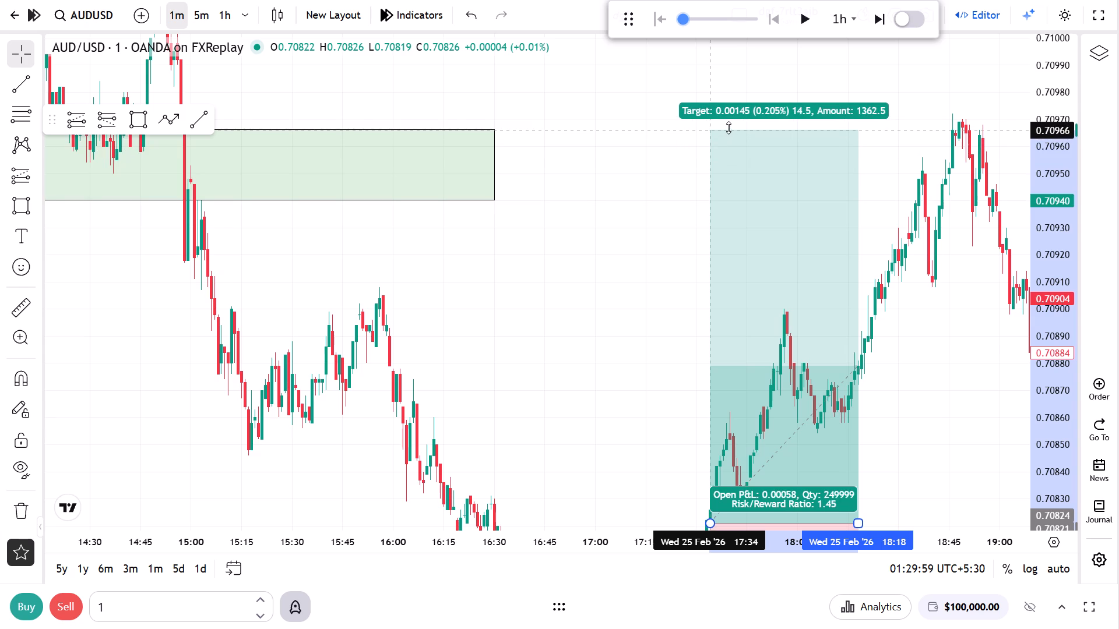
pyautogui.moveTo(729, 128); pyautogui.dragTo(733, 117)
# Extend the long position's time span forward to about 18:48 on 25 Feb.
pyautogui.moveTo(979, 297); pyautogui.dragTo(842, 60)
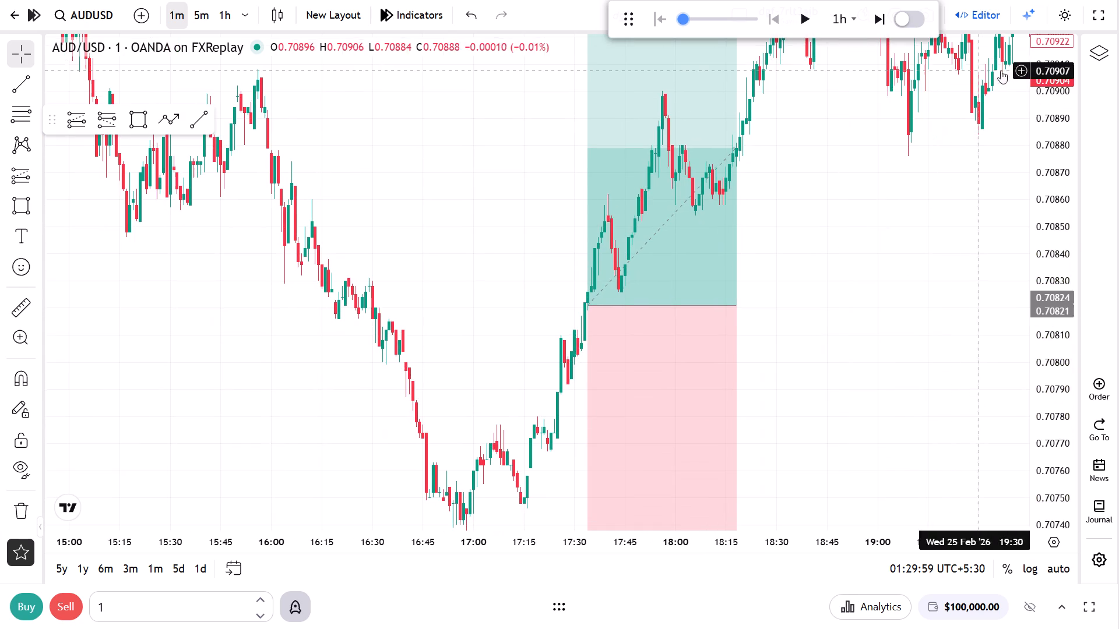
pyautogui.moveTo(1048, 69); pyautogui.dragTo(1001, 363)
pyautogui.moveTo(928, 298); pyautogui.dragTo(589, 313)
pyautogui.scroll(-5, 568, 313)
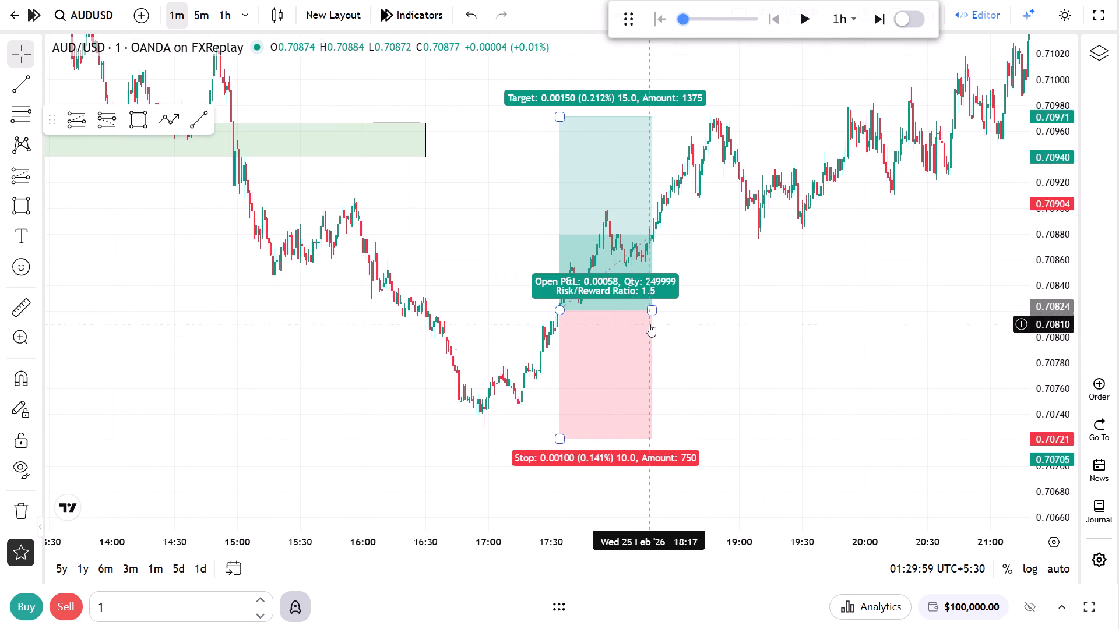
pyautogui.moveTo(656, 309); pyautogui.dragTo(709, 308)
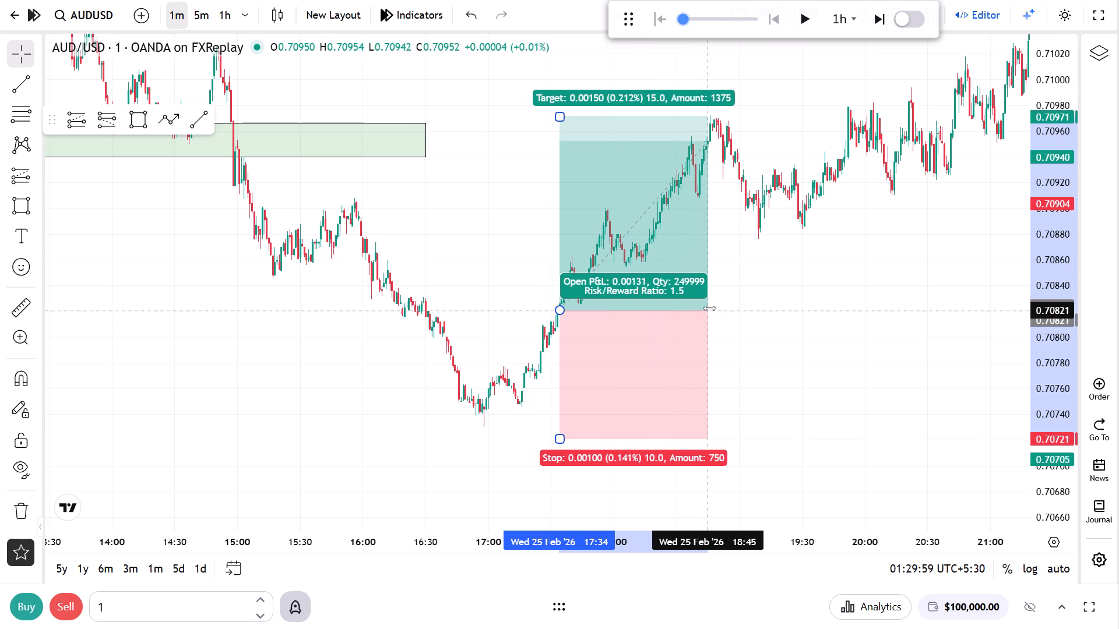
pyautogui.moveTo(709, 308); pyautogui.dragTo(713, 308)
pyautogui.click(766, 302)
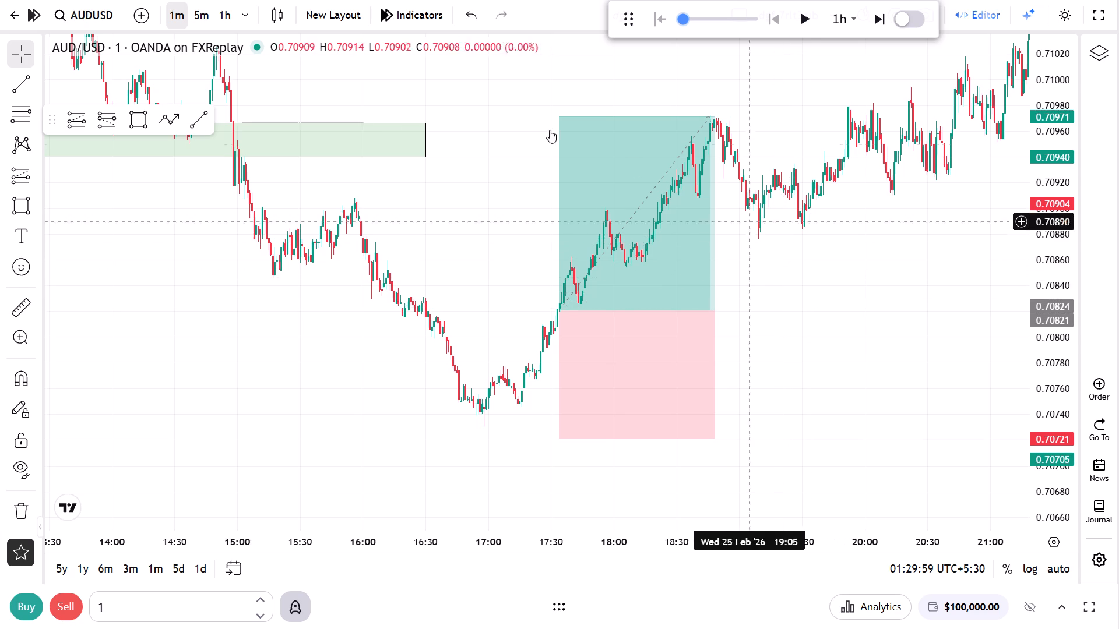
# Return to the 1-hour timeframe and advance the replay to 26 Feb, 08:29:59.
pyautogui.click(216, 19)
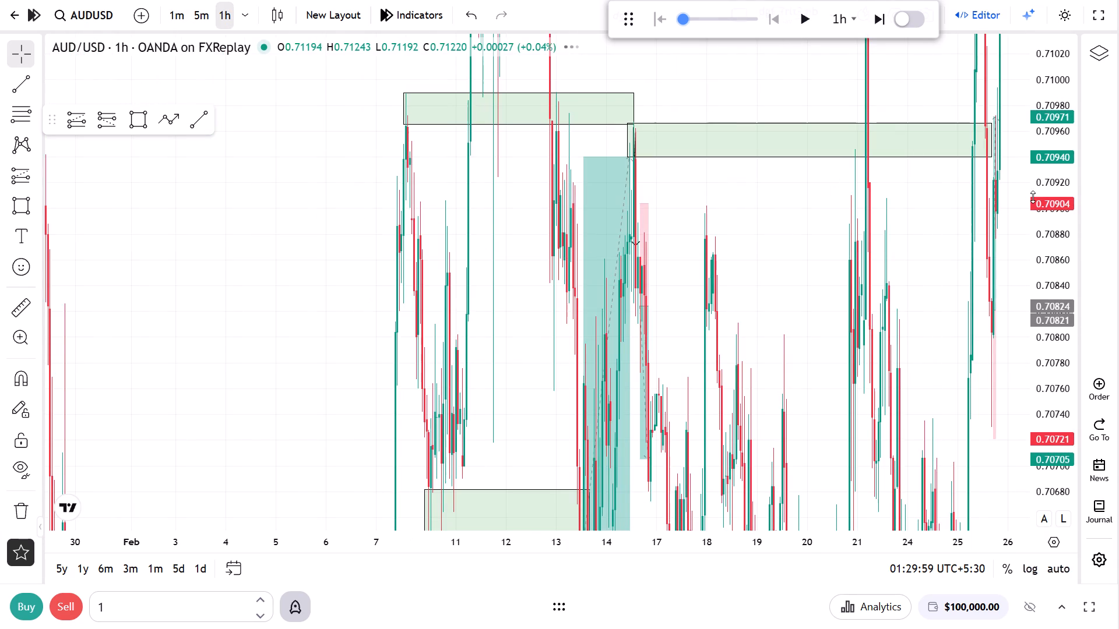
pyautogui.moveTo(1071, 195); pyautogui.dragTo(1045, 426)
pyautogui.scroll(5, 935, 412)
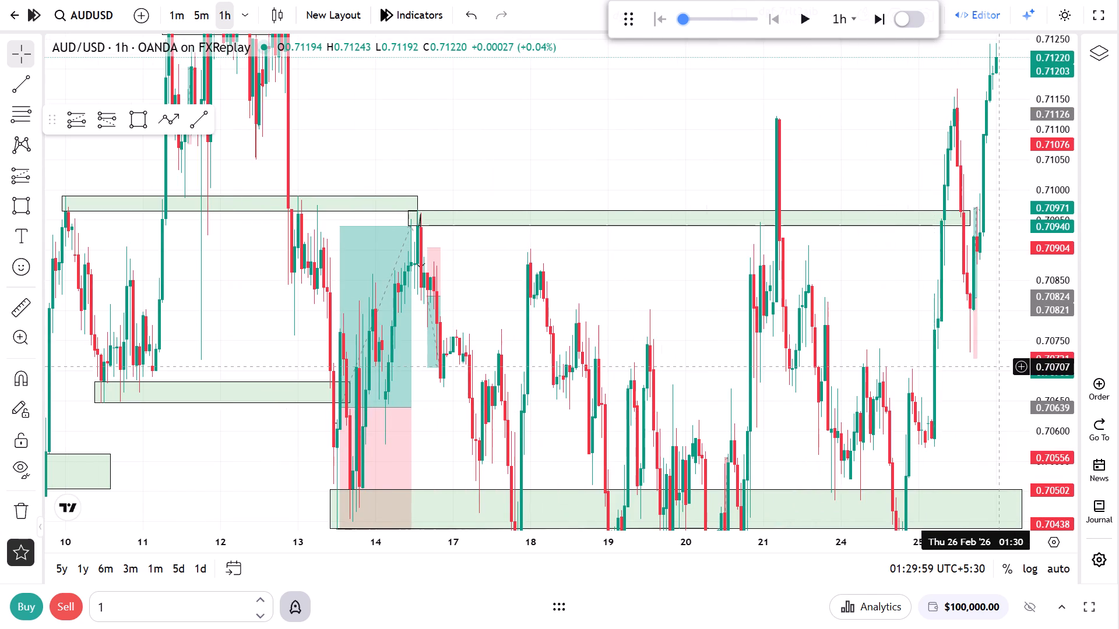
pyautogui.moveTo(956, 386); pyautogui.dragTo(731, 441)
pyautogui.scroll(6, 815, 419)
pyautogui.moveTo(800, 240); pyautogui.dragTo(836, 368)
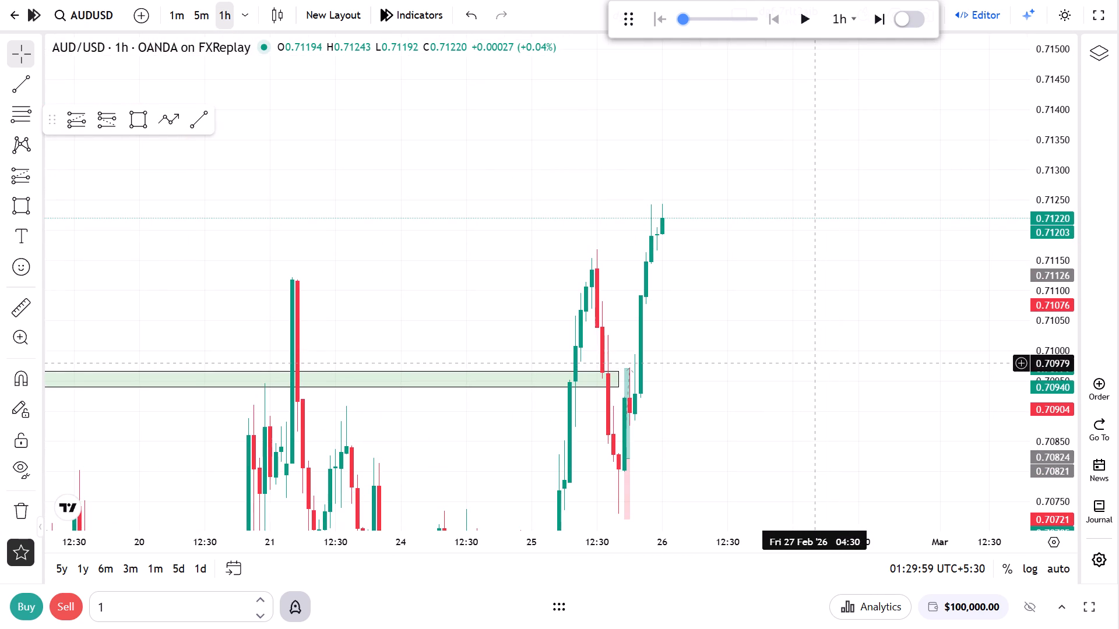
pyautogui.click(872, 14)
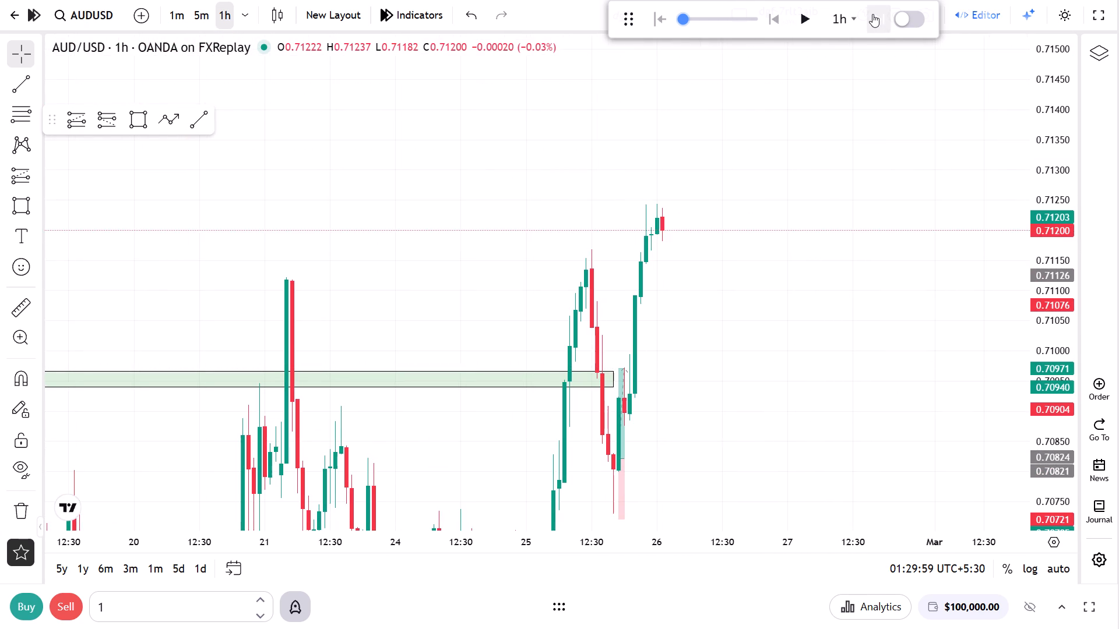
pyautogui.click(872, 14)
pyautogui.tripleClick(872, 14)
pyautogui.click(872, 14)
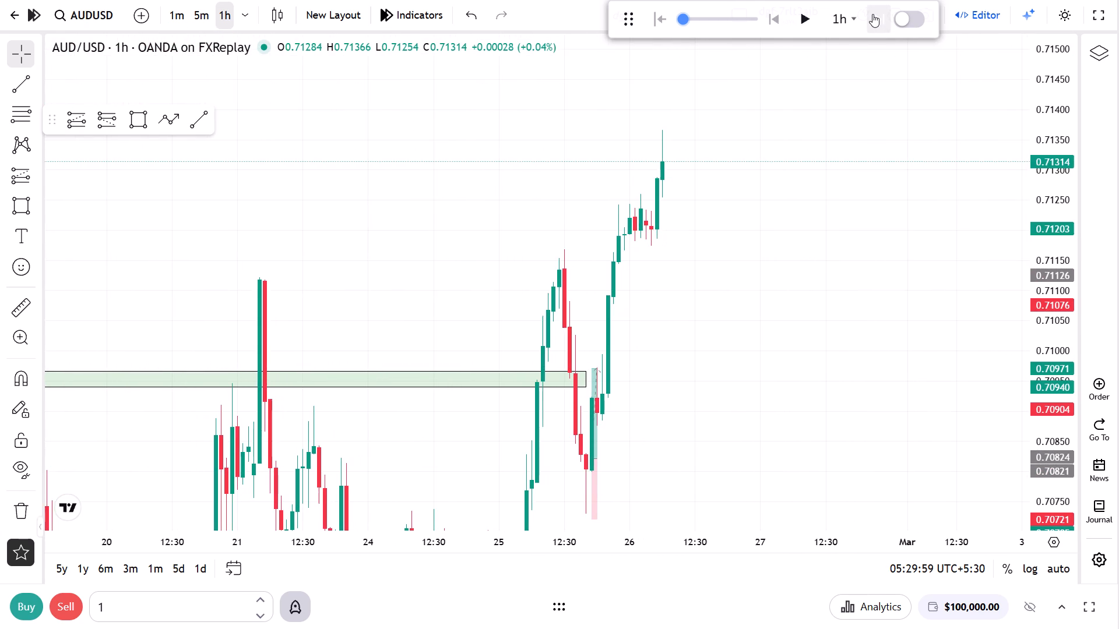
pyautogui.click(872, 14)
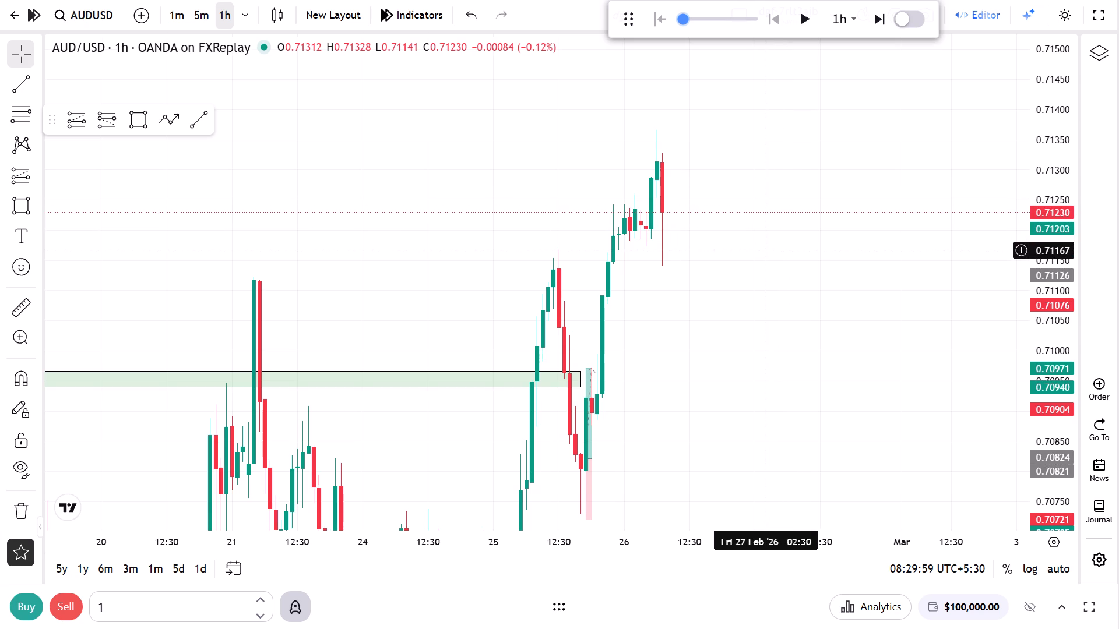
# Draw a rectangle zone at the 25 Feb swing high, between about 0.71136 and 0.71167, extending to about 16:30 on 26 Feb.
pyautogui.click(142, 118)
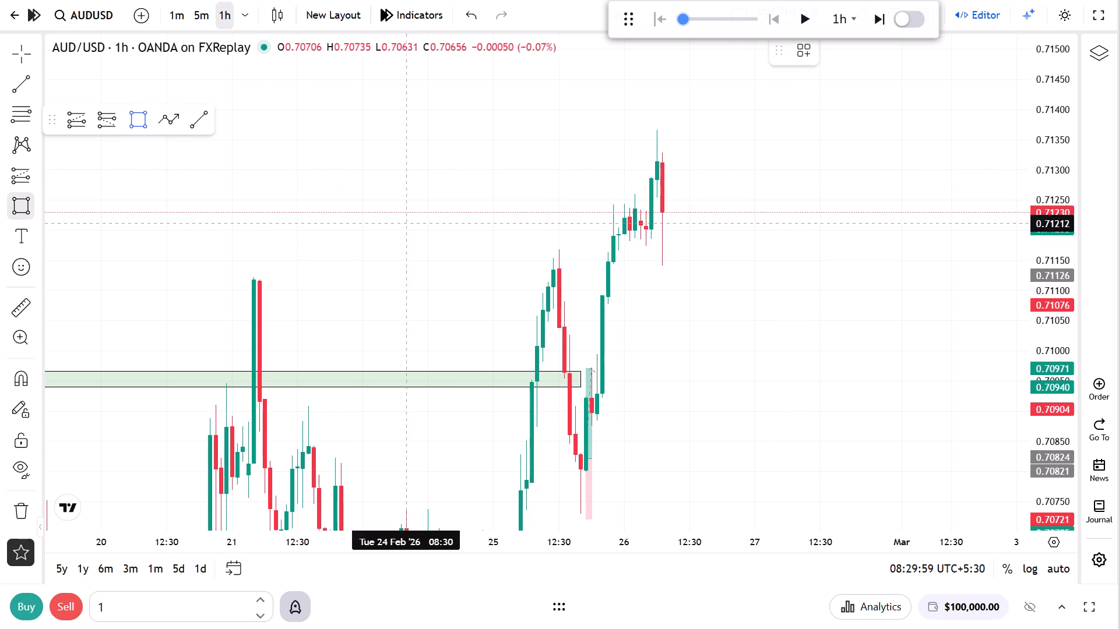
pyautogui.click(525, 268)
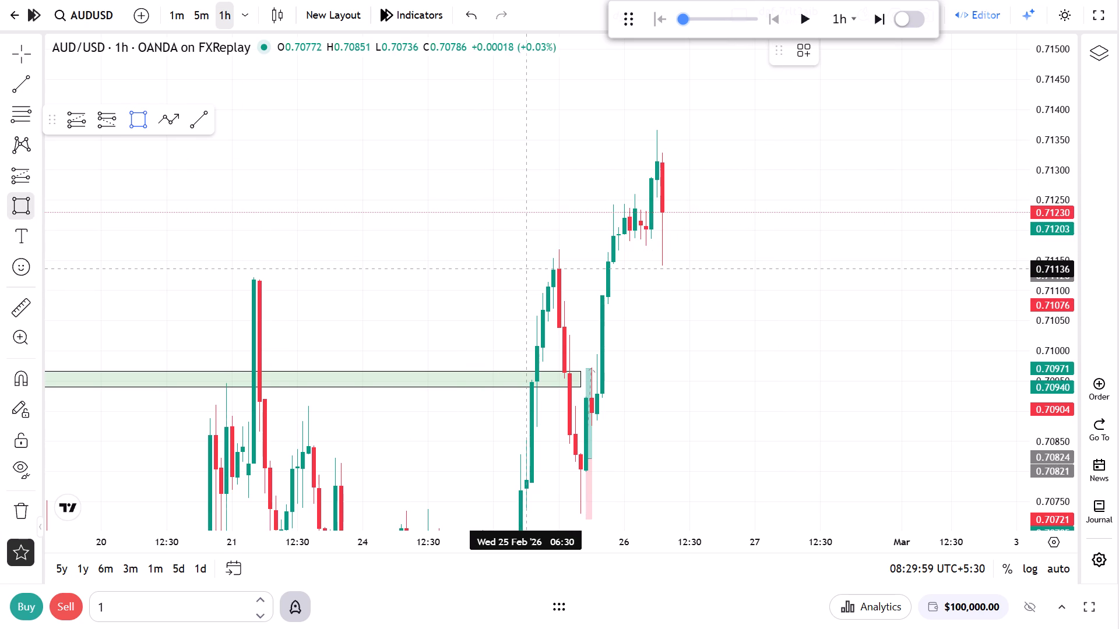
pyautogui.click(709, 250)
pyautogui.click(655, 303)
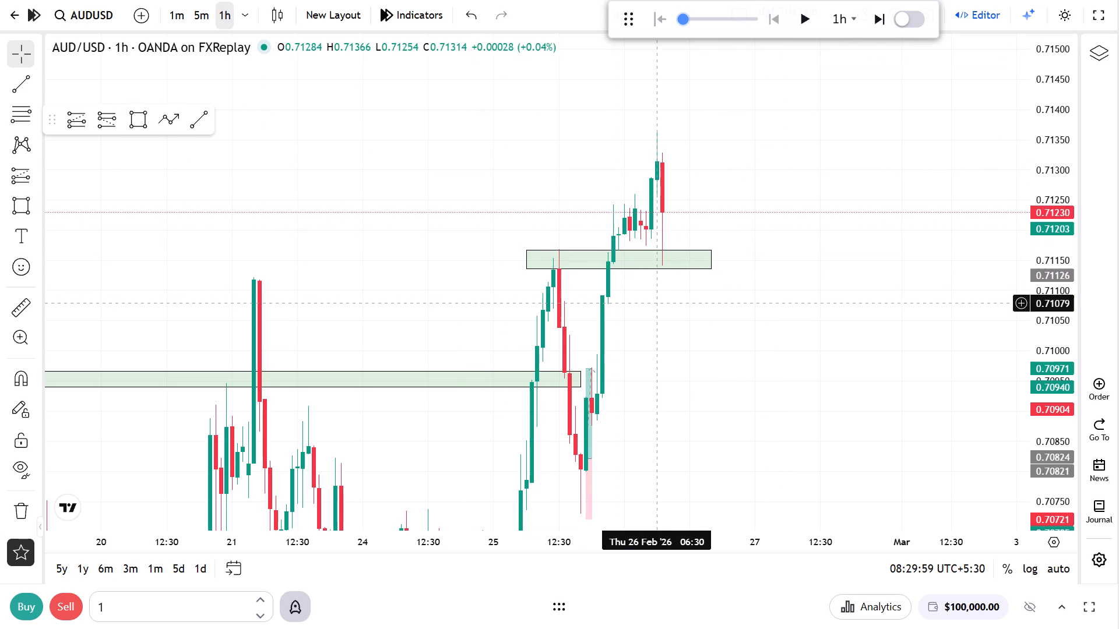
# Examine the 1-minute price action around the new zone between about 08:00 and 08:30 on 26 Feb.
pyautogui.click(178, 12)
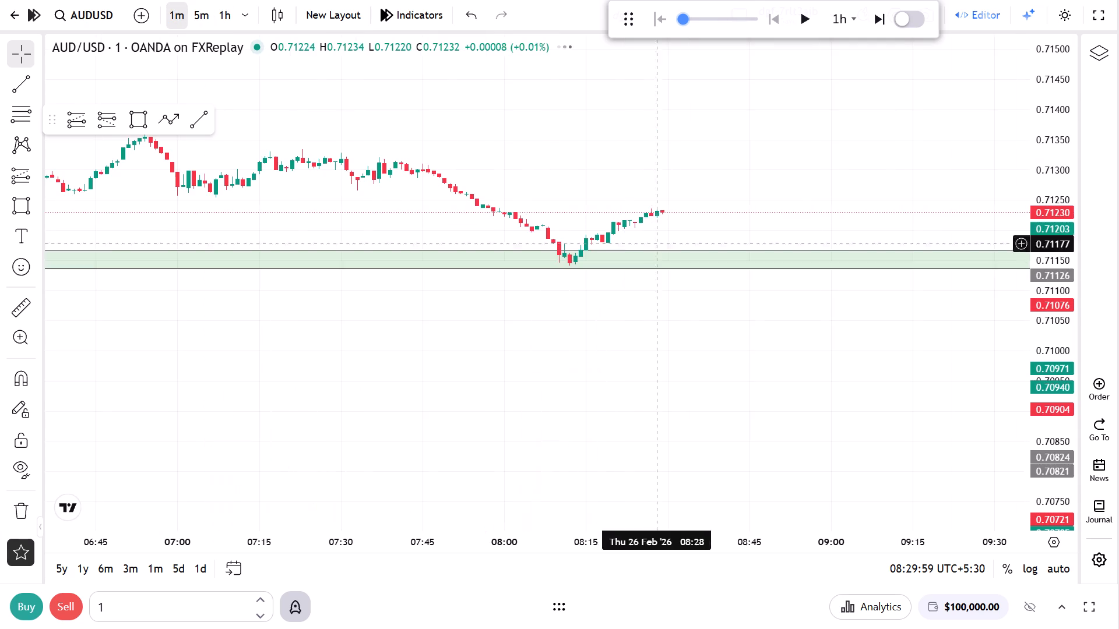
pyautogui.scroll(-6, 646, 341)
pyautogui.moveTo(814, 335); pyautogui.dragTo(817, 345)
pyautogui.moveTo(1038, 456); pyautogui.dragTo(1064, 142)
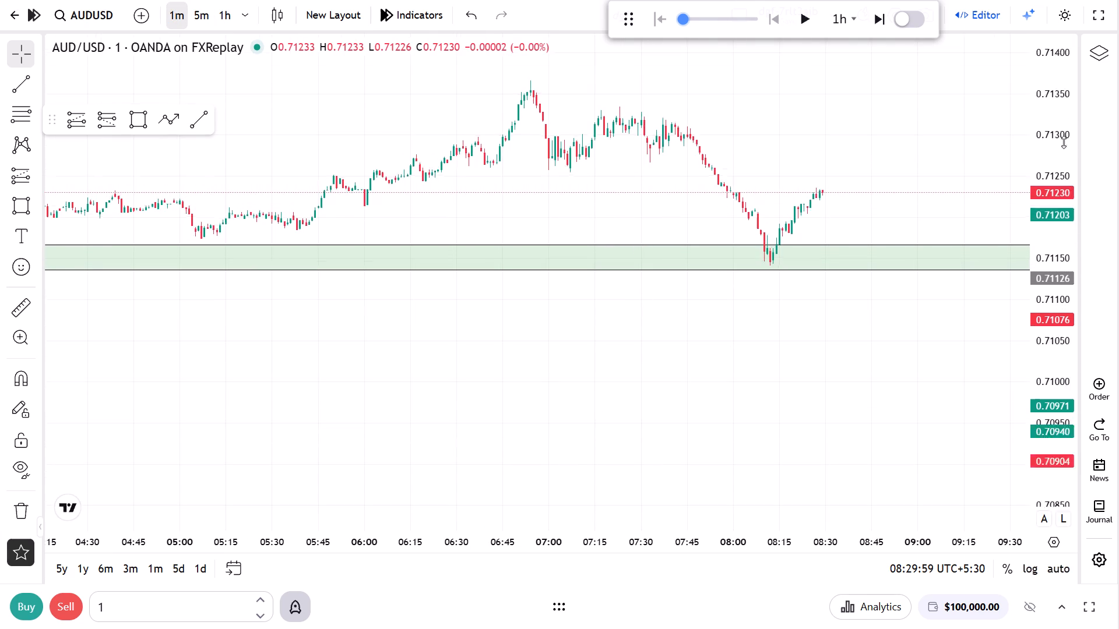
pyautogui.moveTo(1064, 142); pyautogui.dragTo(1063, 127)
pyautogui.moveTo(942, 122); pyautogui.dragTo(776, 307)
pyautogui.scroll(5, 717, 315)
pyautogui.moveTo(580, 290); pyautogui.dragTo(716, 295)
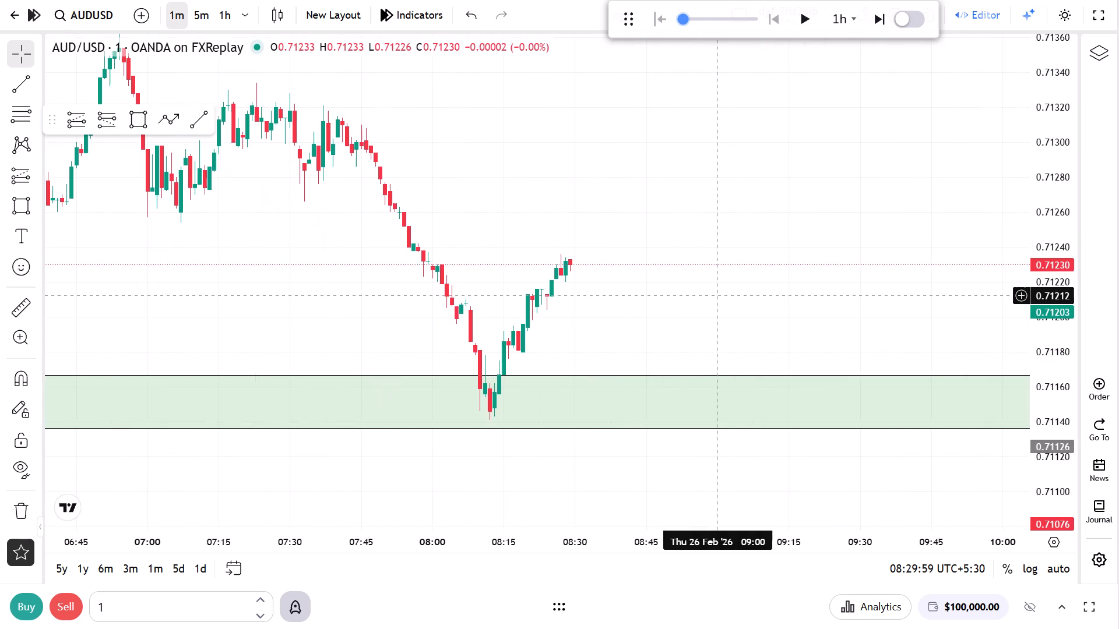
pyautogui.moveTo(1047, 448); pyautogui.dragTo(1077, 98)
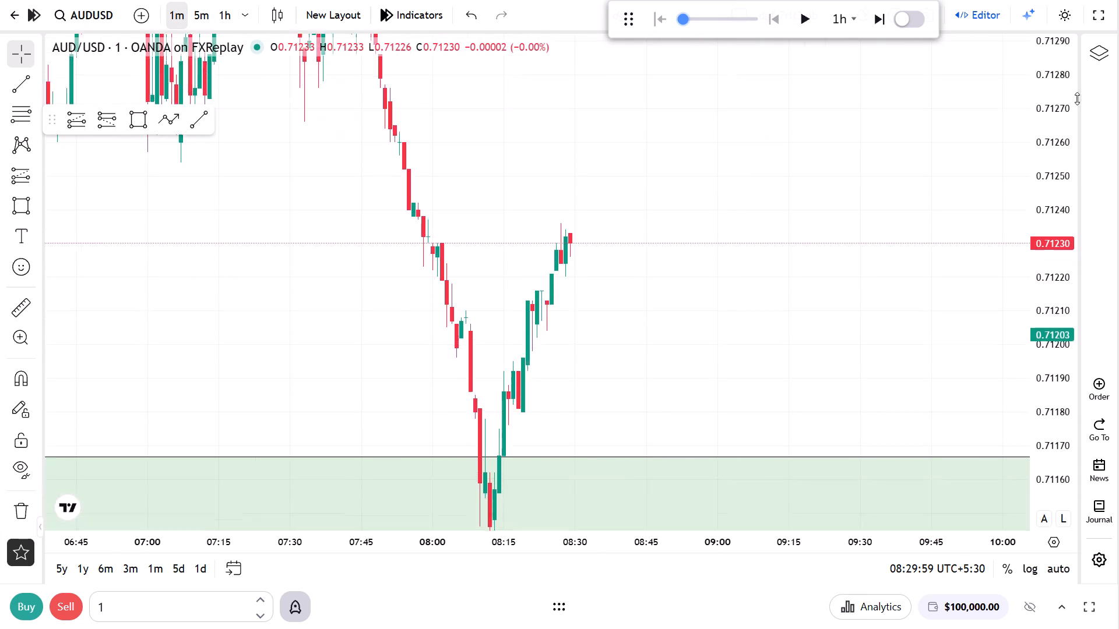
pyautogui.moveTo(1077, 98); pyautogui.dragTo(1101, 0)
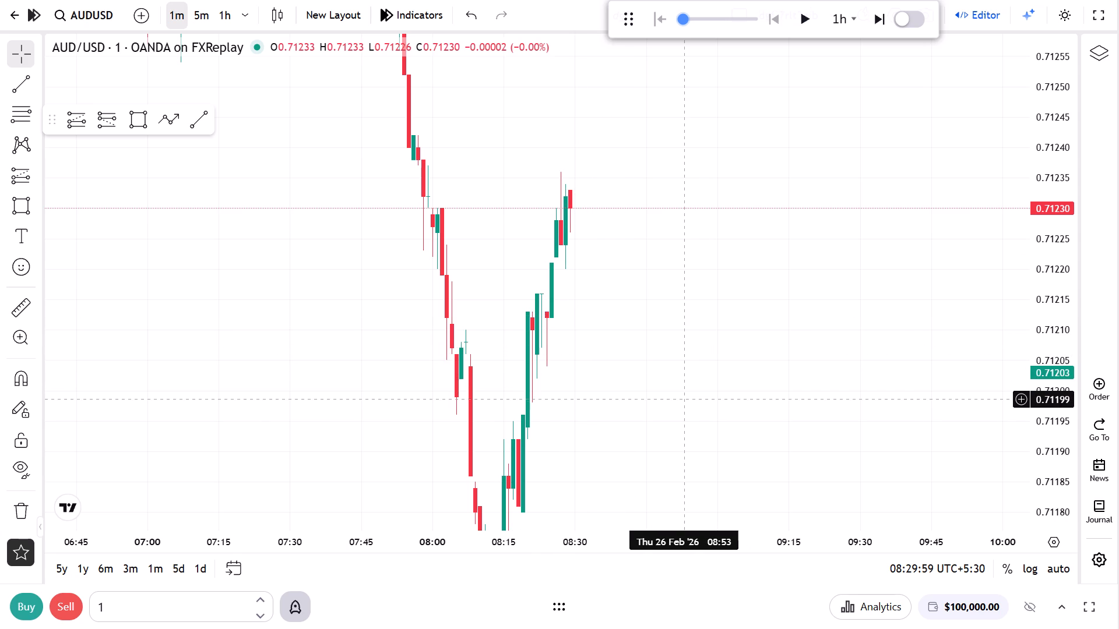
pyautogui.scroll(5, 684, 399)
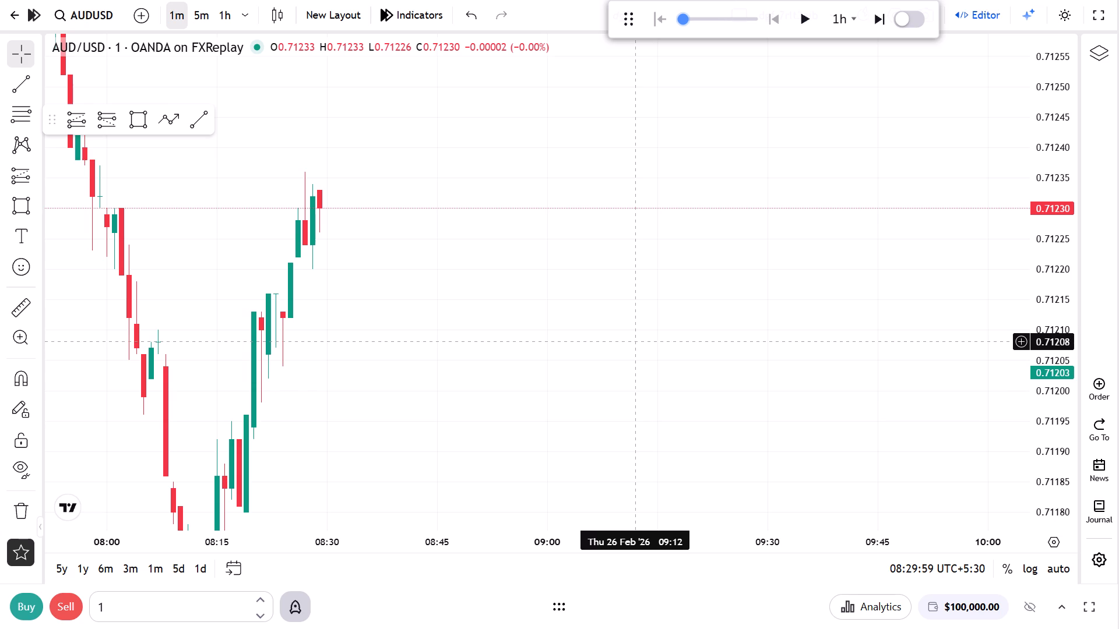
pyautogui.moveTo(635, 342); pyautogui.dragTo(873, 248)
pyautogui.moveTo(1054, 199); pyautogui.dragTo(981, 400)
pyautogui.click(771, 377)
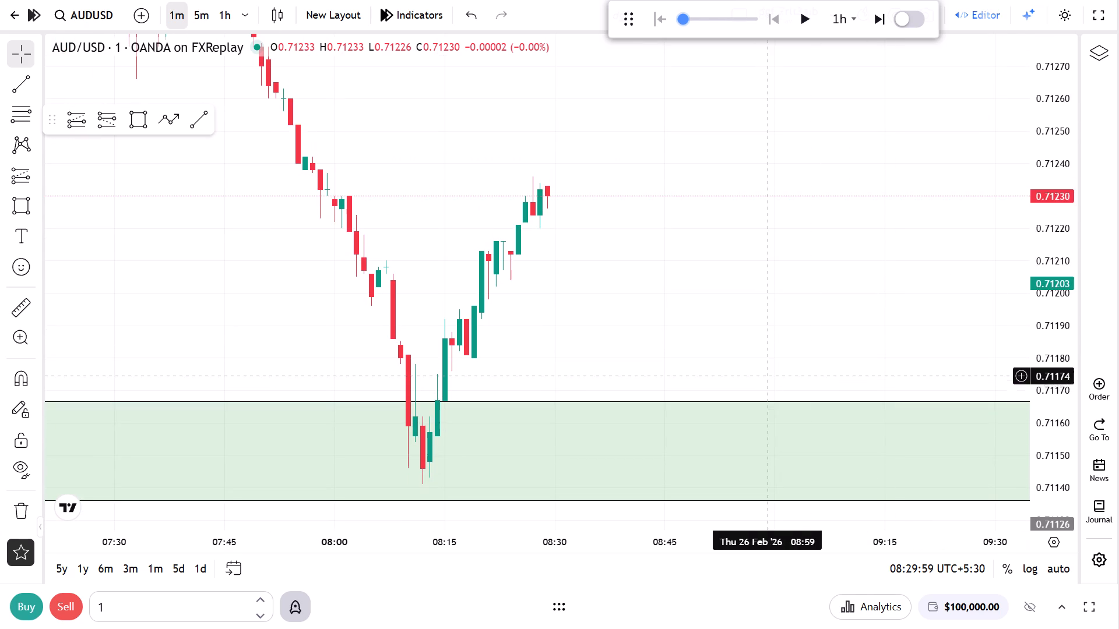
# Advance the replay on the 1-minute chart to 26 Feb, 11:29:59.
pyautogui.click(884, 25)
pyautogui.moveTo(403, 265); pyautogui.dragTo(865, 214)
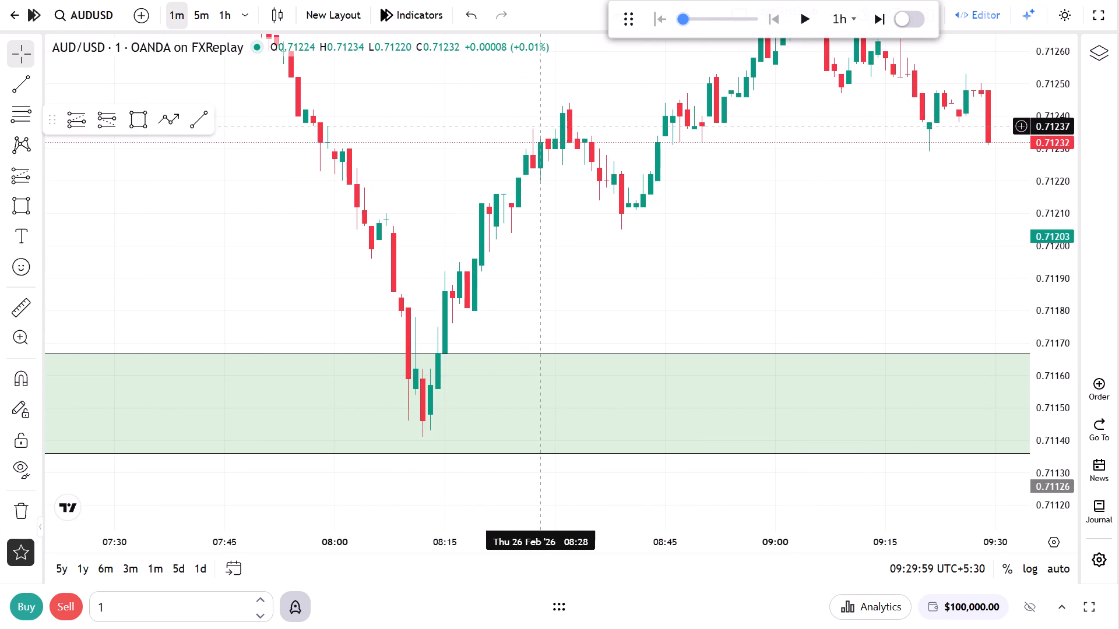
pyautogui.moveTo(643, 233); pyautogui.dragTo(518, 436)
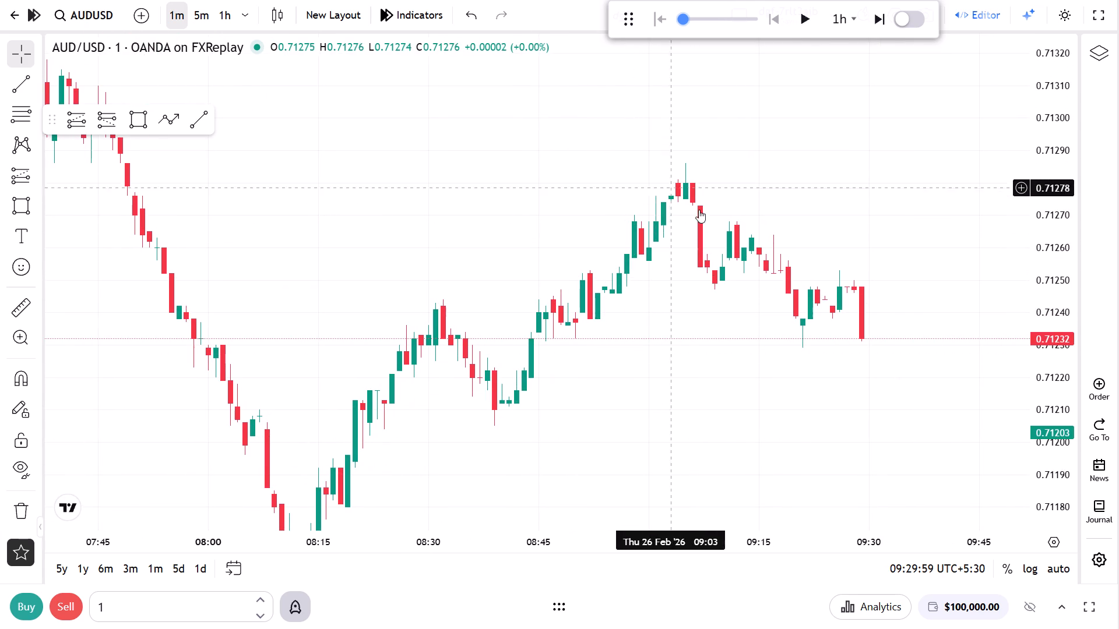
pyautogui.click(888, 17)
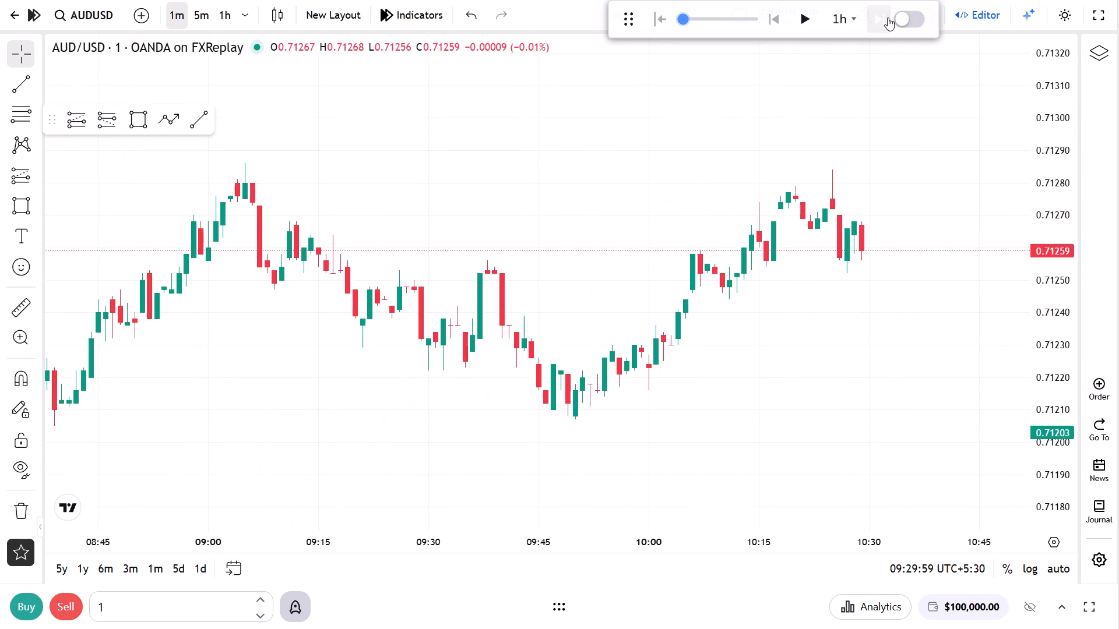
pyautogui.click(888, 17)
# Trace a path over the 1-minute swings from the zone low near 08:12 on 26 Feb up to about 0.71289 near 10:48.
pyautogui.scroll(-5, 663, 346)
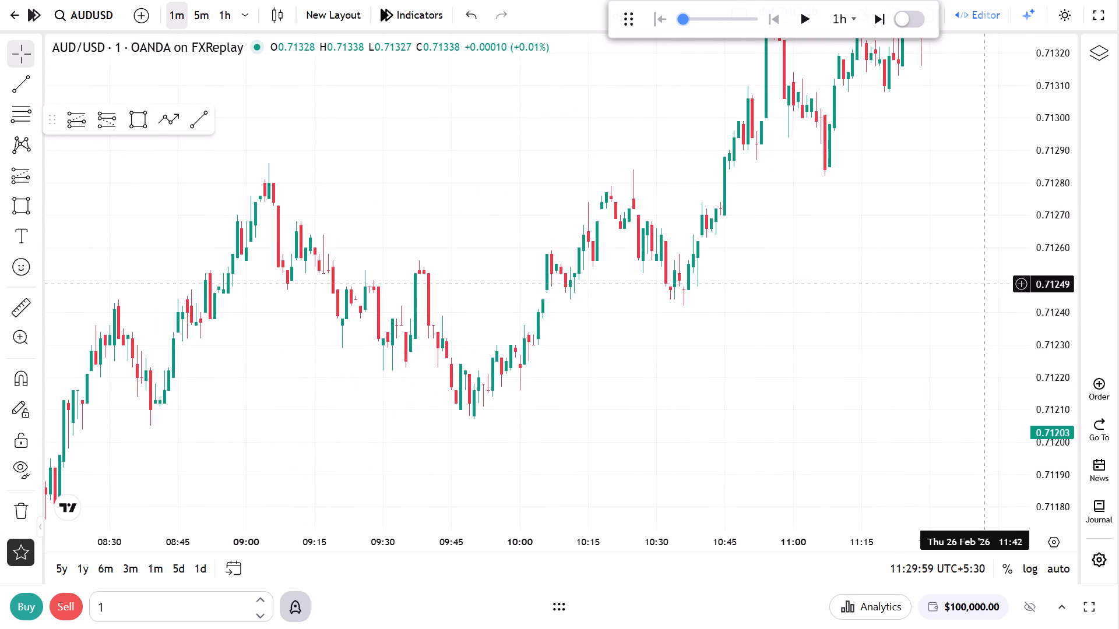
pyautogui.moveTo(1046, 218); pyautogui.dragTo(1049, 267)
pyautogui.moveTo(1025, 273); pyautogui.dragTo(659, 282)
pyautogui.scroll(-9, 619, 508)
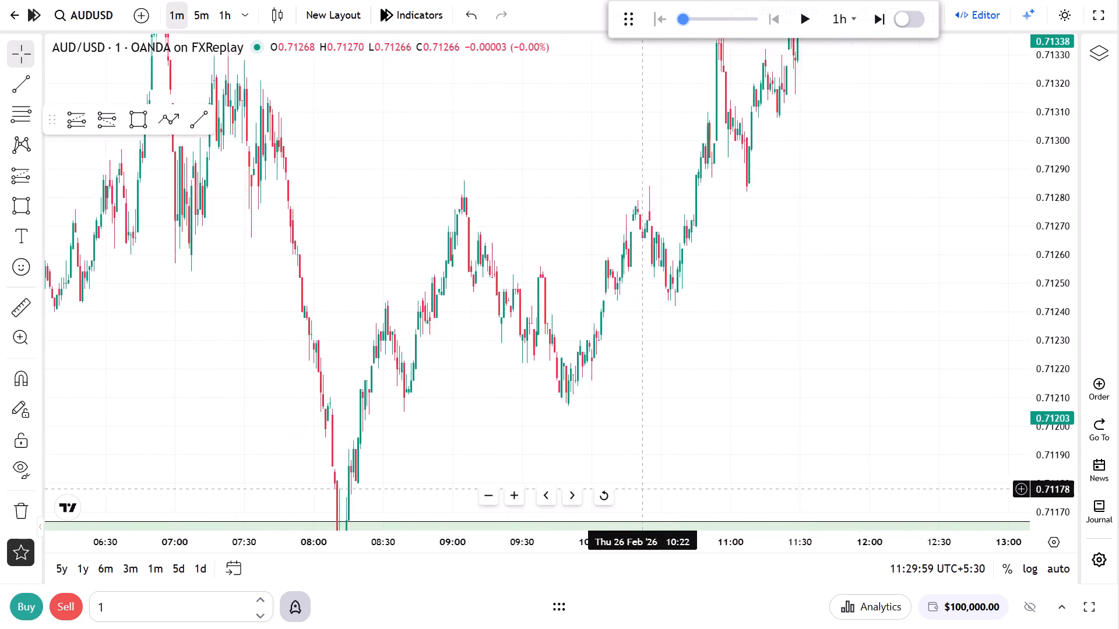
pyautogui.moveTo(533, 426); pyautogui.dragTo(719, 285)
pyautogui.scroll(3, 620, 361)
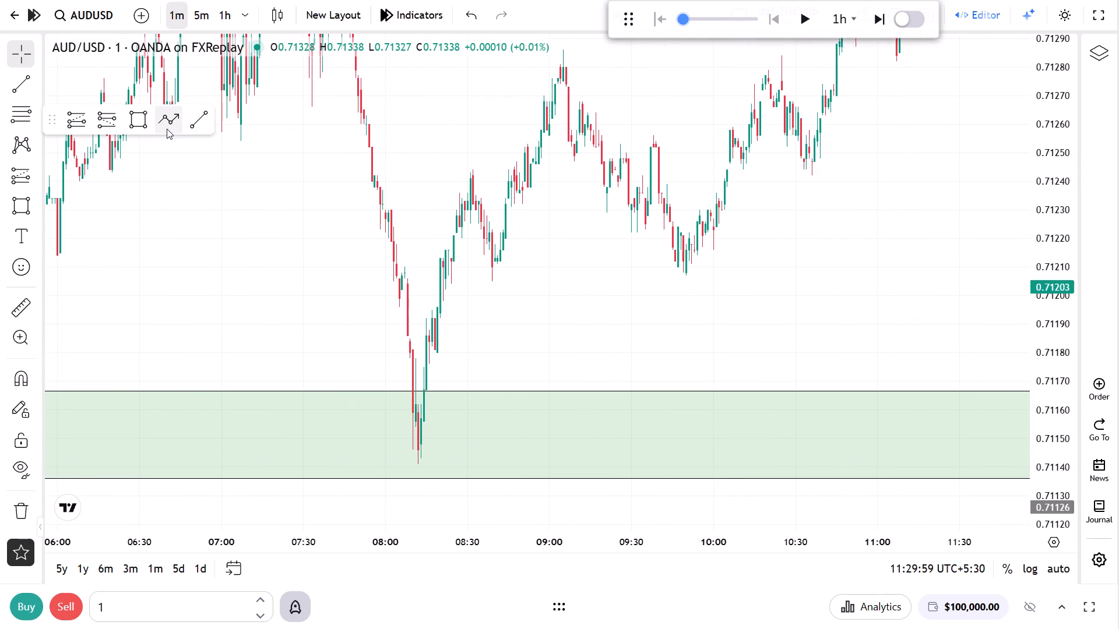
pyautogui.click(167, 129)
pyautogui.click(418, 449)
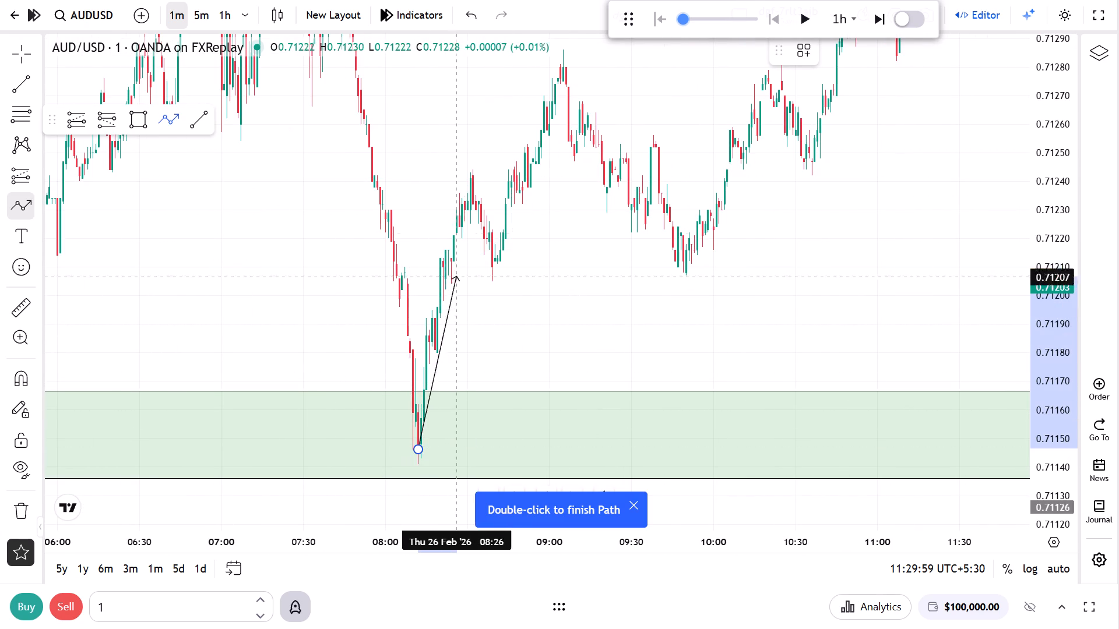
pyautogui.click(471, 172)
pyautogui.moveTo(502, 271); pyautogui.dragTo(505, 264)
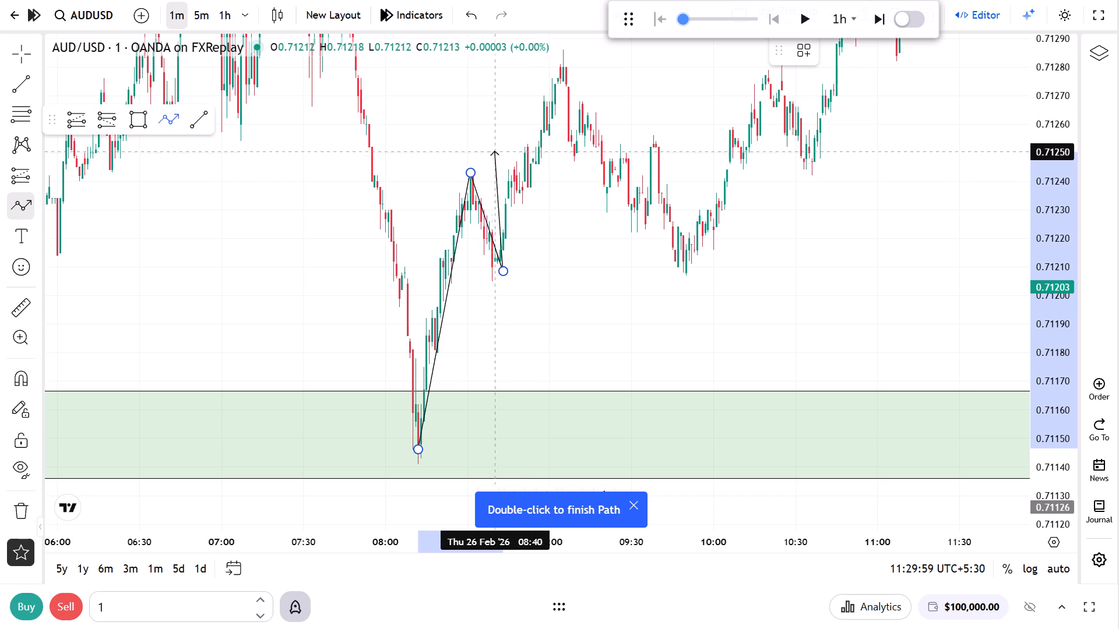
pyautogui.click(558, 61)
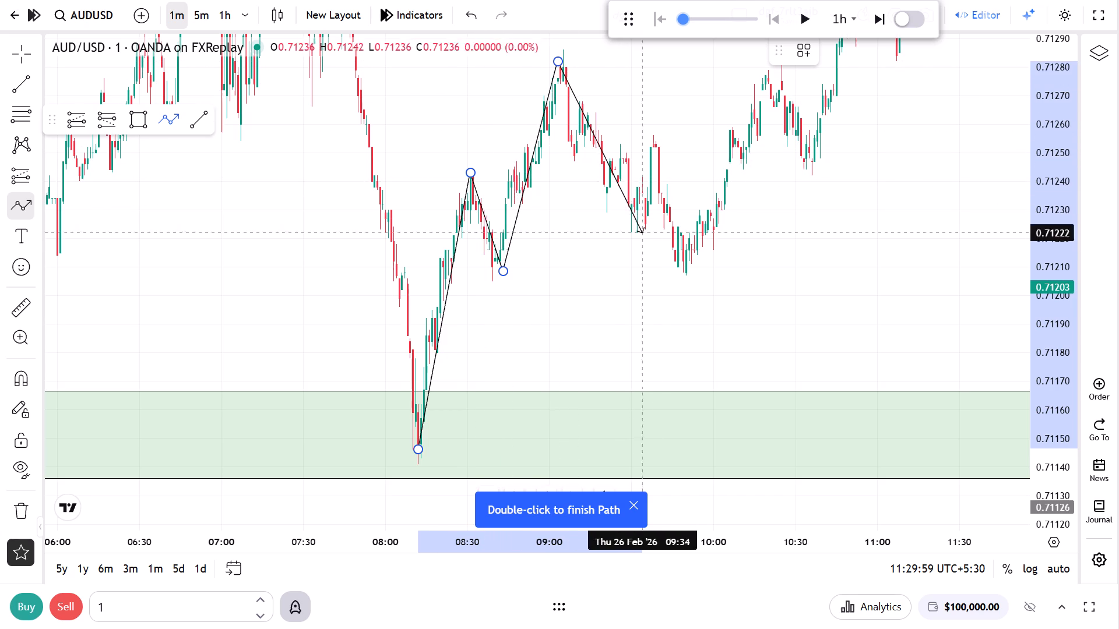
pyautogui.click(687, 272)
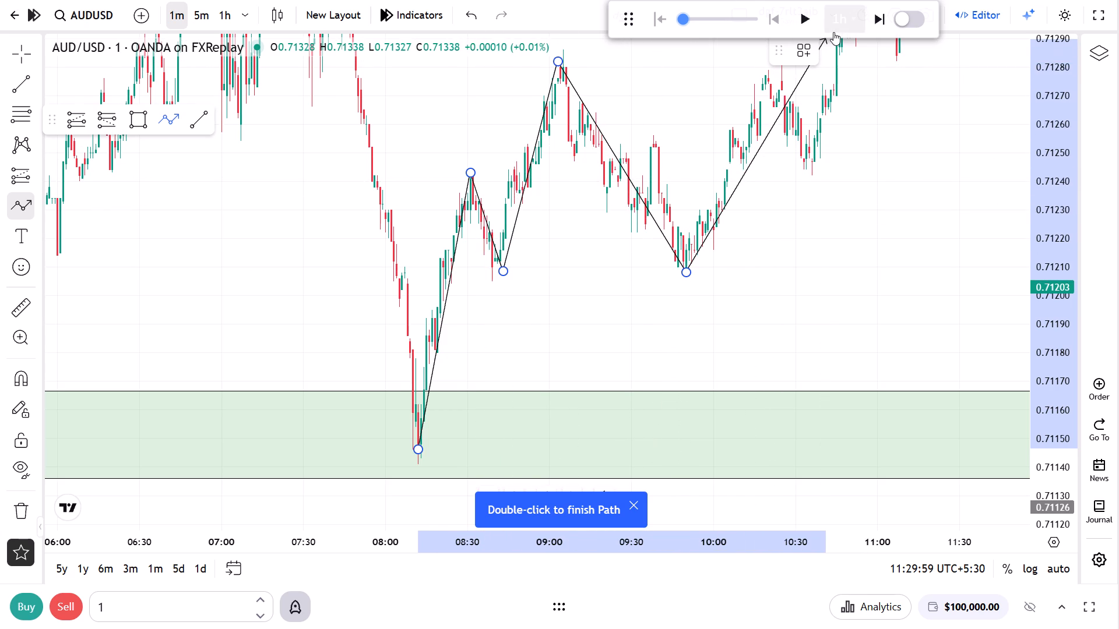
pyautogui.click(844, 43)
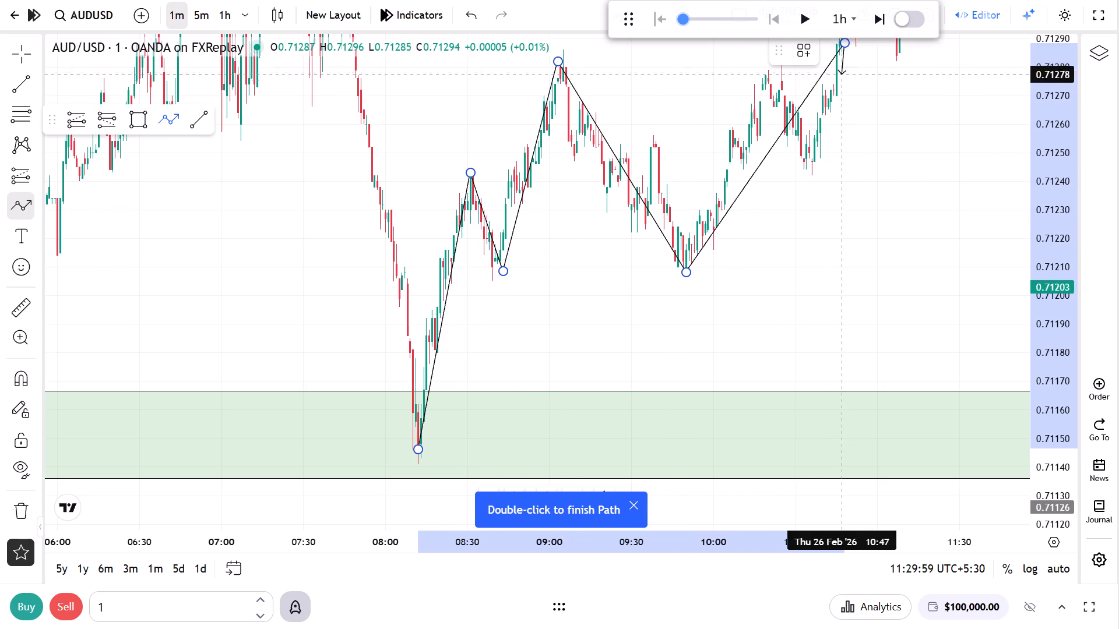
pyautogui.rightClick(843, 80)
# Plot a long position at 11:09 on 26 Feb with entry at 0.71311 and the stop at 0.71111, below the zone.
pyautogui.moveTo(842, 112); pyautogui.dragTo(695, 333)
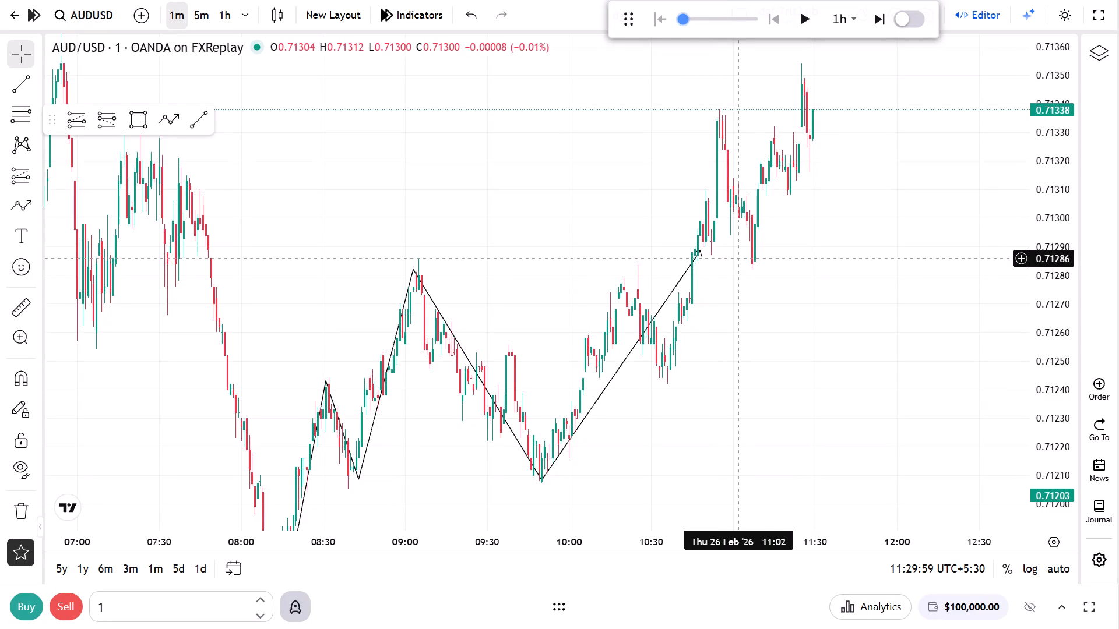
pyautogui.click(81, 123)
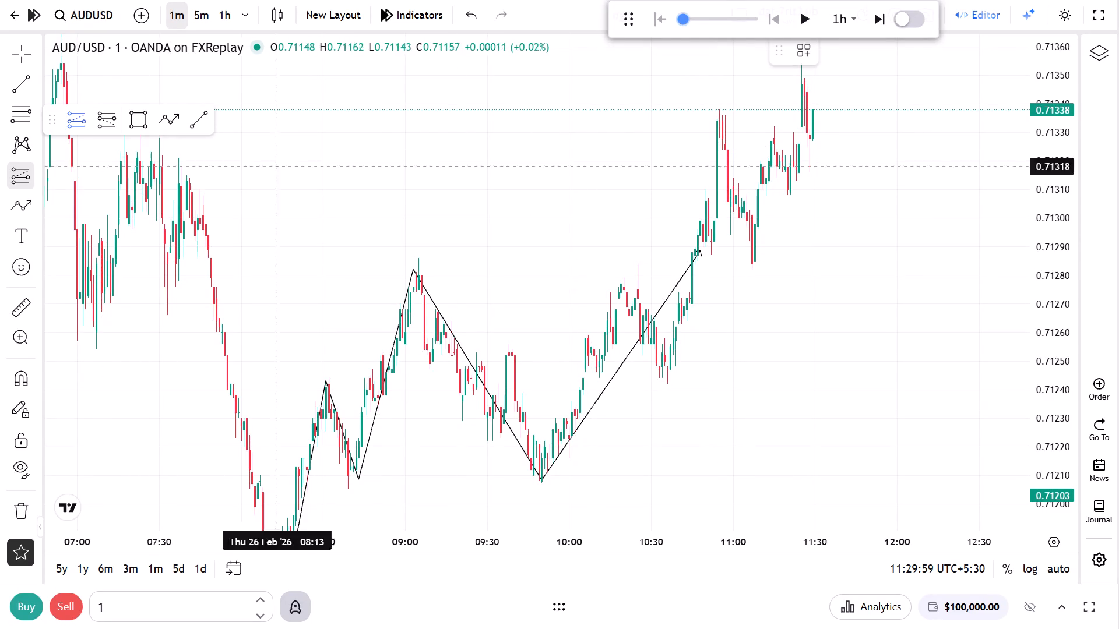
pyautogui.click(758, 186)
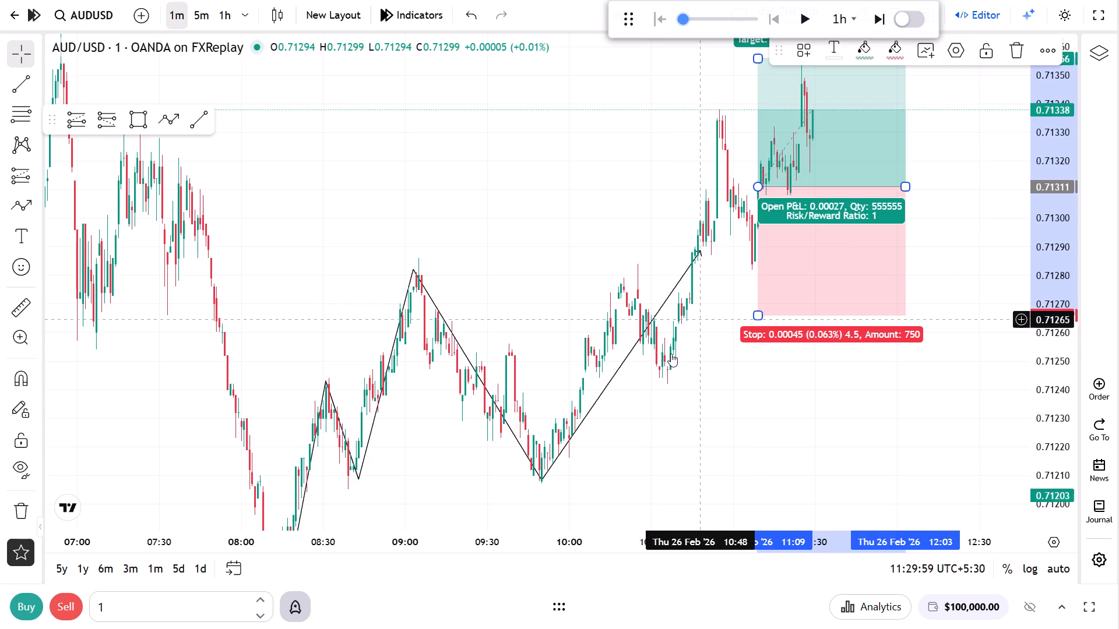
pyautogui.moveTo(671, 354); pyautogui.dragTo(557, 229)
pyautogui.scroll(-6, 744, 354)
pyautogui.moveTo(1034, 179); pyautogui.dragTo(966, 360)
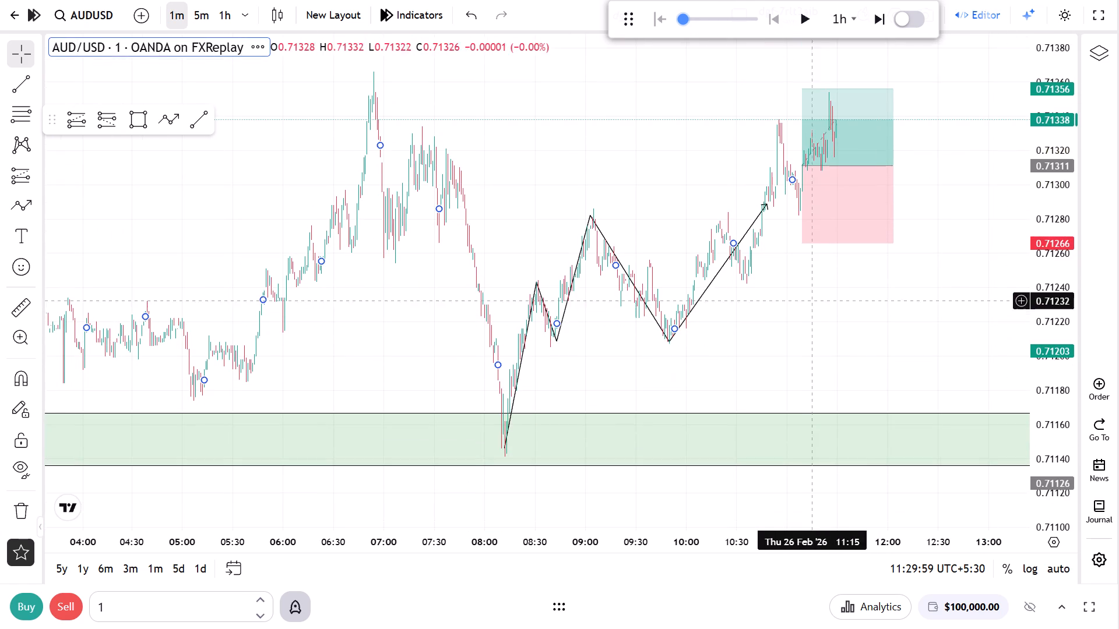
pyautogui.moveTo(802, 246); pyautogui.dragTo(783, 484)
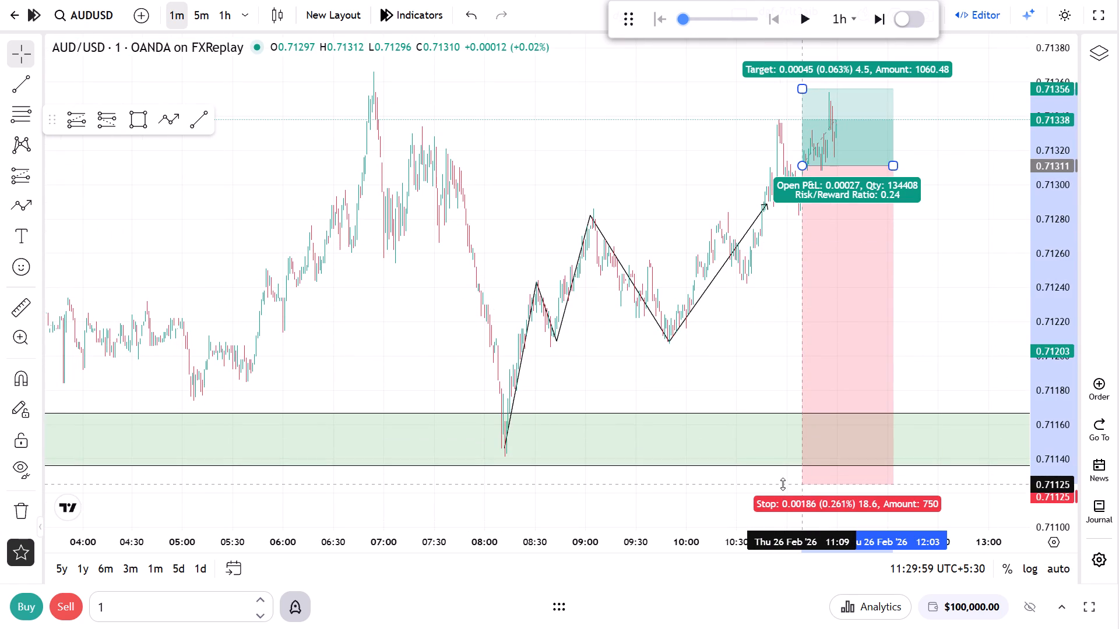
pyautogui.moveTo(783, 484); pyautogui.dragTo(787, 508)
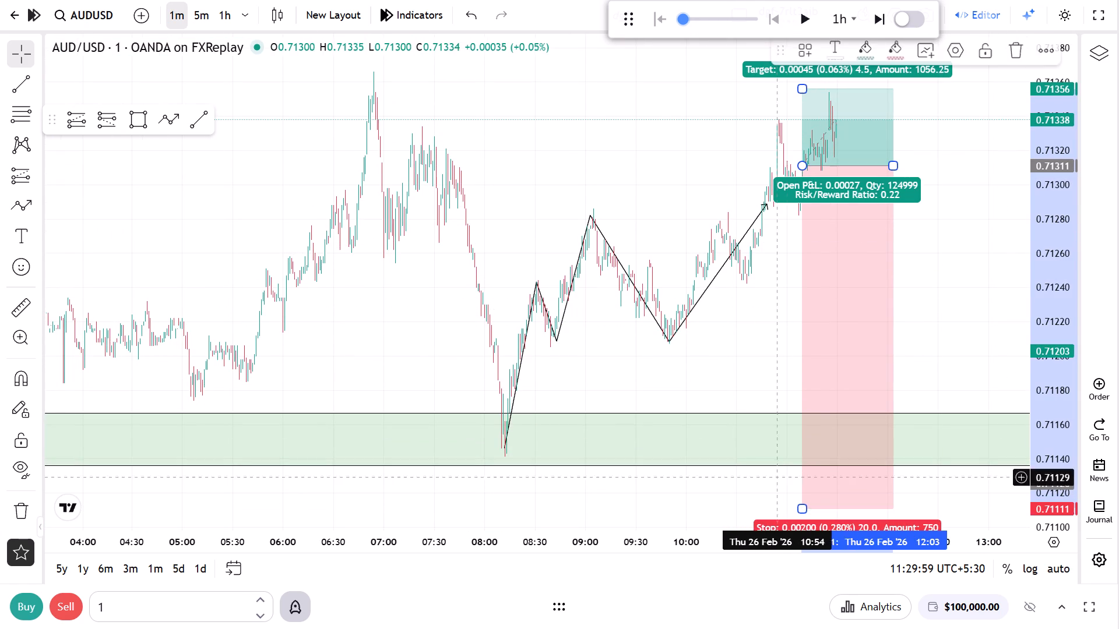
# Raise the long position's target to 0.71612 for a risk/reward ratio of 1.5.
pyautogui.moveTo(790, 312); pyautogui.dragTo(666, 541)
pyautogui.moveTo(694, 310); pyautogui.dragTo(695, 213)
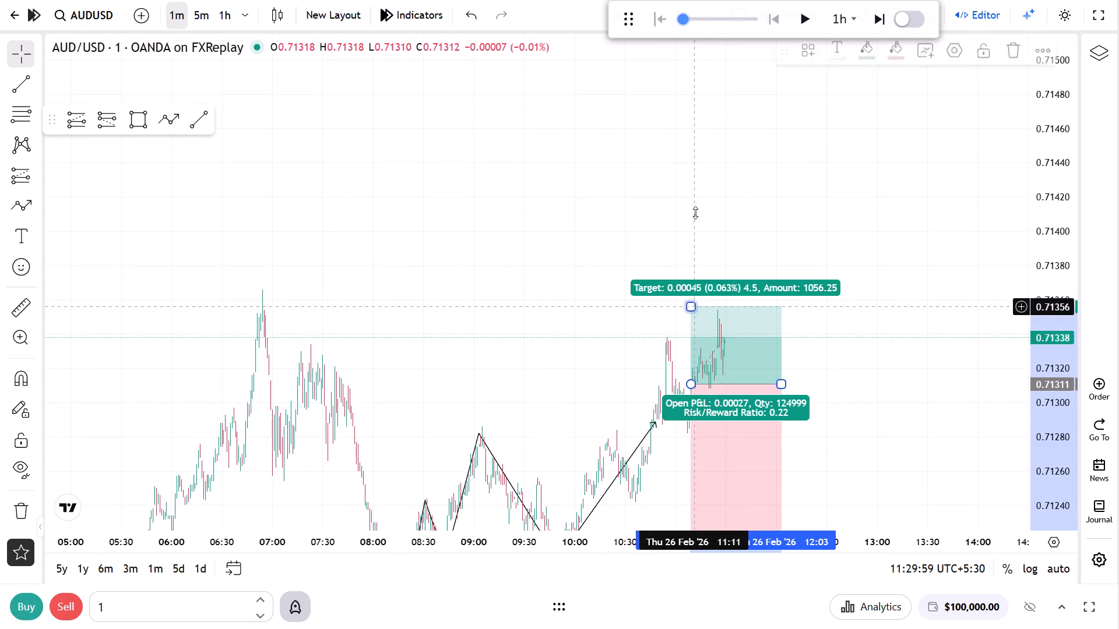
pyautogui.moveTo(695, 213); pyautogui.dragTo(693, 51)
pyautogui.moveTo(1068, 193); pyautogui.dragTo(1064, 505)
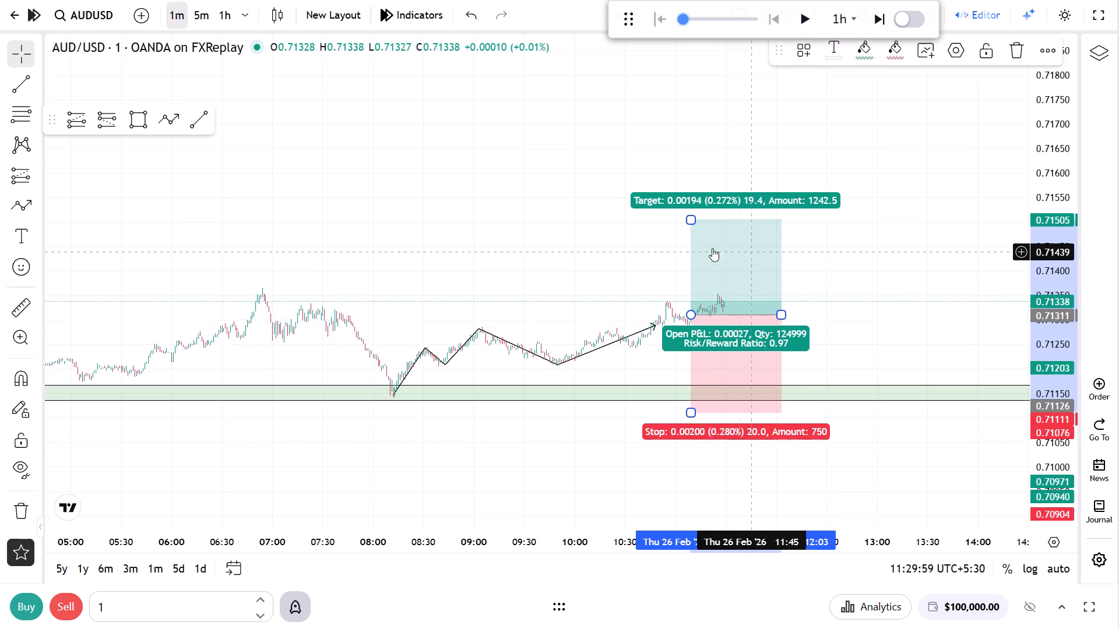
pyautogui.moveTo(691, 224); pyautogui.dragTo(699, 150)
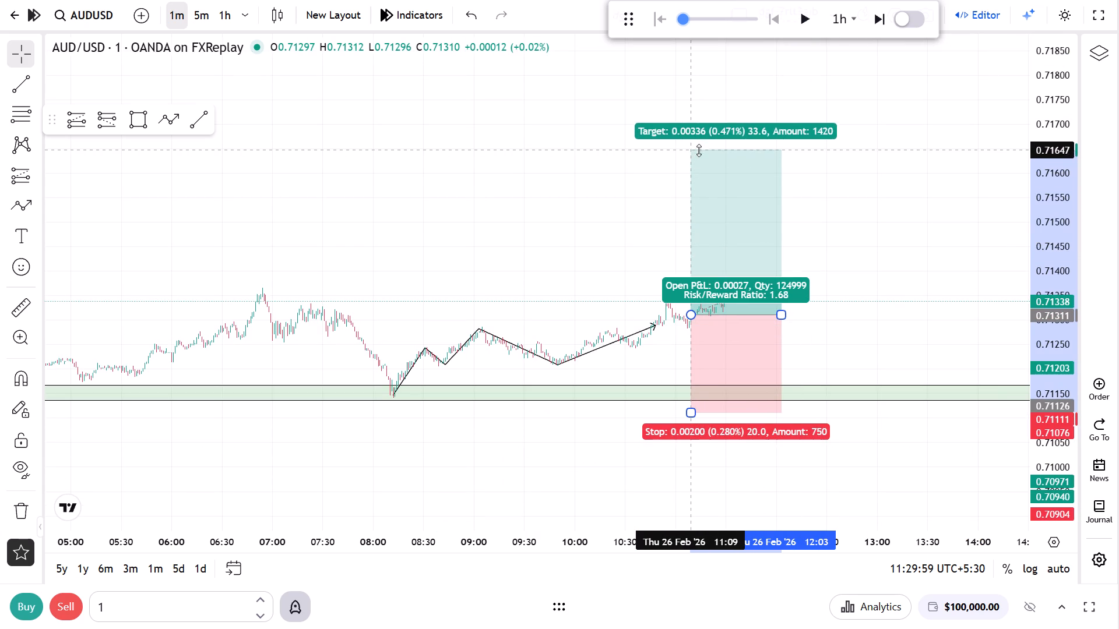
pyautogui.moveTo(699, 150); pyautogui.dragTo(699, 158)
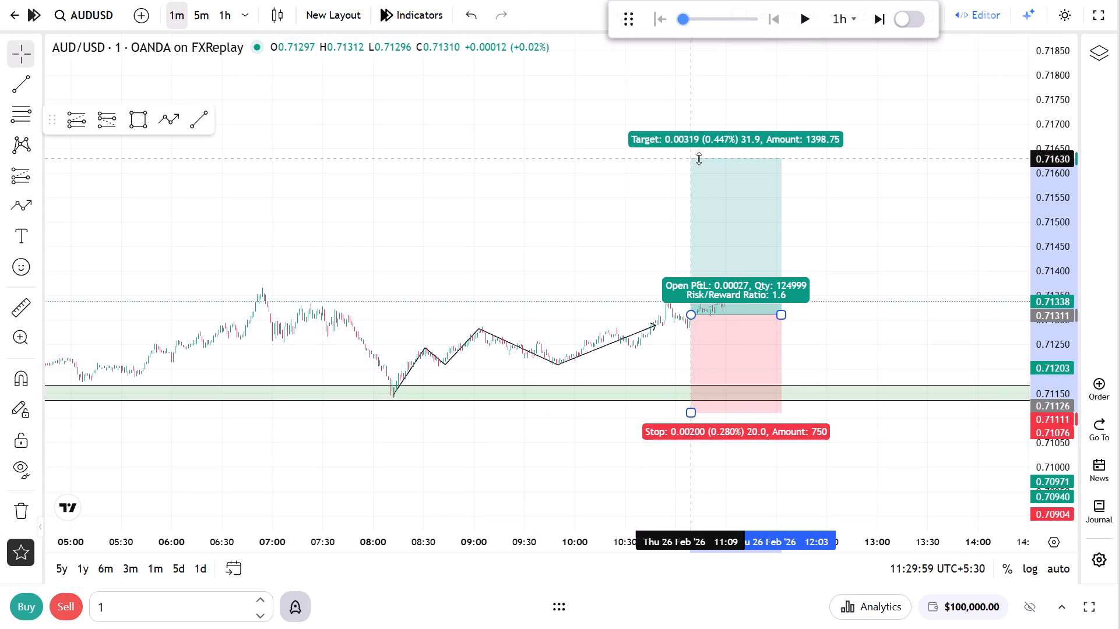
pyautogui.moveTo(699, 158); pyautogui.dragTo(698, 164)
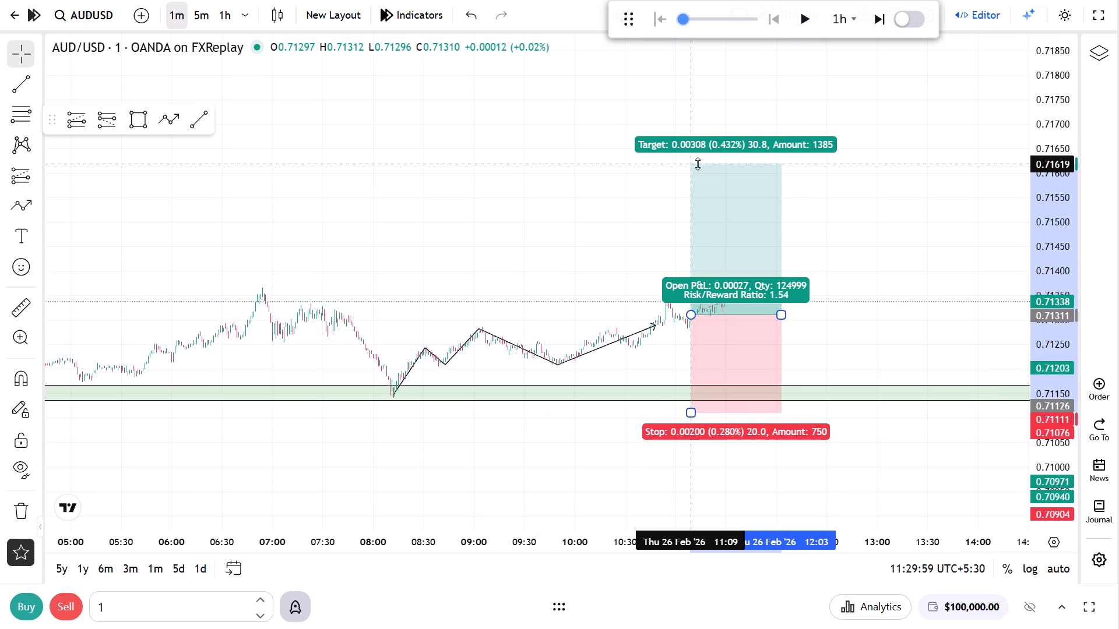
pyautogui.moveTo(698, 164); pyautogui.dragTo(697, 167)
pyautogui.click(938, 273)
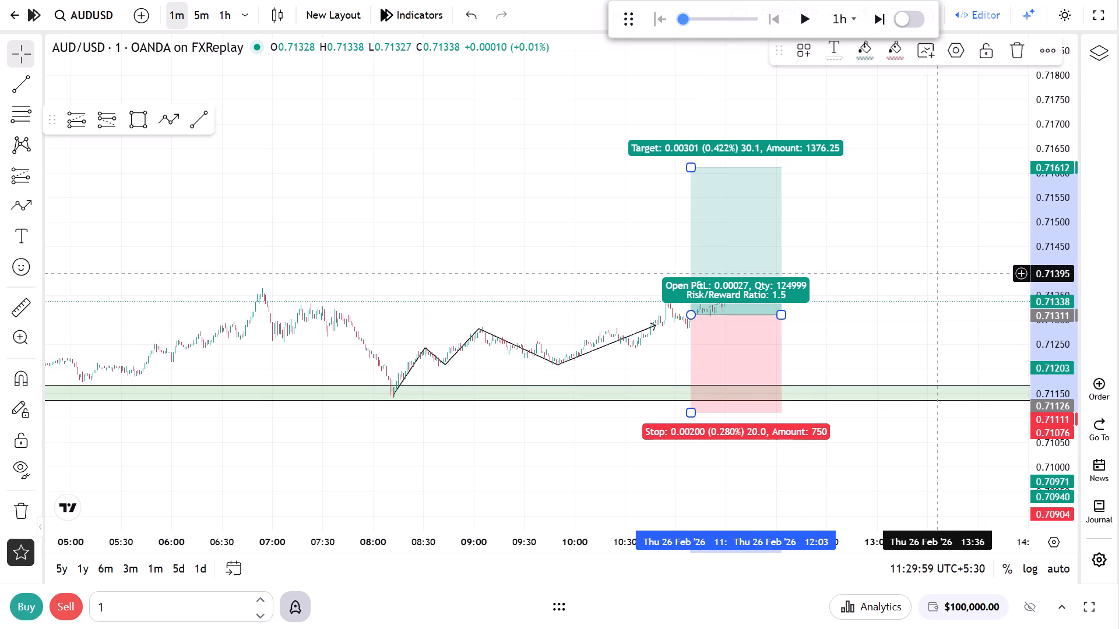
# Extend the long position's end time to about 13:50 on 26 Feb.
pyautogui.moveTo(873, 314); pyautogui.dragTo(795, 348)
pyautogui.moveTo(706, 344); pyautogui.dragTo(892, 345)
pyautogui.click(951, 319)
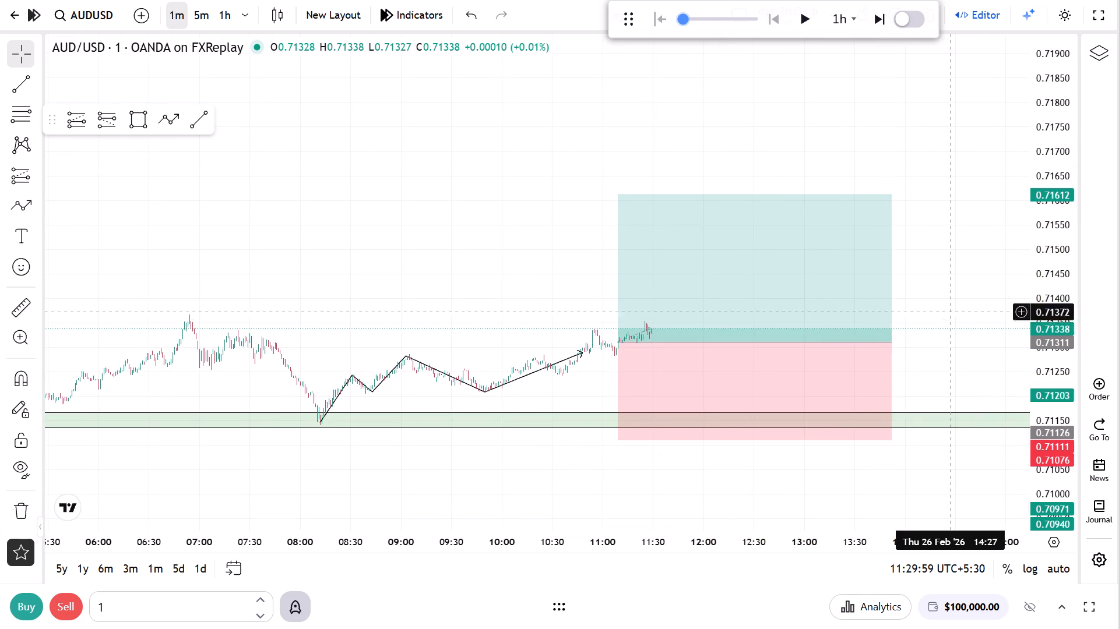
# Advance the replay on the 1-minute chart to 26 Feb, 15:29:59.
pyautogui.click(881, 27)
pyautogui.click(881, 27)
pyautogui.click(881, 27)
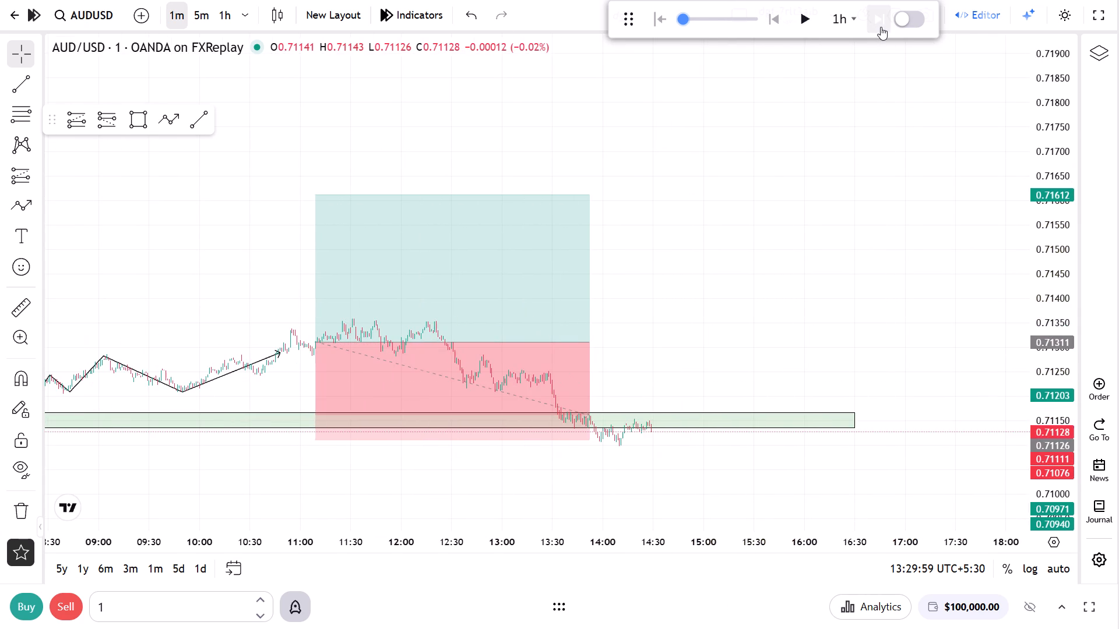
pyautogui.click(881, 27)
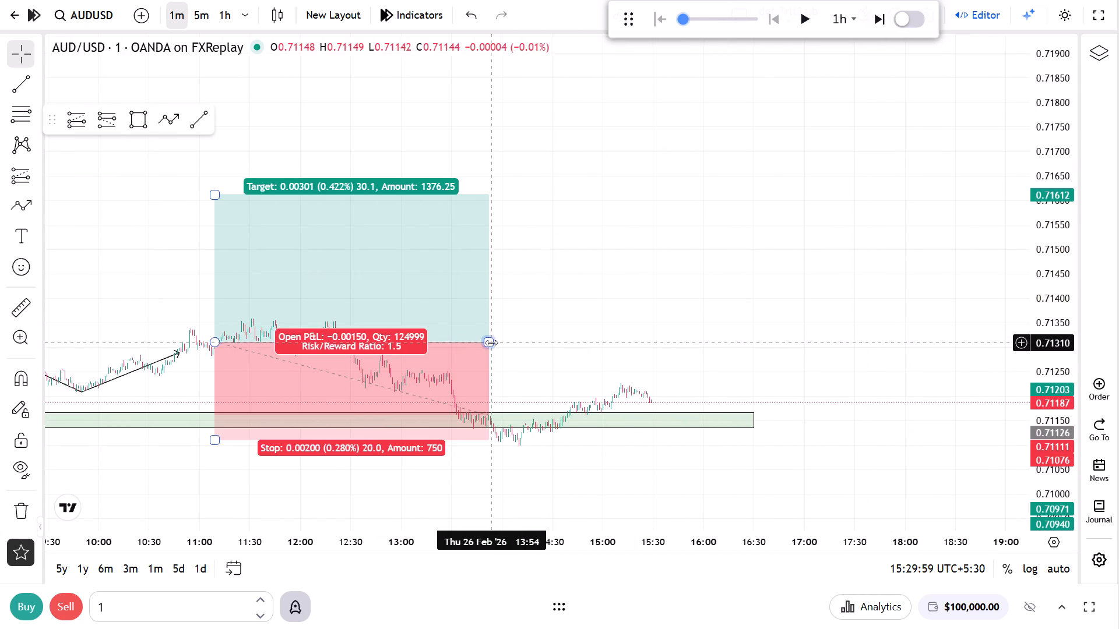
# Extend the long position's end time to about 14:05 on 26 Feb.
pyautogui.moveTo(491, 342); pyautogui.dragTo(510, 343)
pyautogui.click(630, 319)
# Examine the 1-minute price action around the zone and the traced path between about 07:45 and 10:45 on 26 Feb.
pyautogui.scroll(-11, 666, 449)
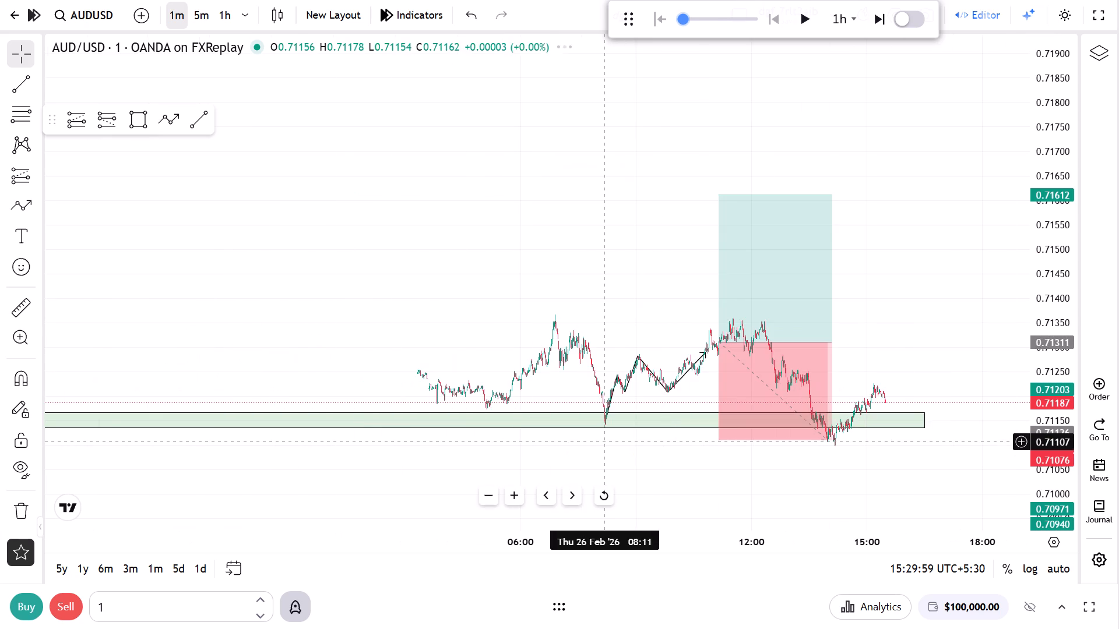
pyautogui.moveTo(605, 441); pyautogui.dragTo(724, 246)
pyautogui.moveTo(1046, 416); pyautogui.dragTo(1097, 24)
pyautogui.scroll(4, 513, 273)
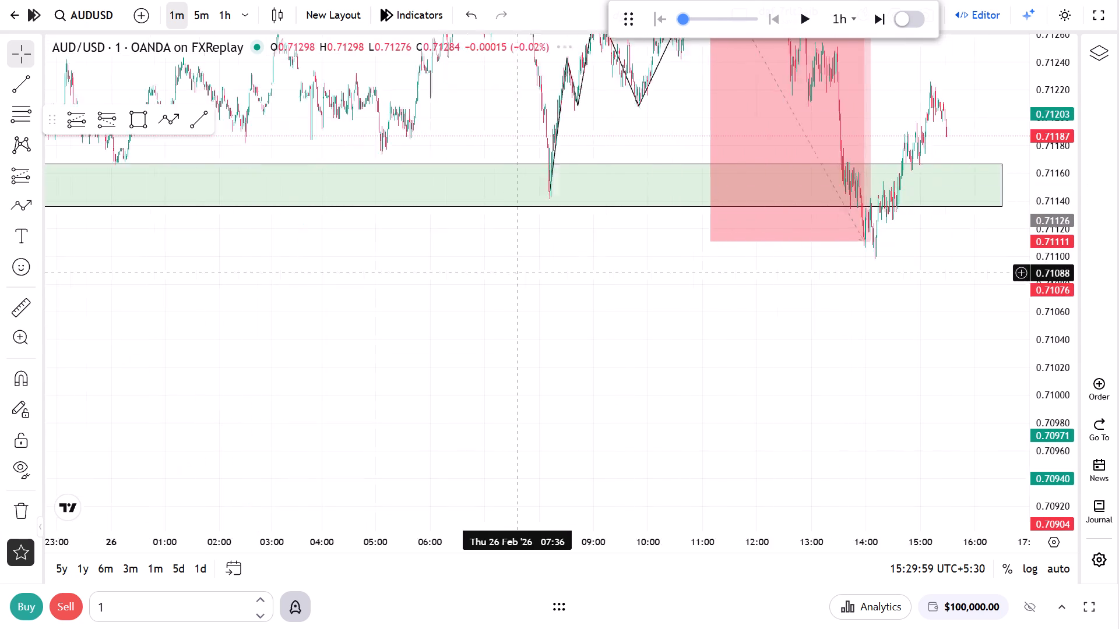
pyautogui.scroll(7, 519, 273)
pyautogui.moveTo(381, 295); pyautogui.dragTo(800, 446)
pyautogui.scroll(5, 505, 464)
pyautogui.moveTo(483, 446); pyautogui.dragTo(914, 505)
pyautogui.scroll(6, 681, 500)
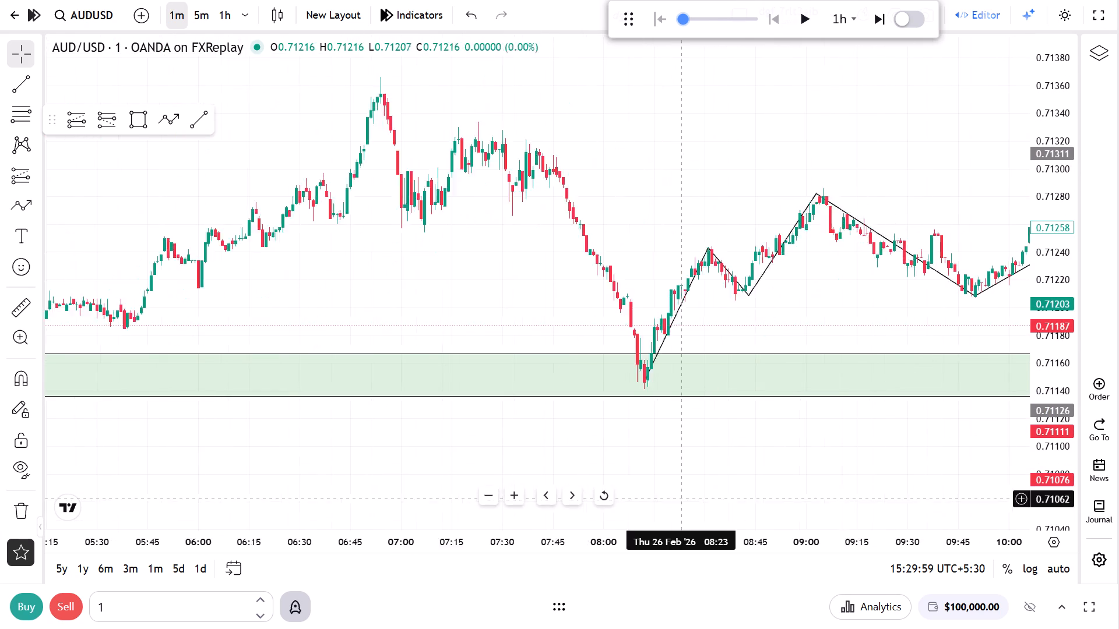
pyautogui.scroll(5, 677, 482)
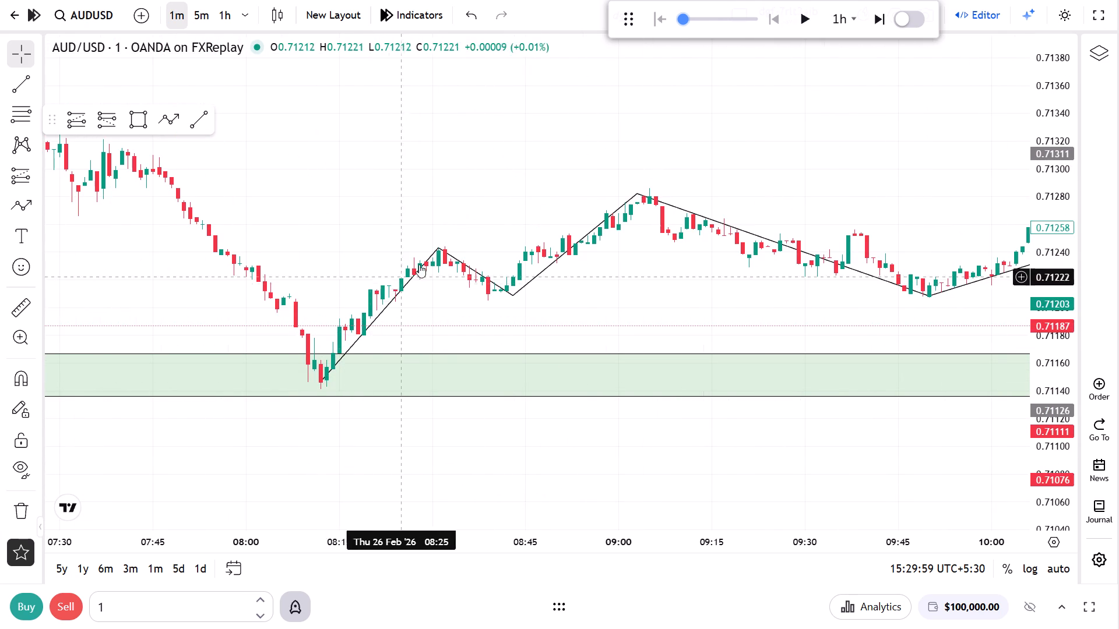
pyautogui.scroll(1, 422, 263)
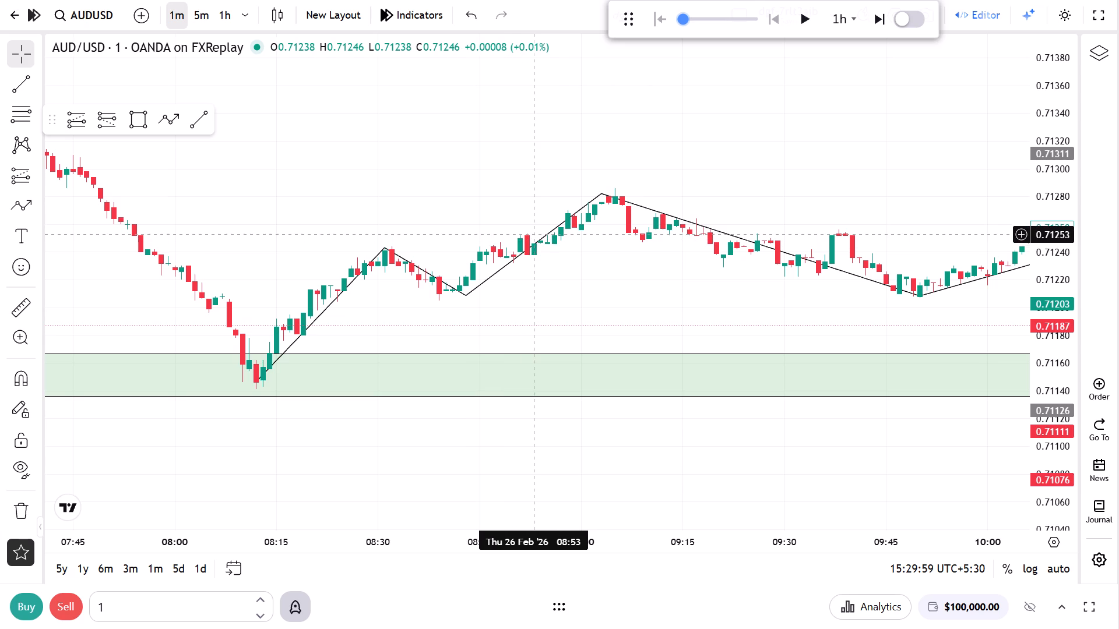
pyautogui.moveTo(656, 299); pyautogui.dragTo(321, 301)
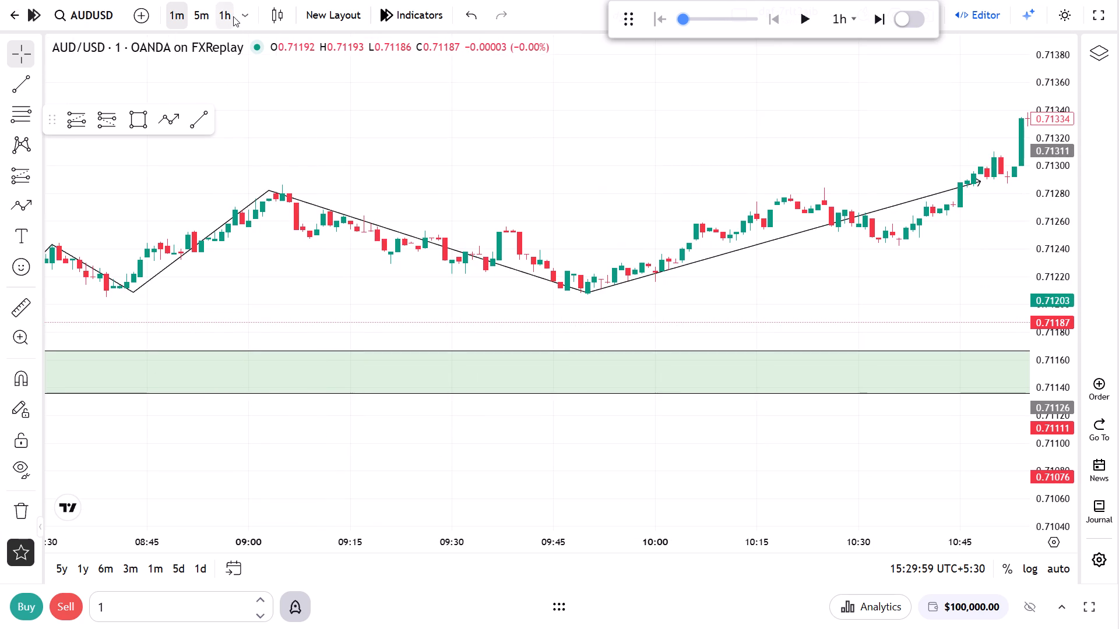
# Return to the 1-hour timeframe and advance the replay to 26 Feb, 22:29:59.
pyautogui.click(233, 16)
pyautogui.scroll(3, 796, 429)
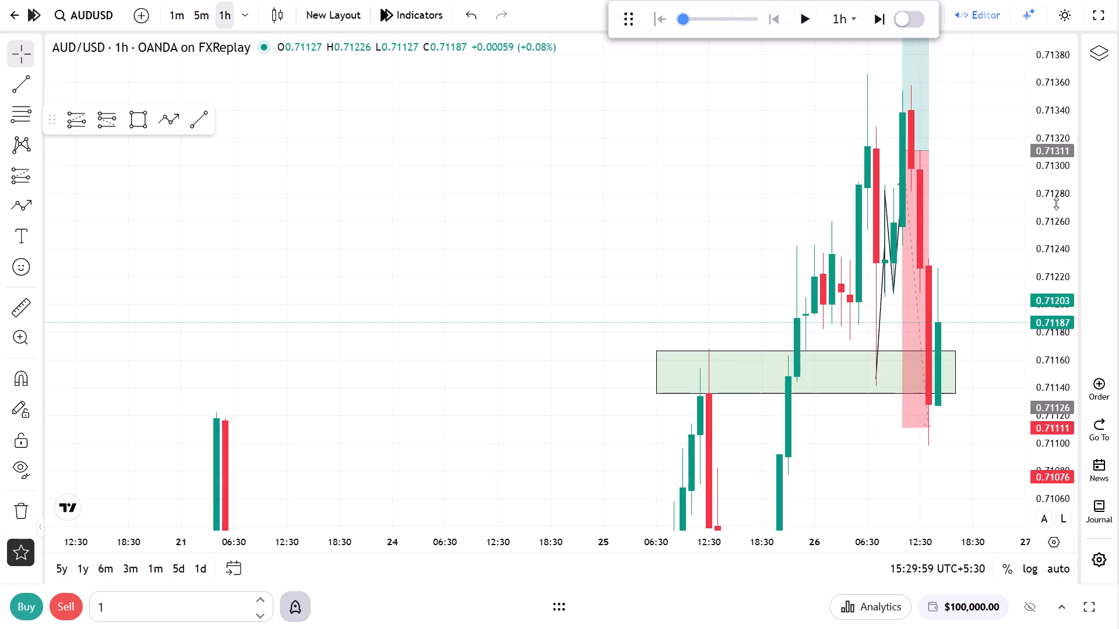
pyautogui.moveTo(1051, 193); pyautogui.dragTo(1032, 457)
pyautogui.moveTo(955, 453); pyautogui.dragTo(794, 412)
pyautogui.click(886, 22)
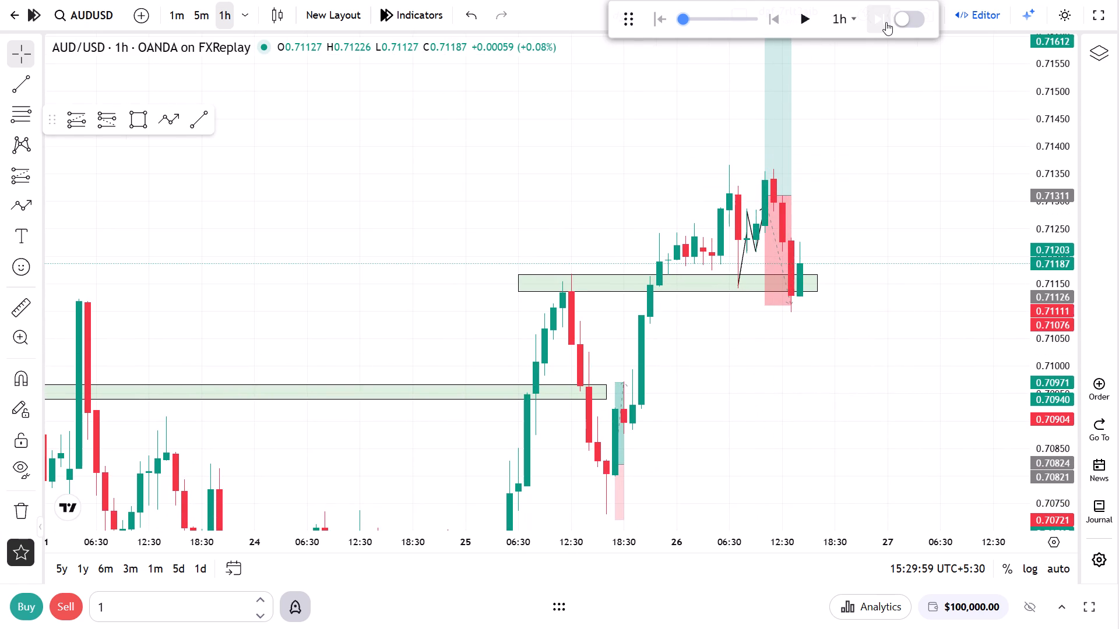
pyautogui.tripleClick(886, 22)
pyautogui.tripleClick(886, 22)
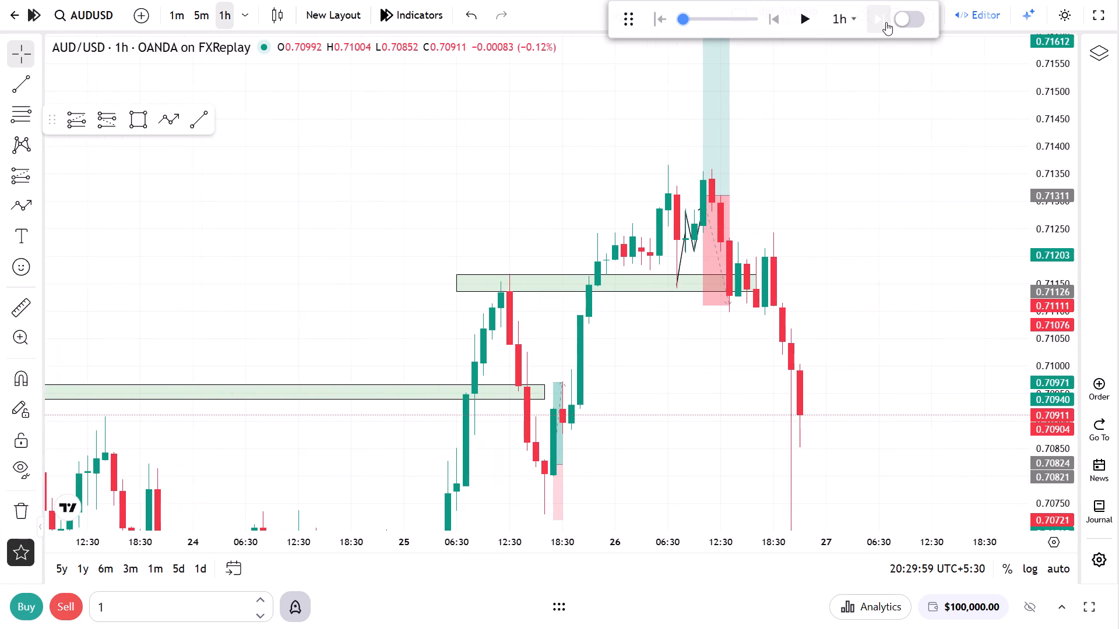
# Mark a 1-hour rectangle zone from 25 Feb 14:30 to 27 Feb 02:30, between 0.70800 and about 0.70730.
pyautogui.scroll(-4, 879, 346)
pyautogui.moveTo(1048, 236); pyautogui.dragTo(1015, 394)
pyautogui.moveTo(947, 402); pyautogui.dragTo(877, 245)
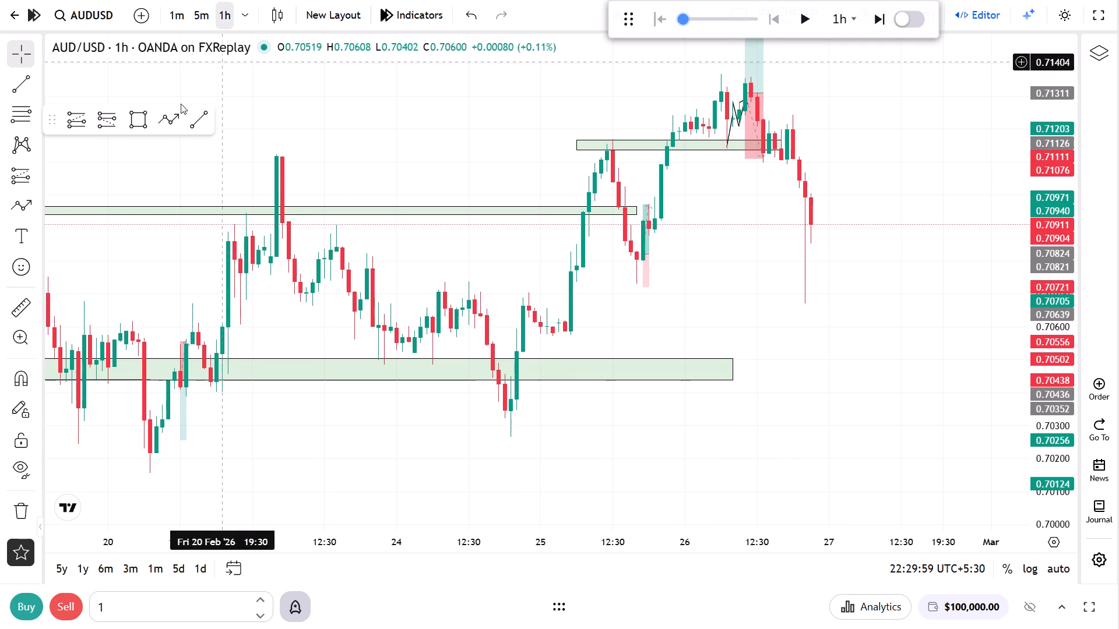
pyautogui.click(133, 122)
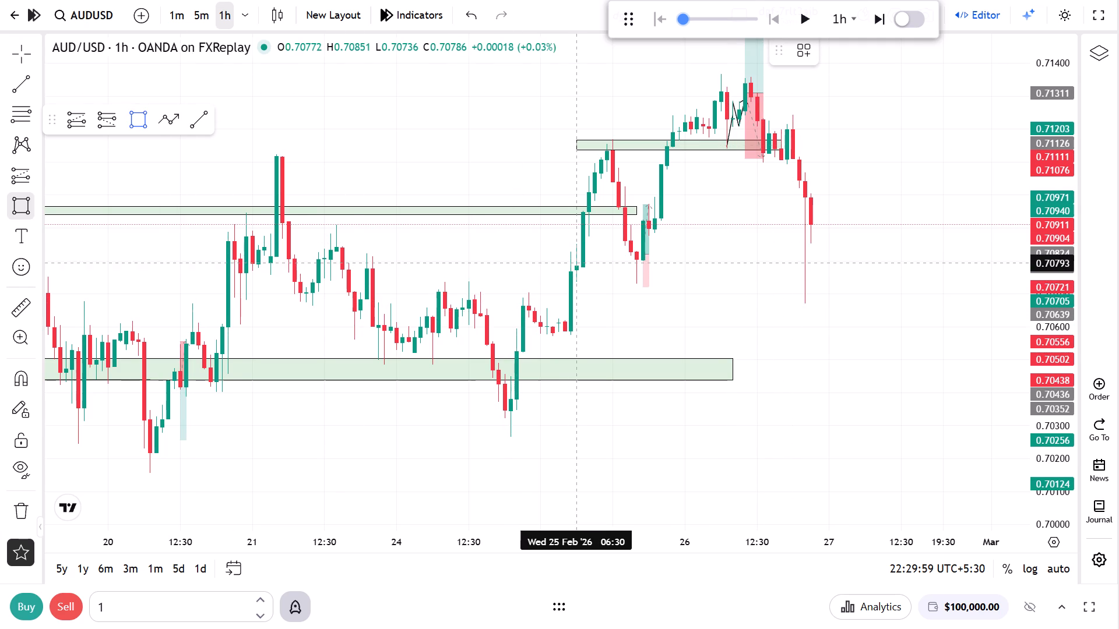
pyautogui.click(627, 260)
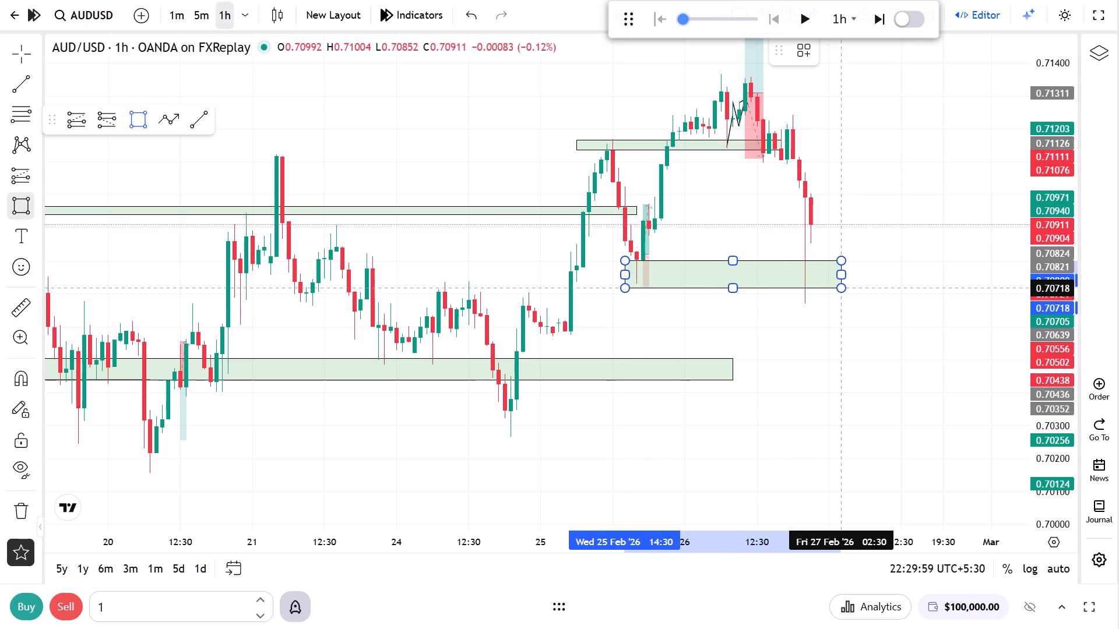
pyautogui.click(844, 284)
pyautogui.click(821, 321)
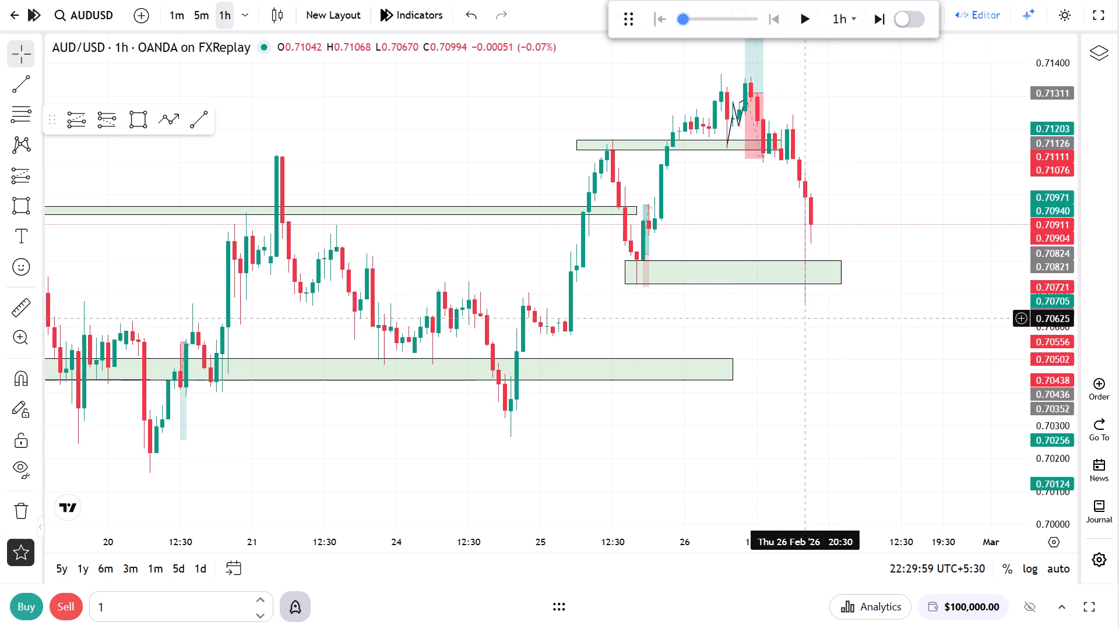
pyautogui.click(807, 319)
# Switch to the 1-minute timeframe around the new zone and advance the replay to 27 Feb, 00:29:59.
pyautogui.click(164, 6)
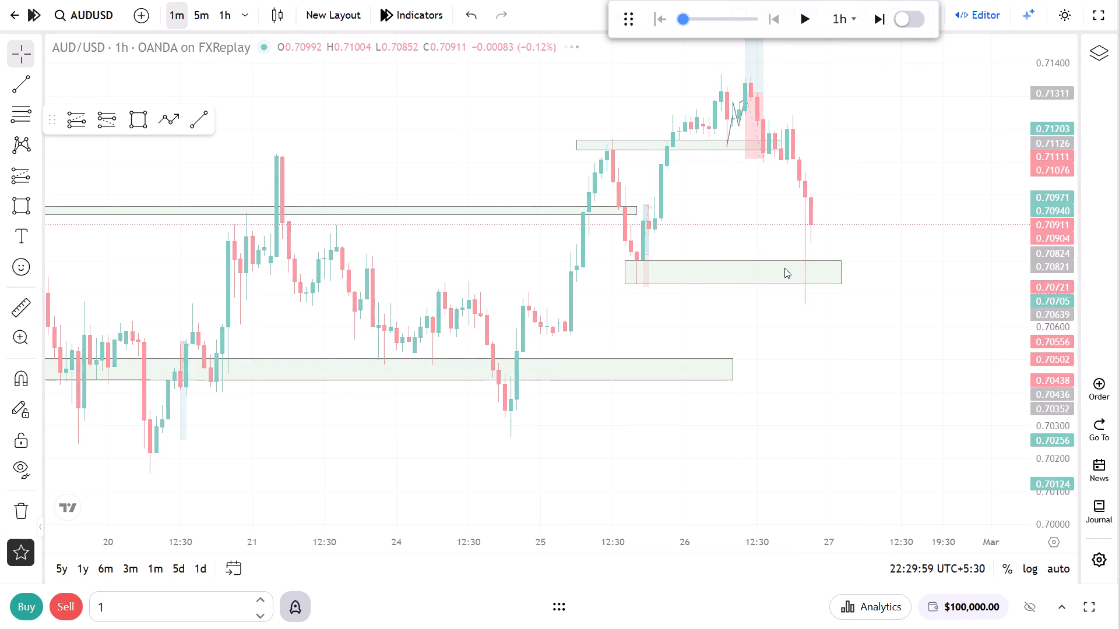
pyautogui.scroll(-6, 741, 333)
pyautogui.moveTo(1057, 447); pyautogui.dragTo(1055, 436)
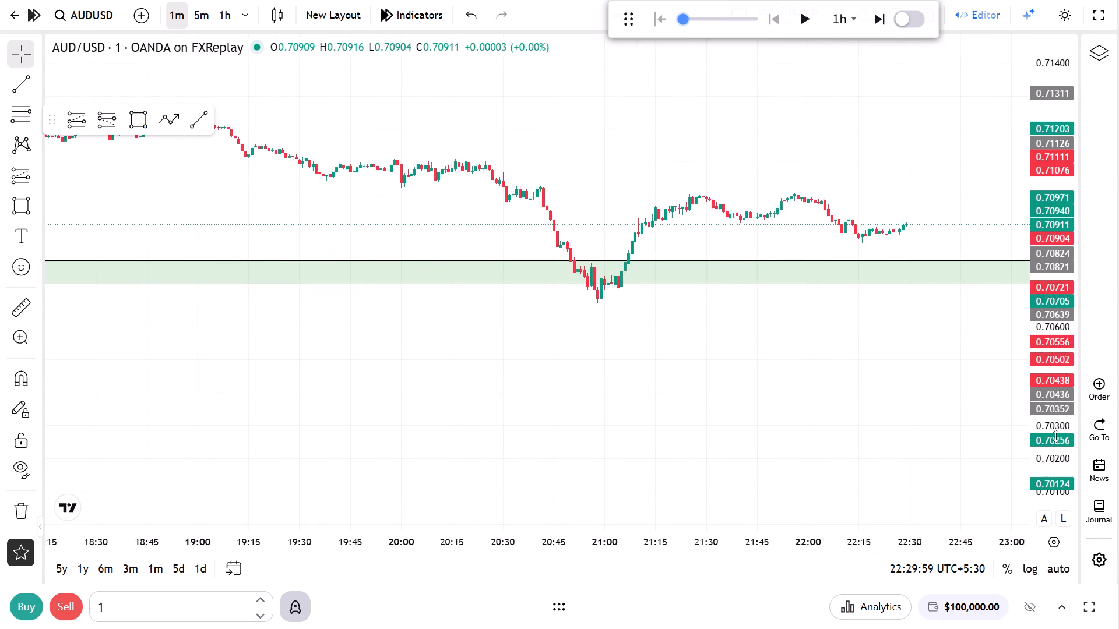
pyautogui.moveTo(1055, 436); pyautogui.dragTo(1068, 213)
pyautogui.moveTo(670, 373); pyautogui.dragTo(629, 461)
pyautogui.scroll(2, 590, 461)
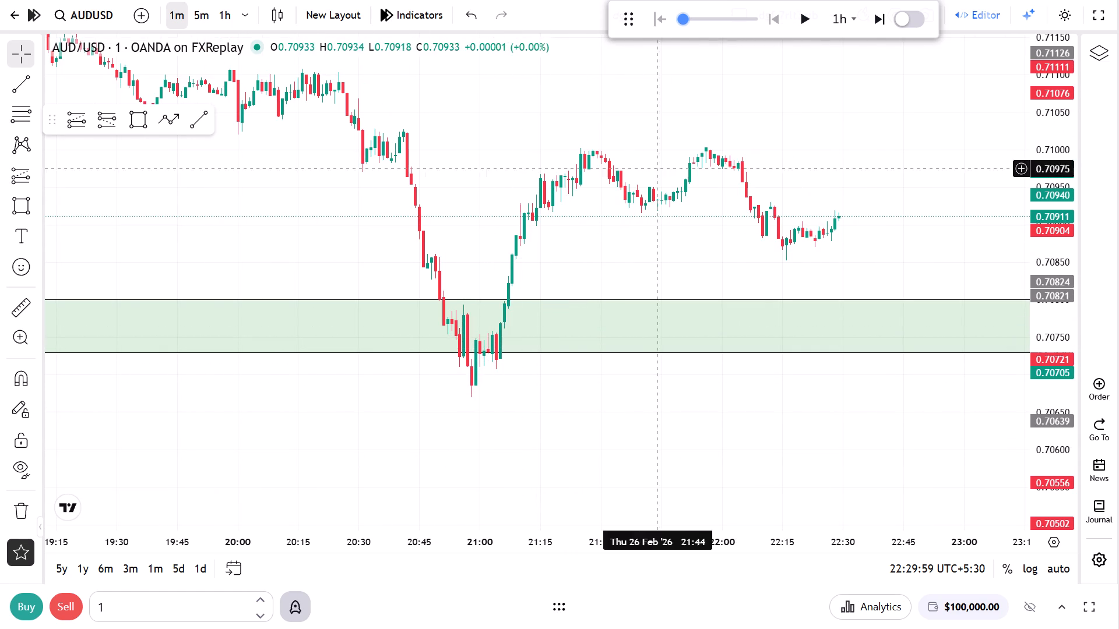
pyautogui.click(881, 20)
pyautogui.click(881, 20)
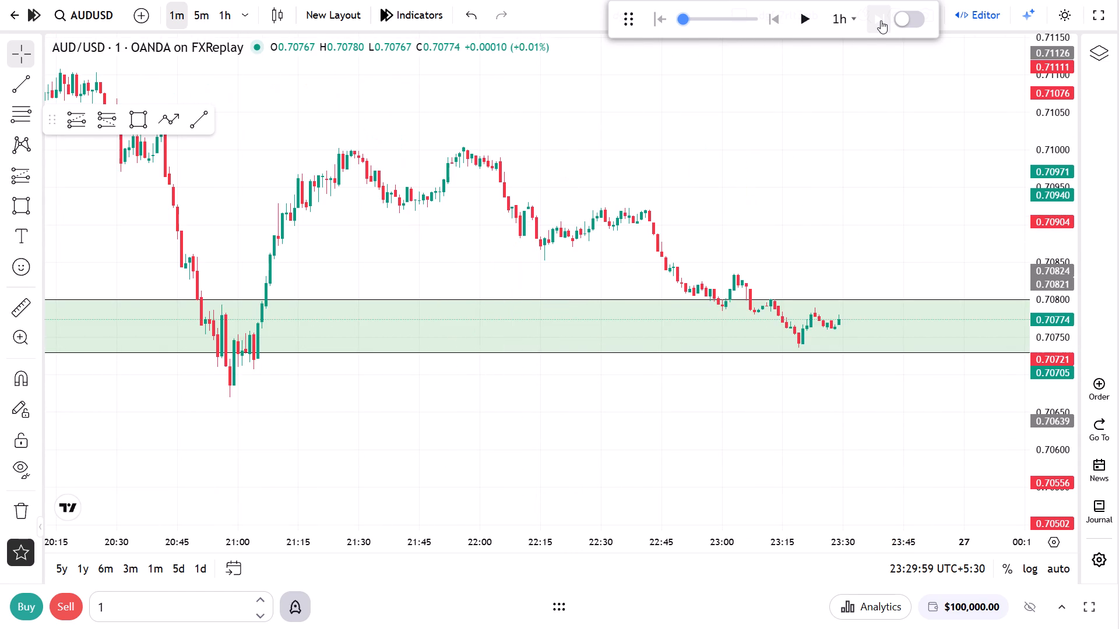
# Plot a long position at 23:47 on 26 Feb with entry 0.70805, stop 0.70725 and target 0.70925.
pyautogui.scroll(-5, 725, 290)
pyautogui.scroll(6, 656, 384)
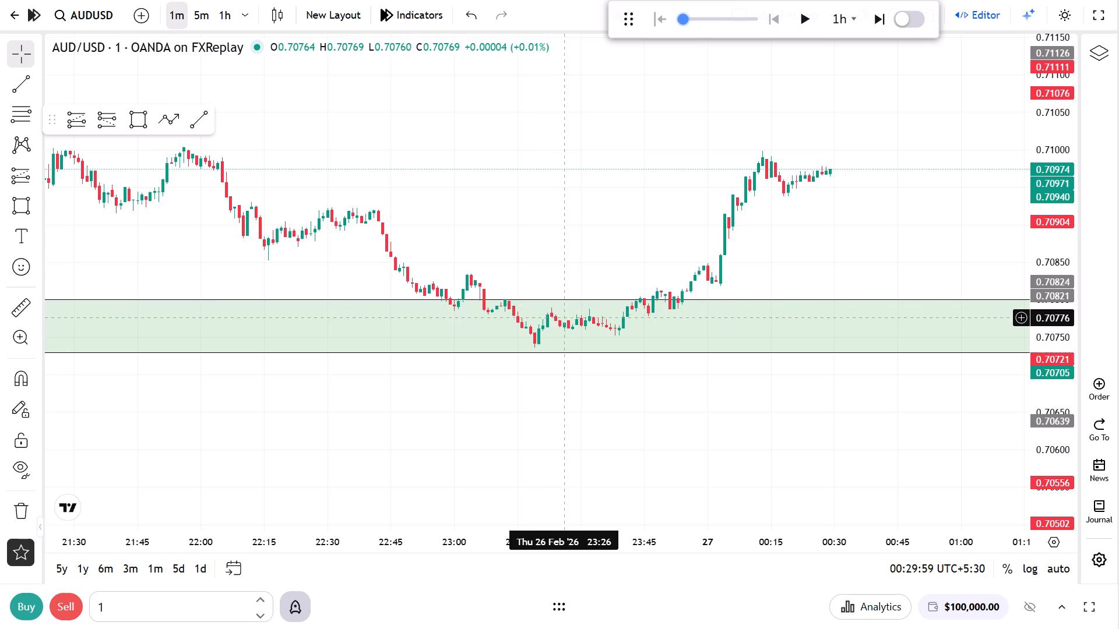
pyautogui.moveTo(1047, 473); pyautogui.dragTo(1100, 292)
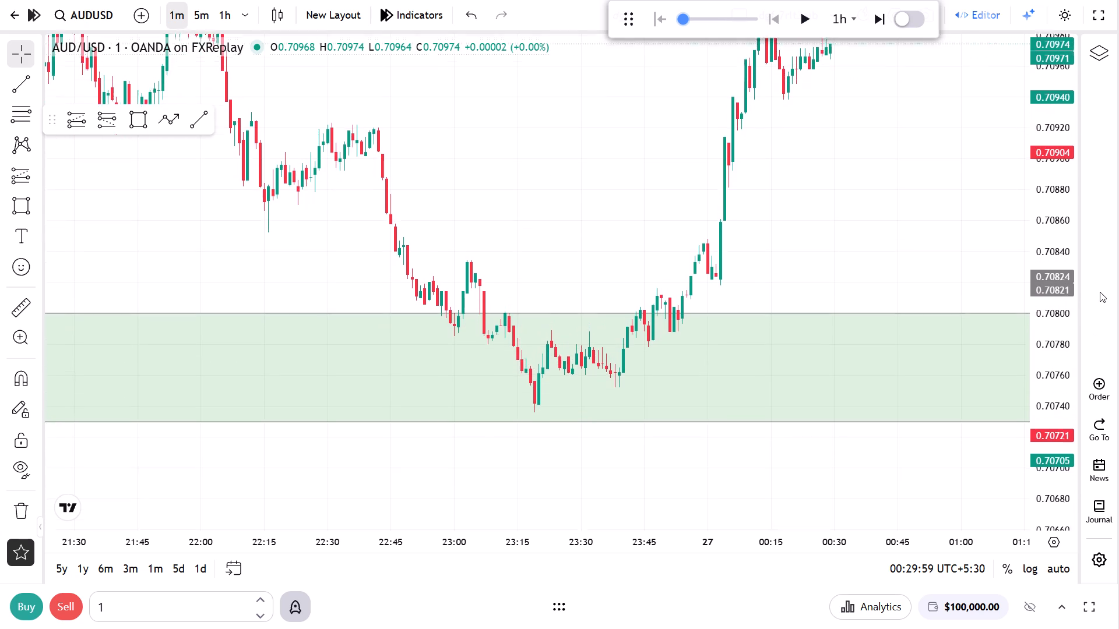
pyautogui.moveTo(1100, 292); pyautogui.dragTo(1100, 283)
pyautogui.scroll(1, 553, 383)
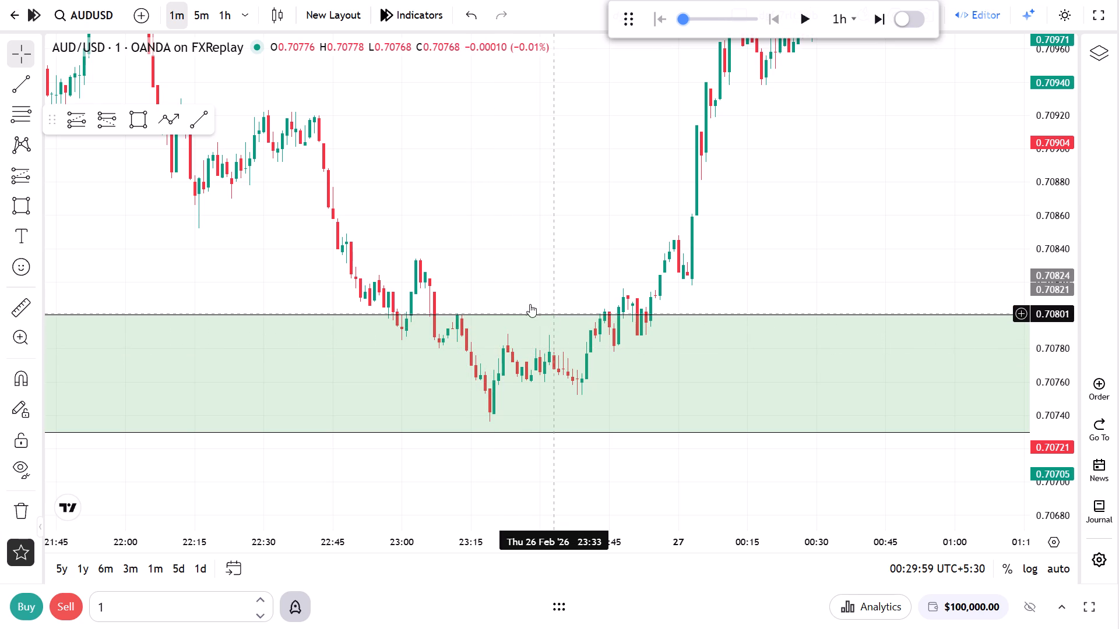
pyautogui.click(89, 128)
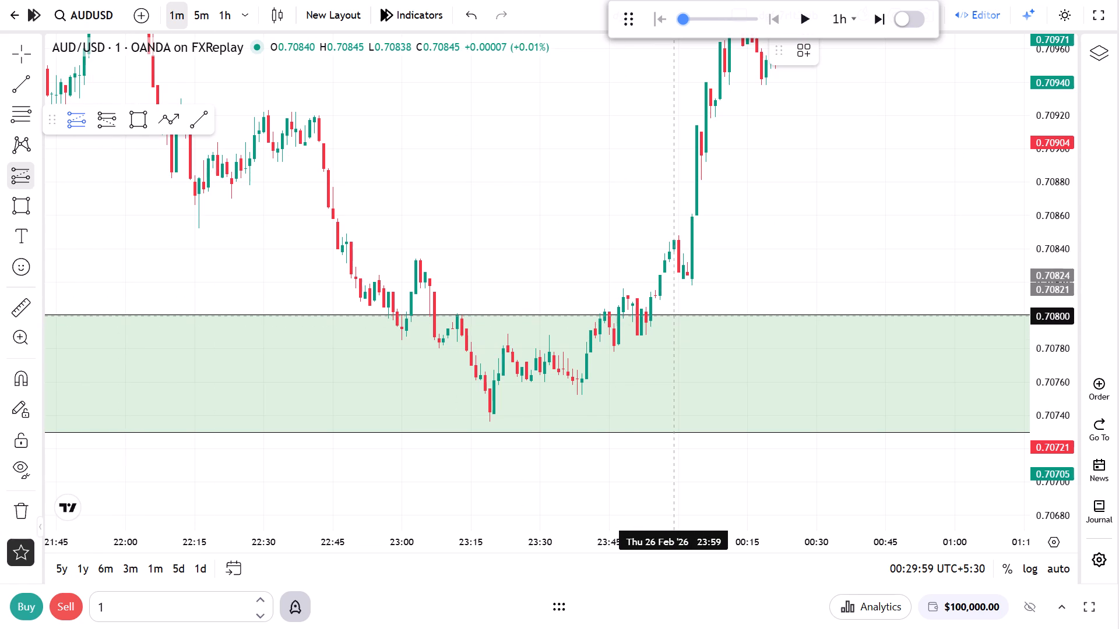
pyautogui.click(619, 307)
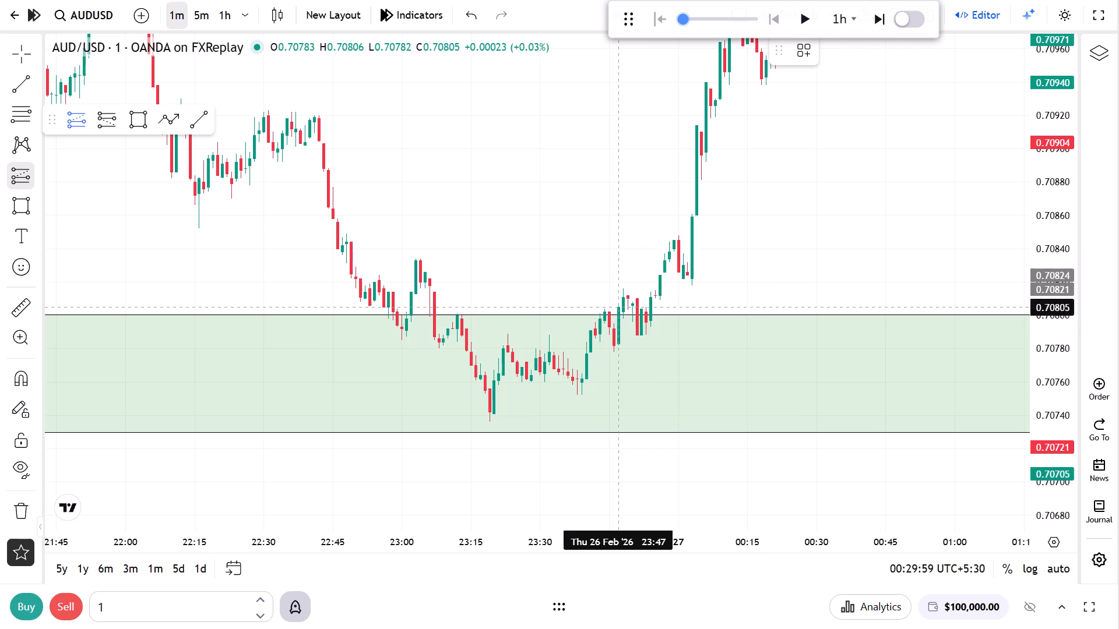
pyautogui.moveTo(616, 394); pyautogui.dragTo(622, 436)
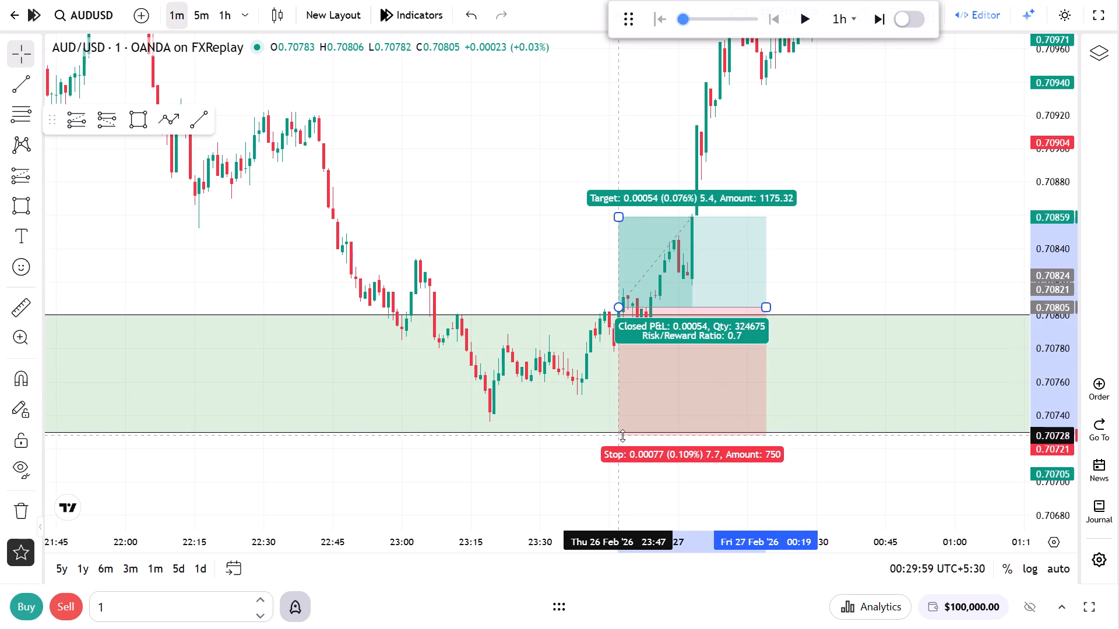
pyautogui.moveTo(622, 436); pyautogui.dragTo(624, 441)
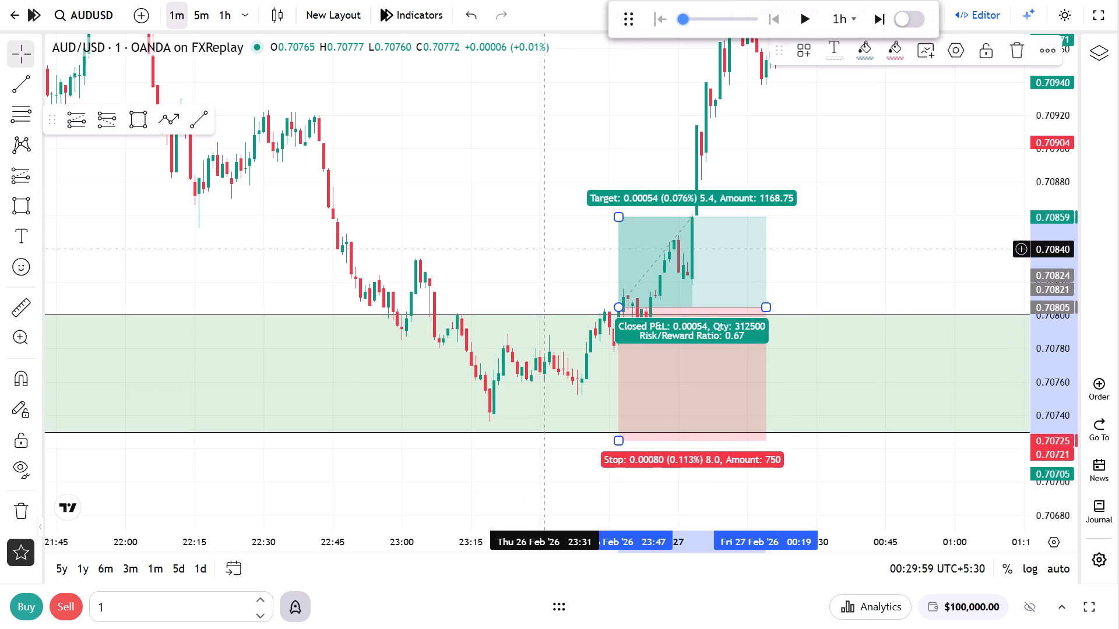
pyautogui.moveTo(541, 231); pyautogui.dragTo(547, 363)
pyautogui.moveTo(626, 308); pyautogui.dragTo(627, 257)
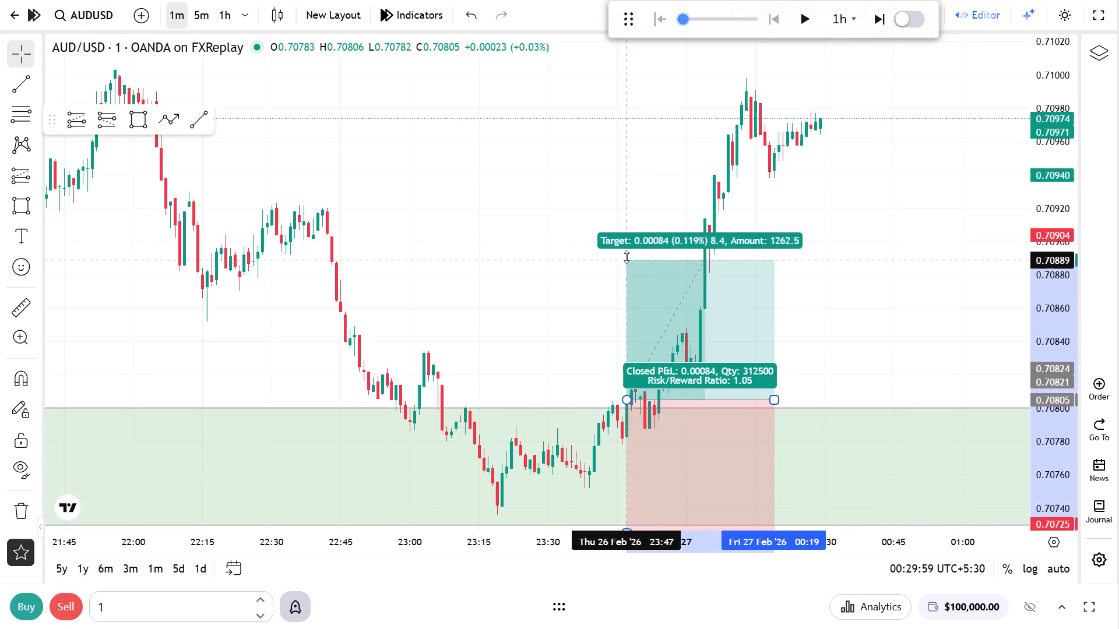
pyautogui.moveTo(627, 257); pyautogui.dragTo(636, 192)
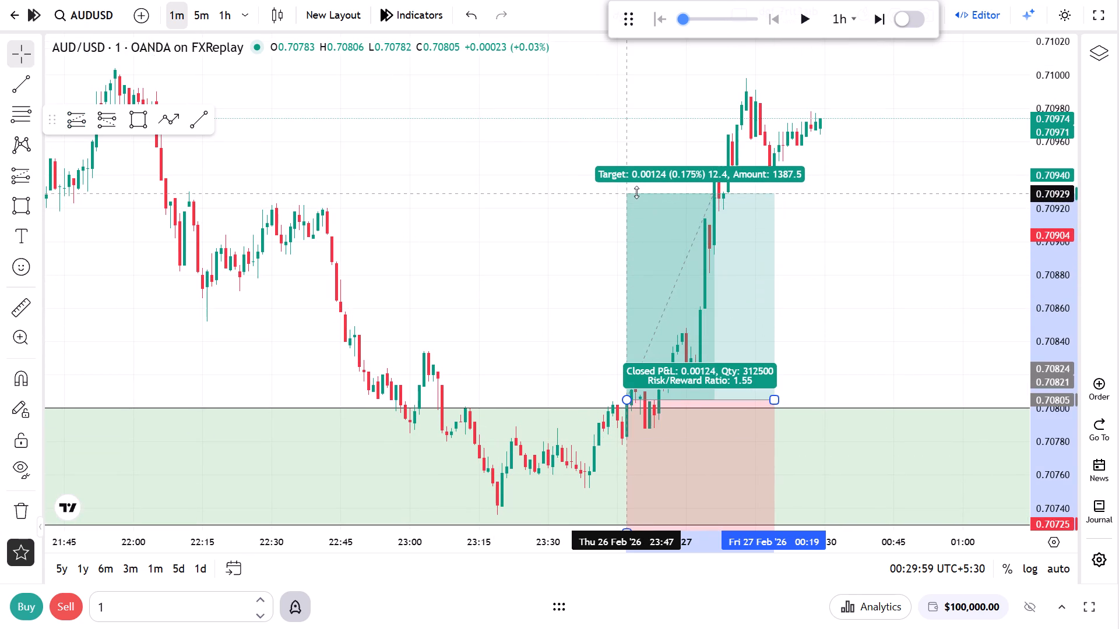
pyautogui.moveTo(636, 192); pyautogui.dragTo(635, 200)
pyautogui.moveTo(585, 274); pyautogui.dragTo(582, 155)
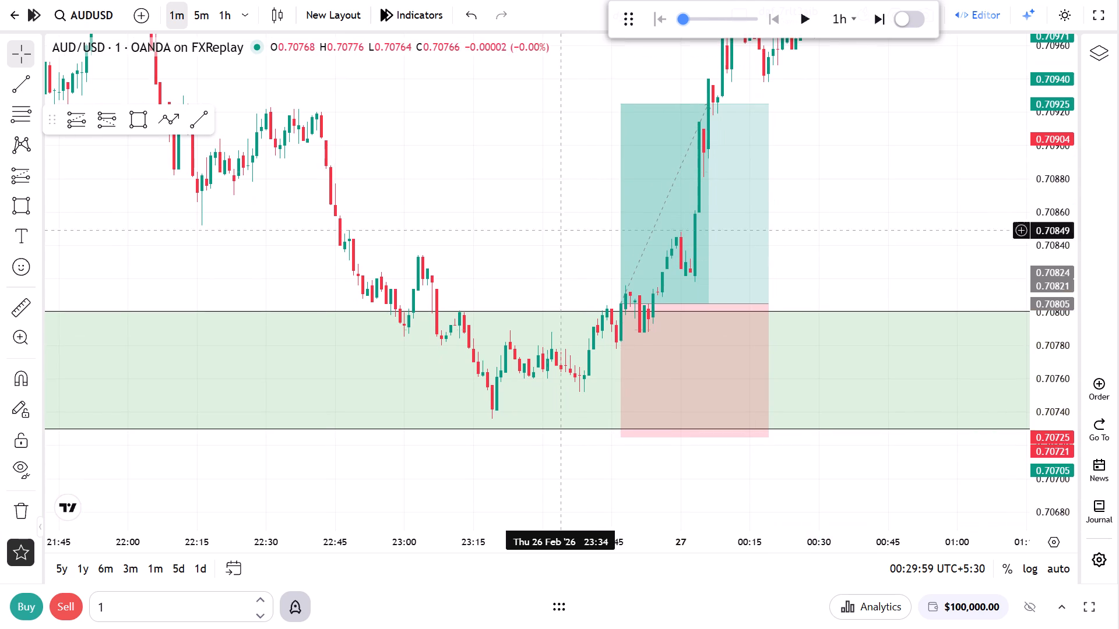
# Shorten the long position so it ends at about 00:06 on 27 Feb, where price reaches the target.
pyautogui.moveTo(768, 307); pyautogui.dragTo(712, 303)
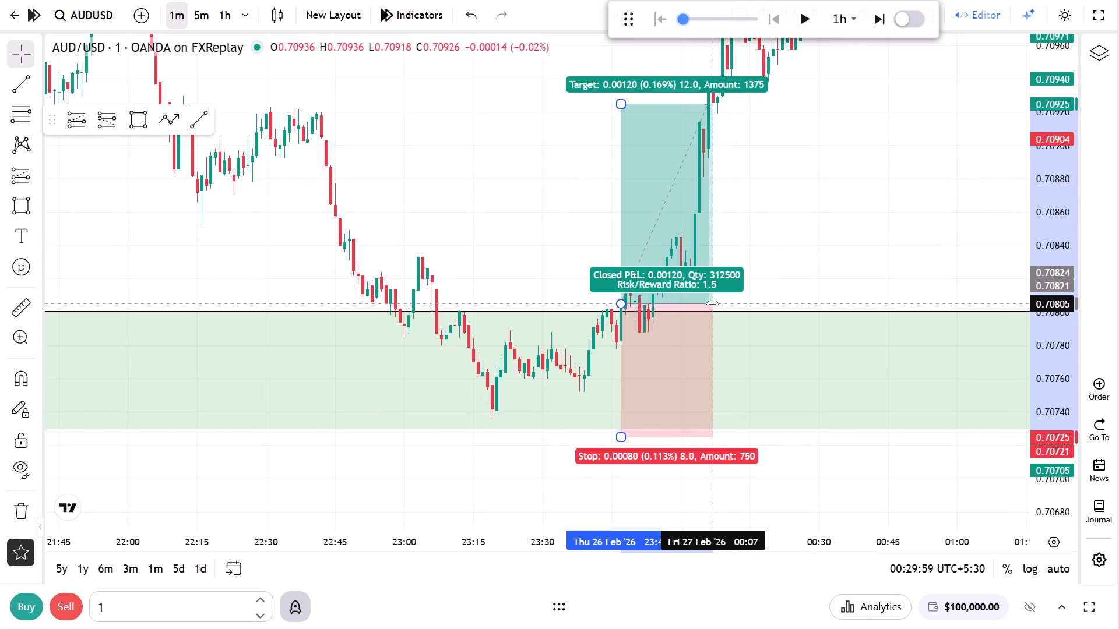
pyautogui.moveTo(712, 303); pyautogui.dragTo(708, 303)
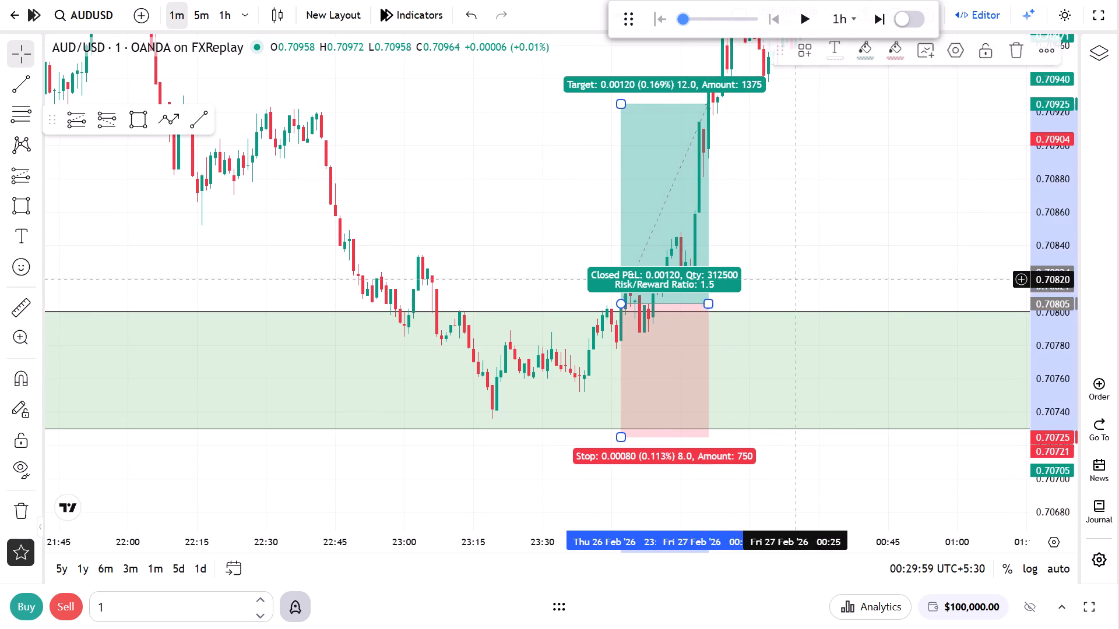
pyautogui.click(797, 279)
# Return the chart to the 1-hour timeframe with the marked zones and latest candles in view.
pyautogui.click(226, 13)
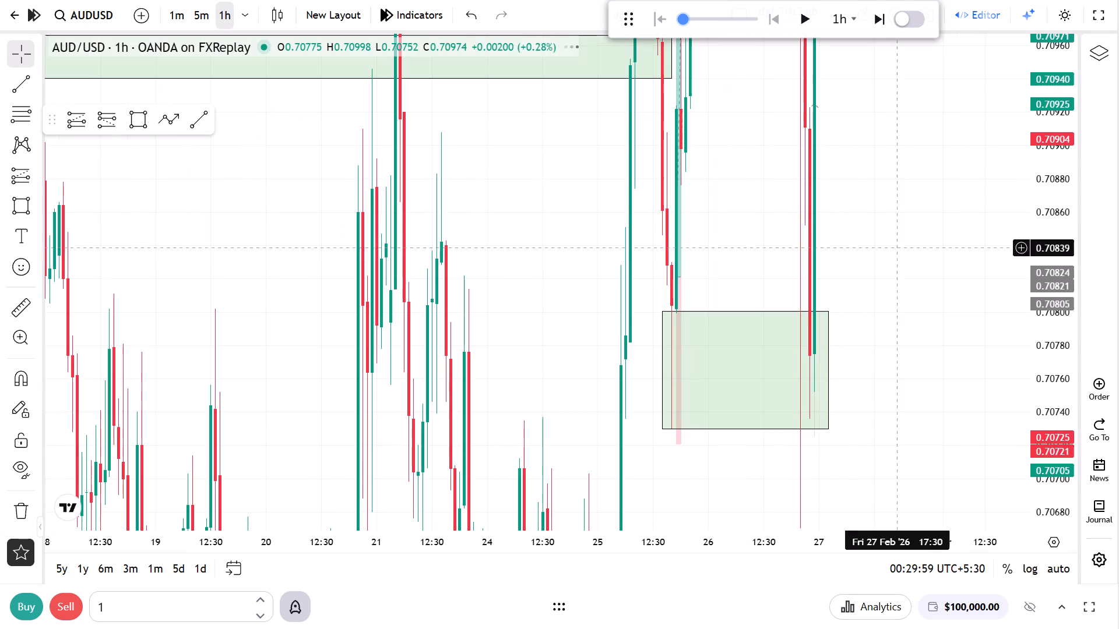
pyautogui.moveTo(1053, 171); pyautogui.dragTo(1006, 489)
pyautogui.scroll(5, 888, 414)
pyautogui.moveTo(921, 267); pyautogui.dragTo(902, 377)
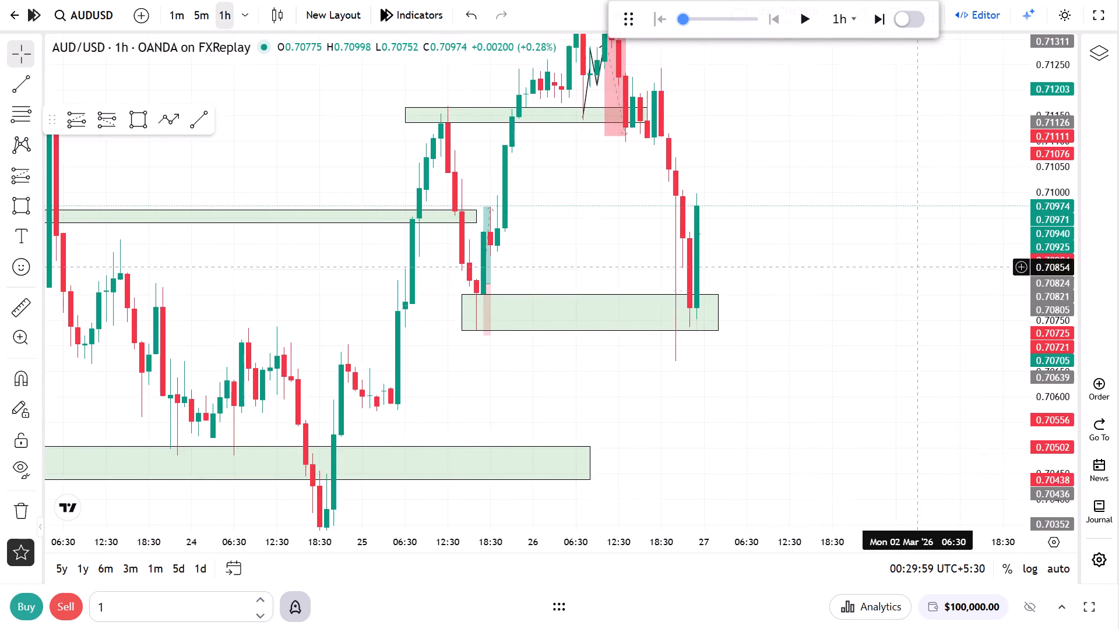
pyautogui.moveTo(902, 377); pyautogui.dragTo(900, 425)
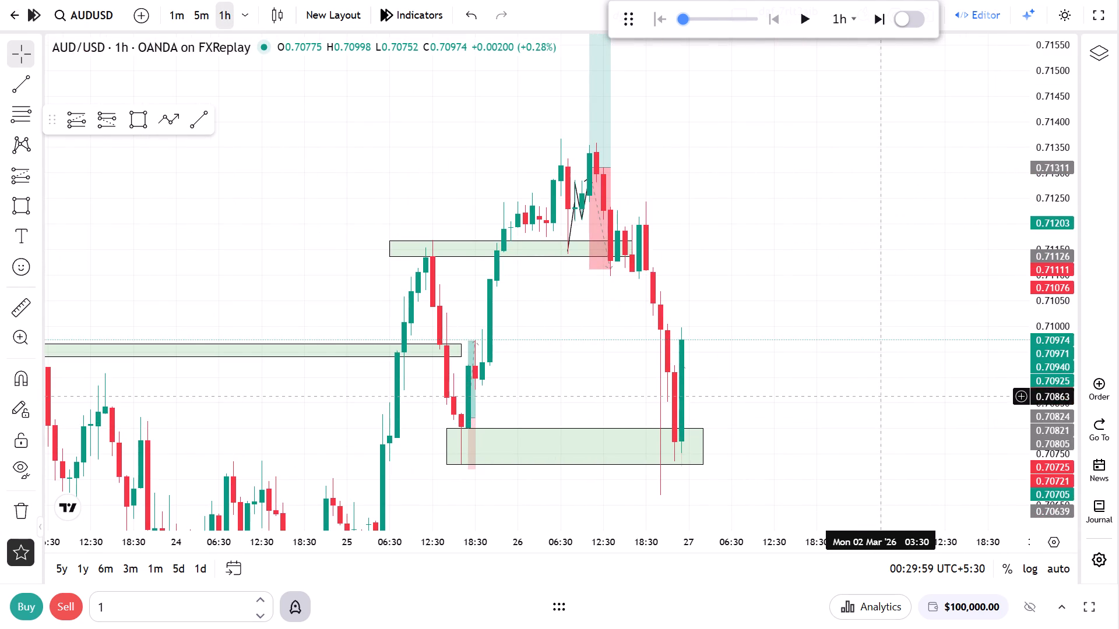